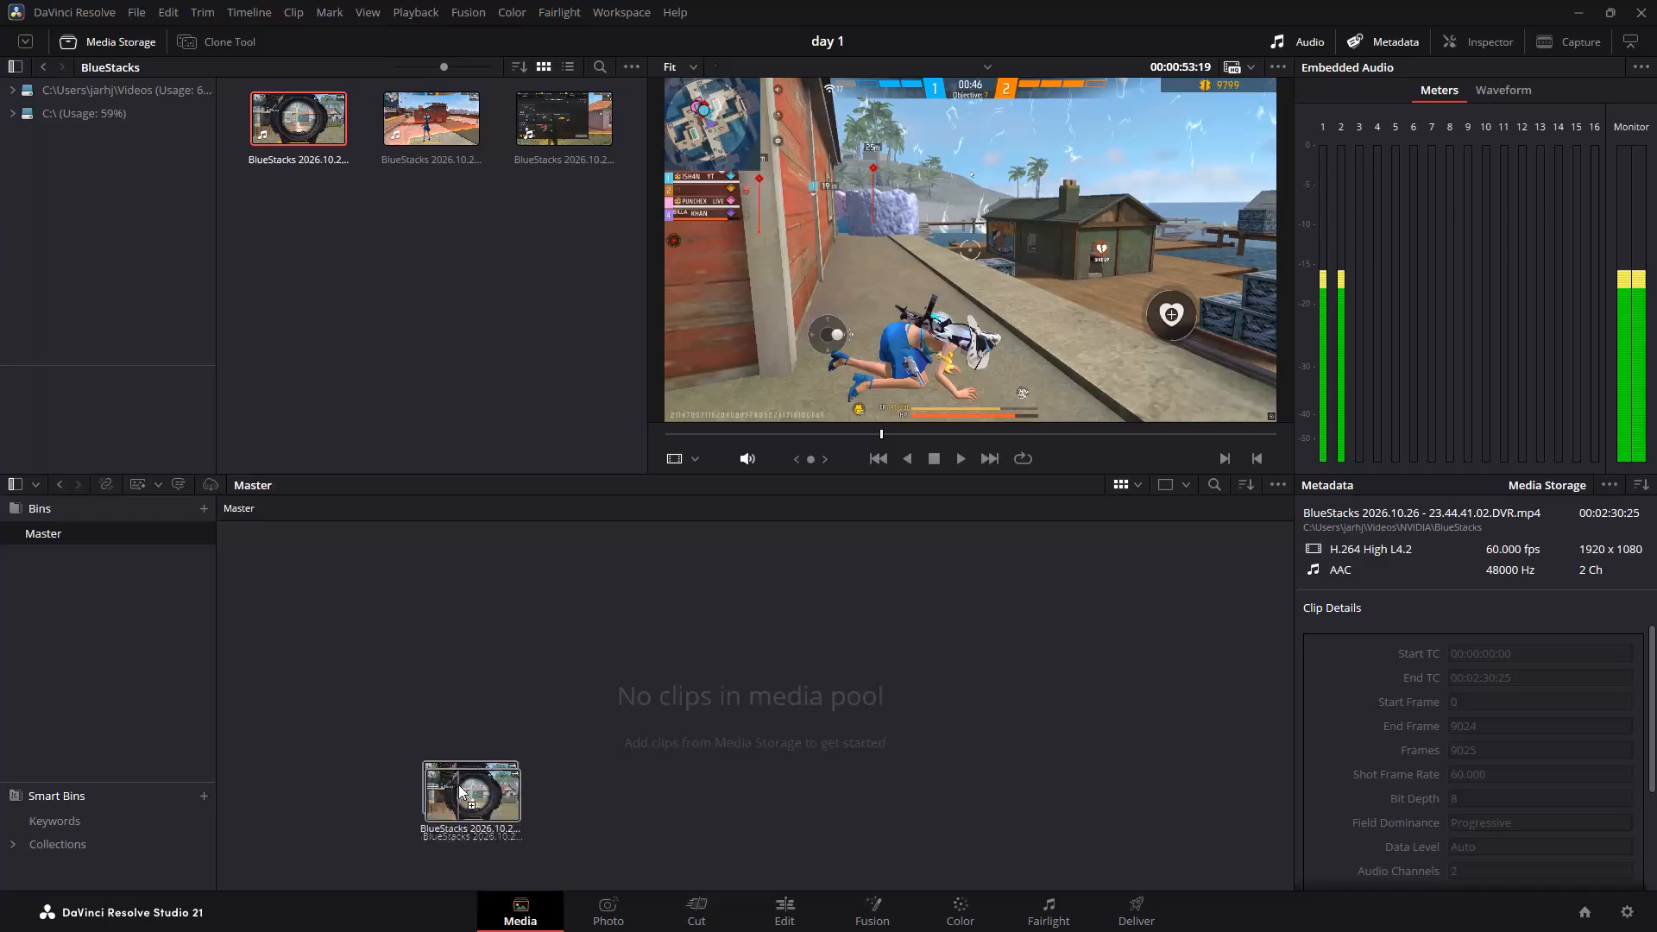
Switch to the Edit page.
click(772, 907)
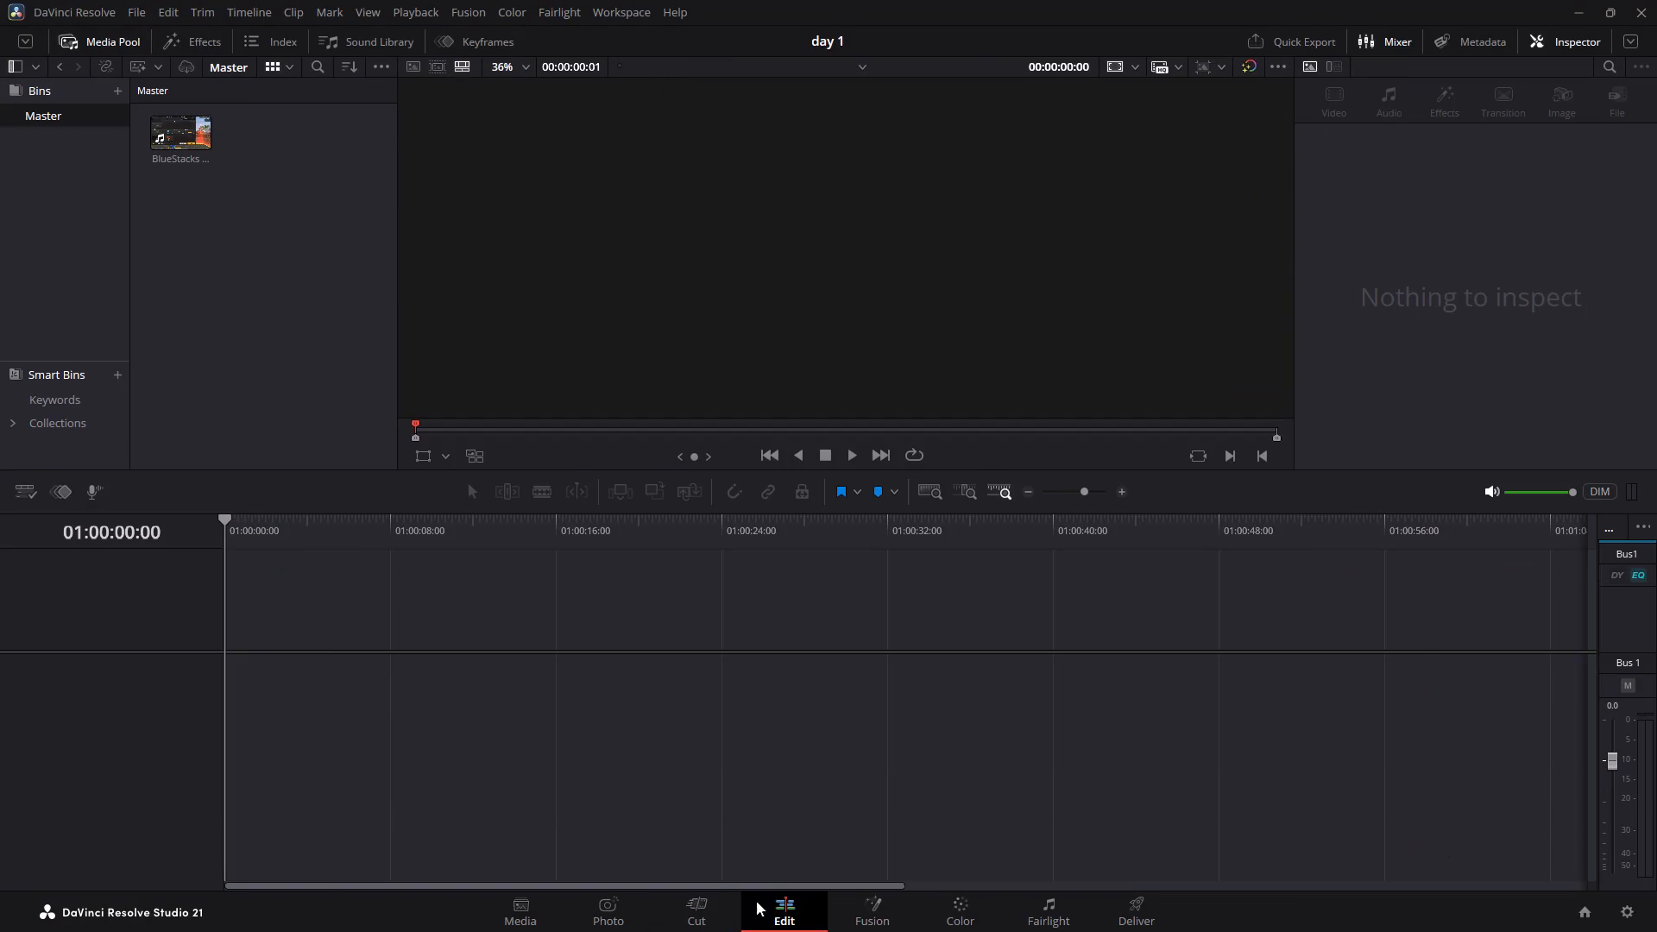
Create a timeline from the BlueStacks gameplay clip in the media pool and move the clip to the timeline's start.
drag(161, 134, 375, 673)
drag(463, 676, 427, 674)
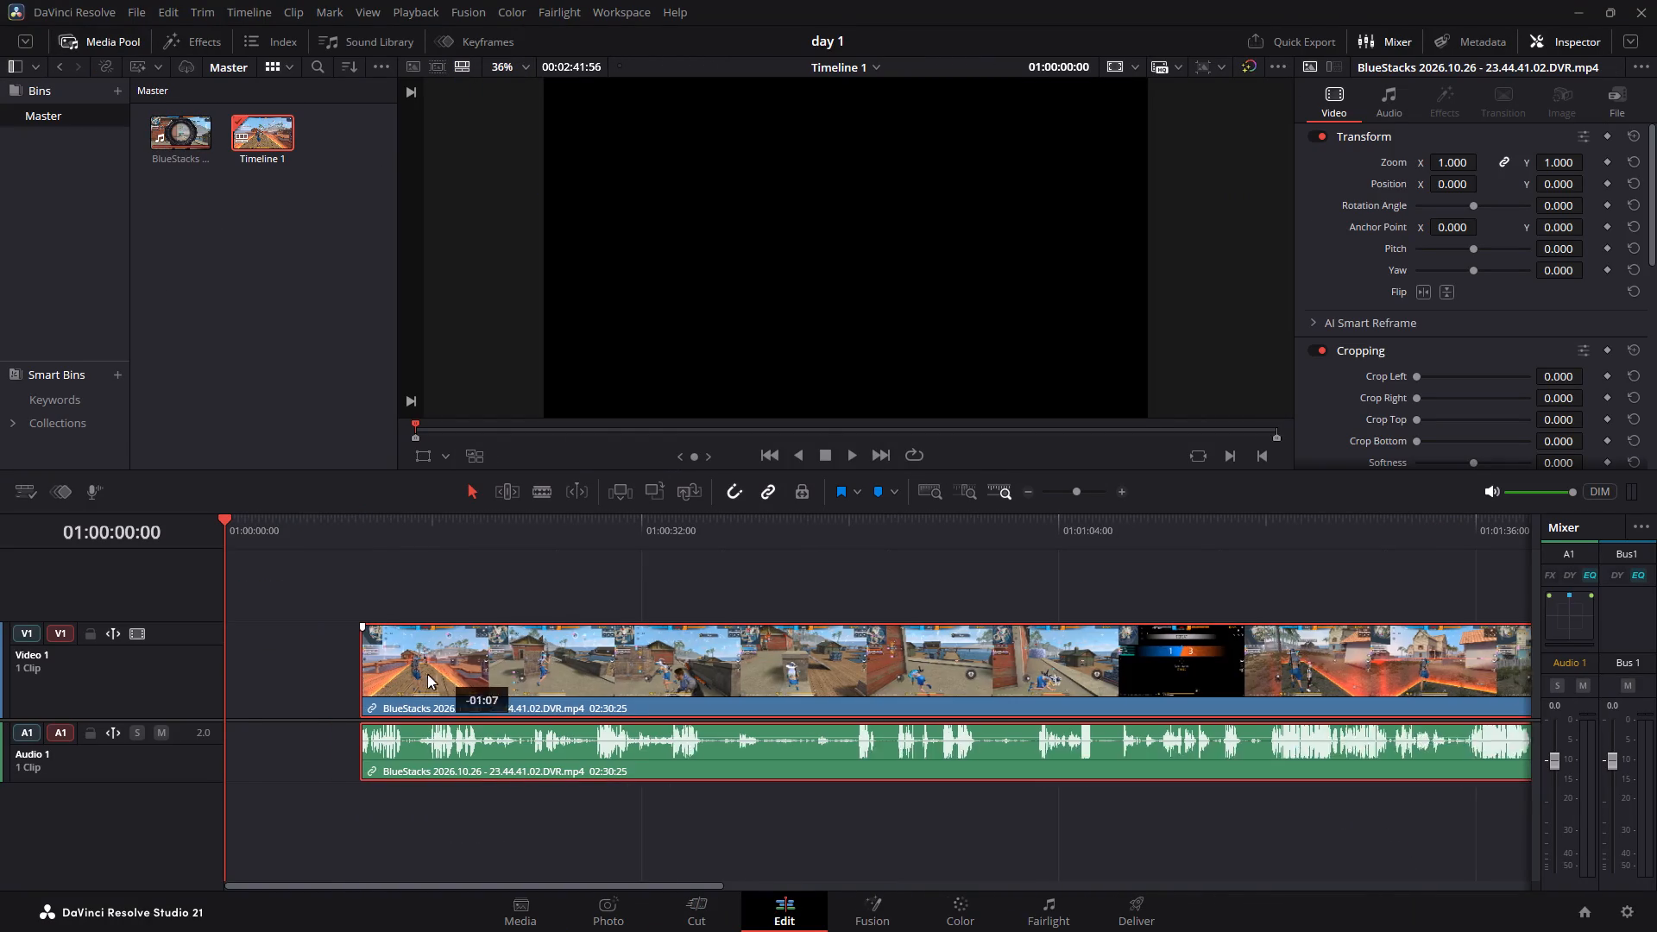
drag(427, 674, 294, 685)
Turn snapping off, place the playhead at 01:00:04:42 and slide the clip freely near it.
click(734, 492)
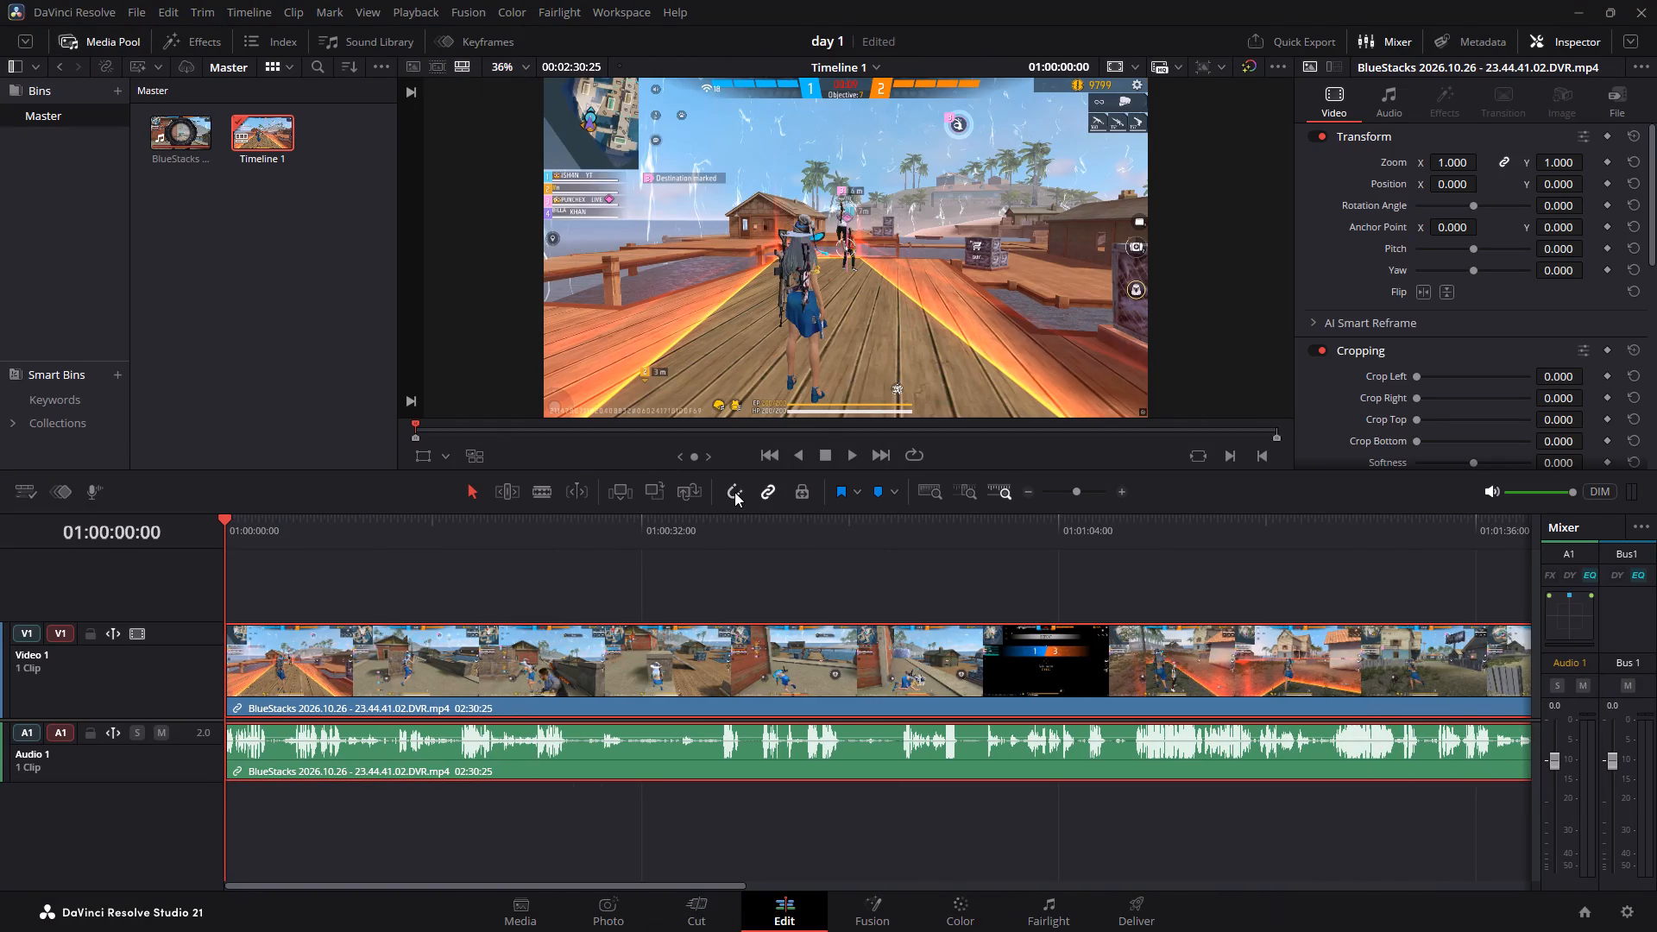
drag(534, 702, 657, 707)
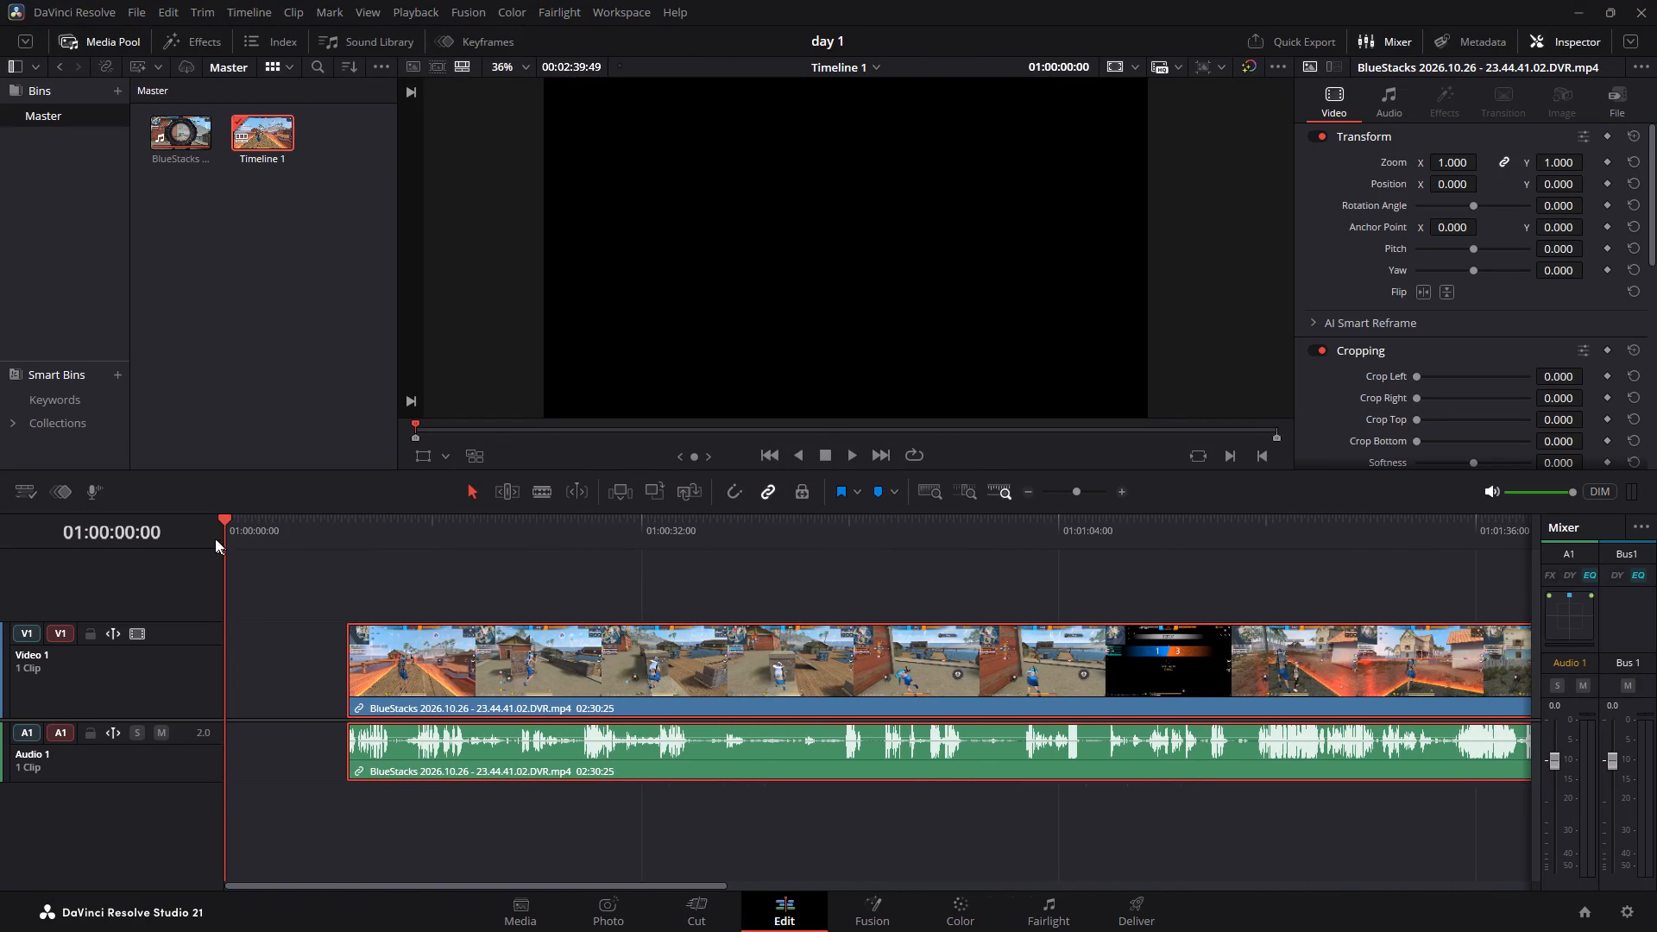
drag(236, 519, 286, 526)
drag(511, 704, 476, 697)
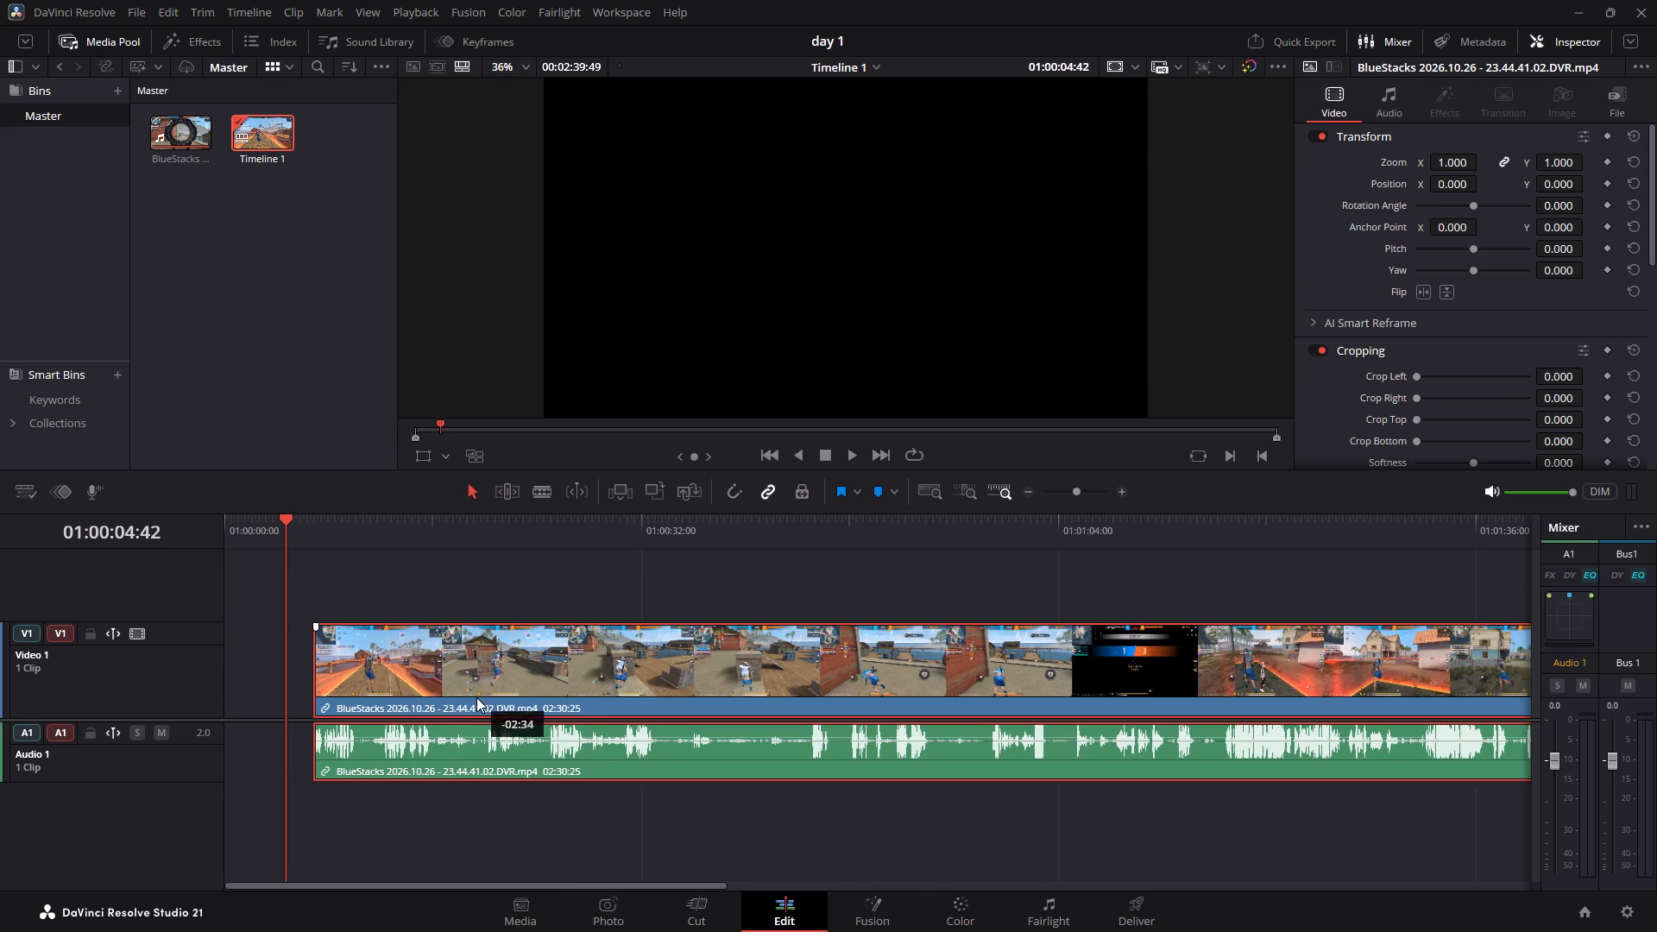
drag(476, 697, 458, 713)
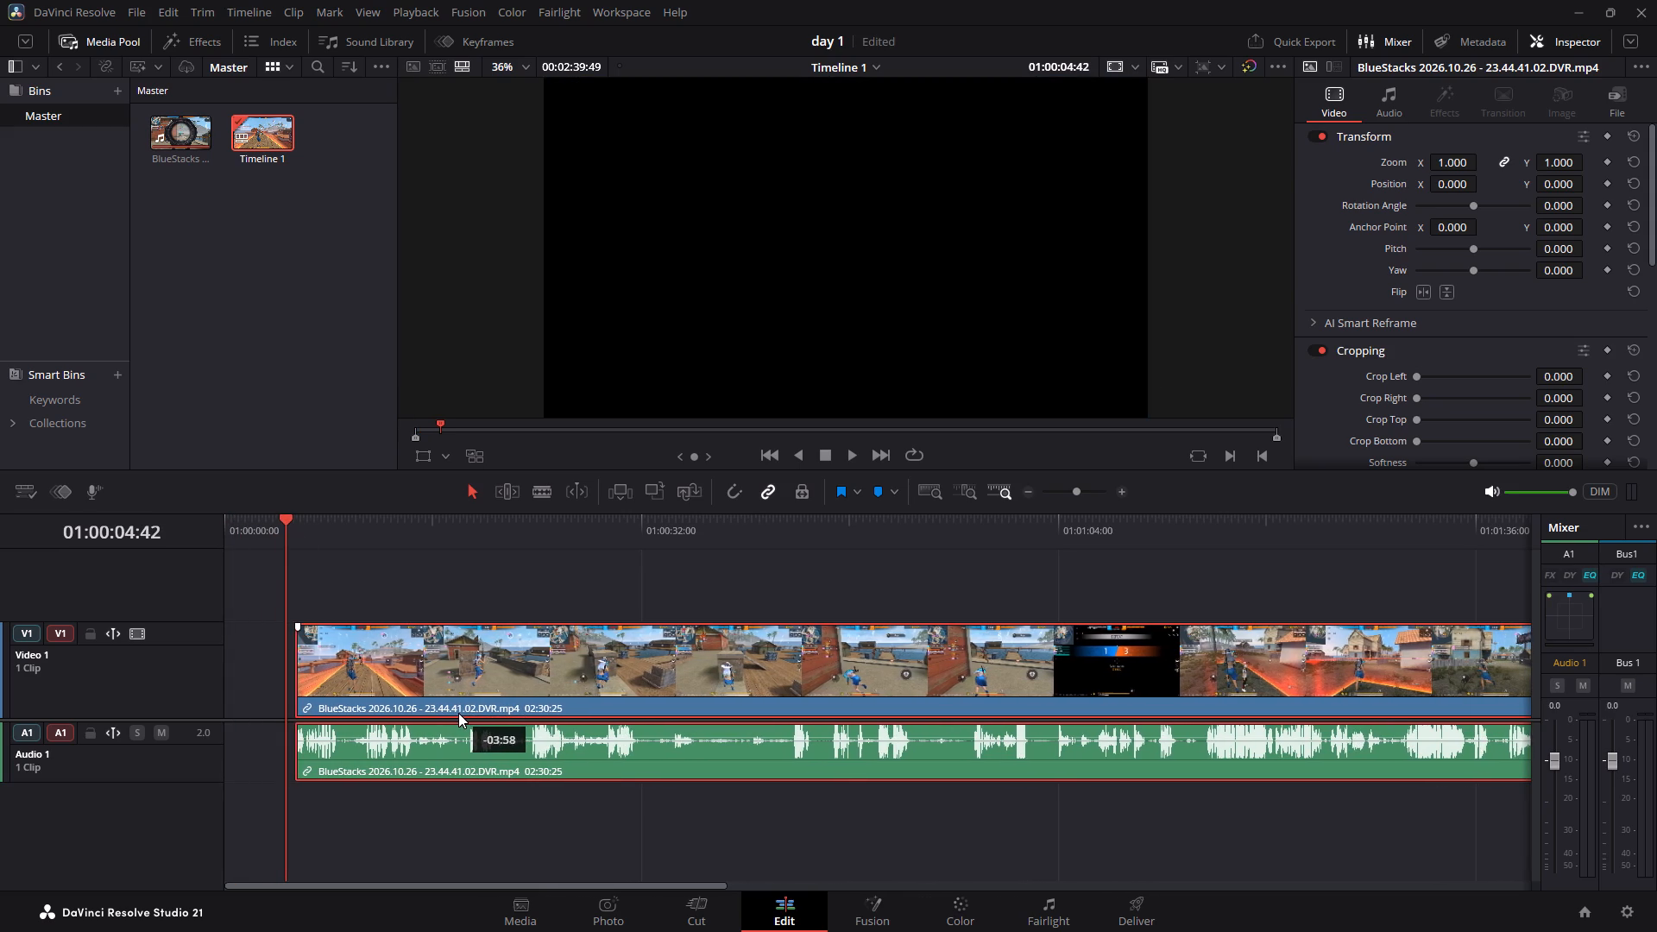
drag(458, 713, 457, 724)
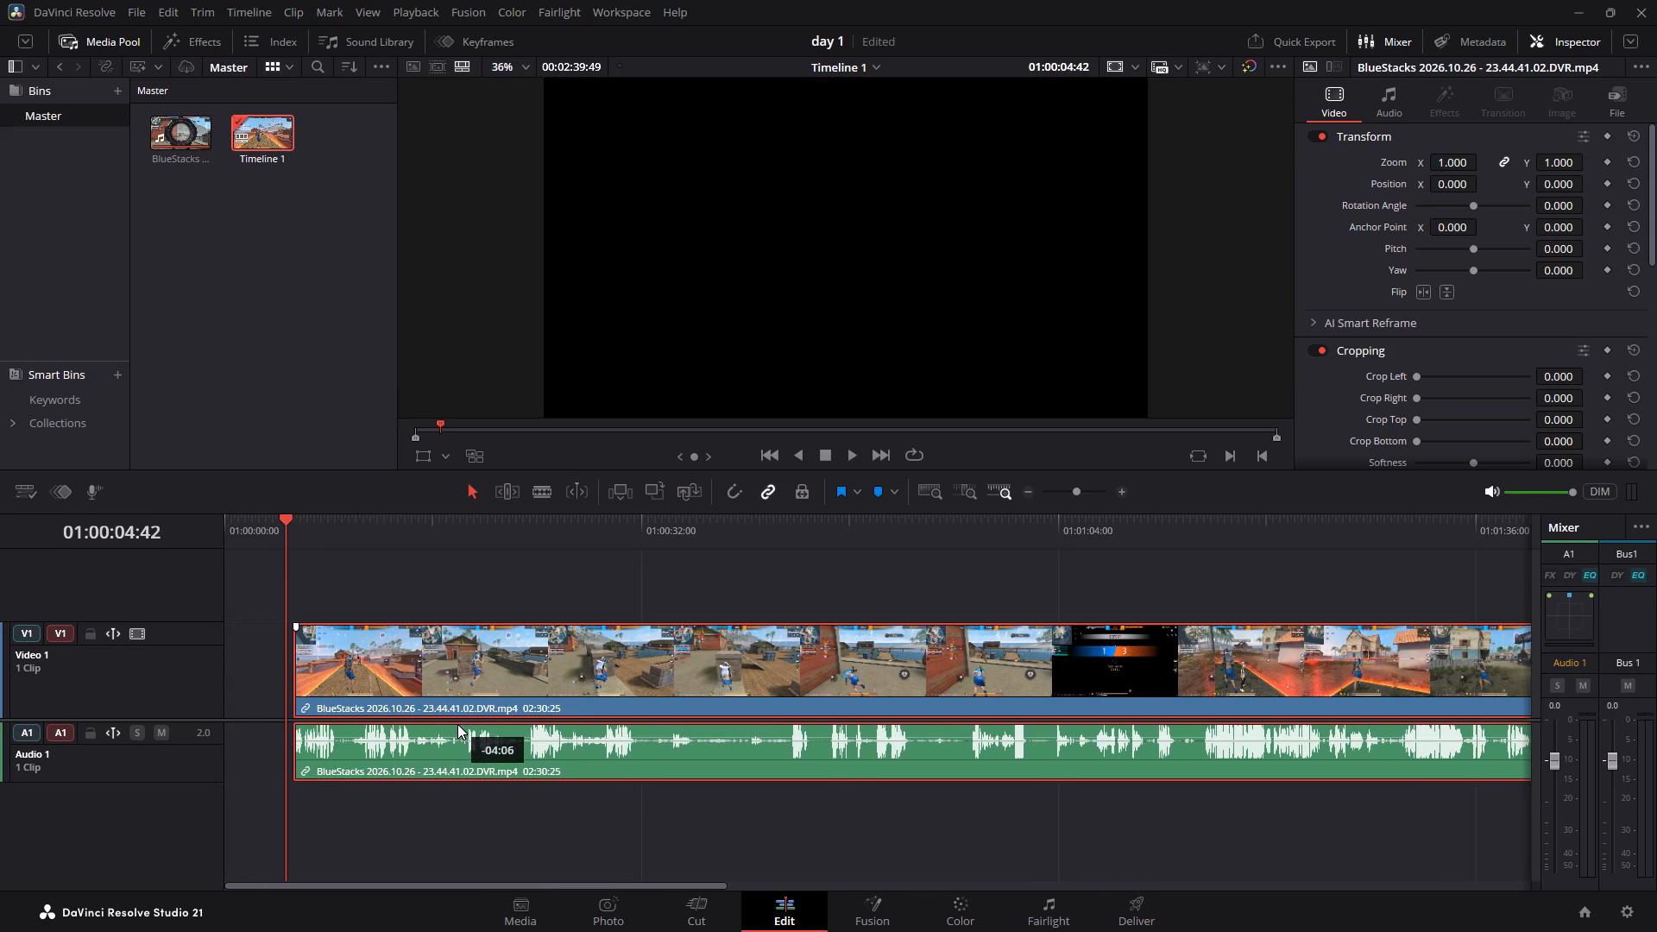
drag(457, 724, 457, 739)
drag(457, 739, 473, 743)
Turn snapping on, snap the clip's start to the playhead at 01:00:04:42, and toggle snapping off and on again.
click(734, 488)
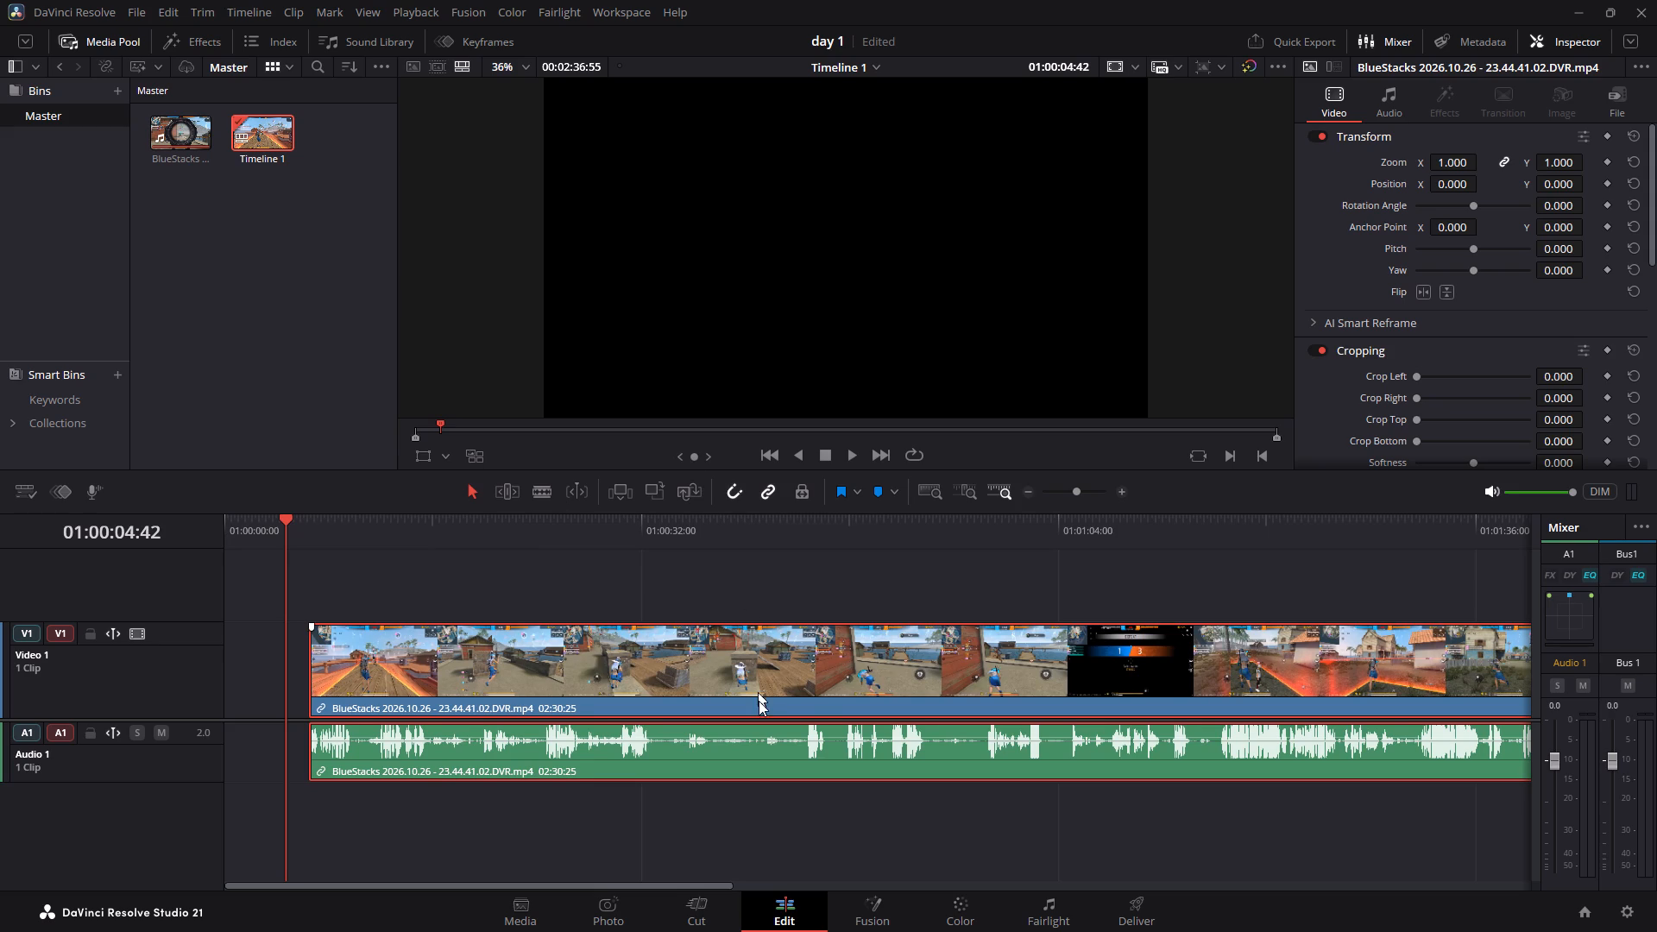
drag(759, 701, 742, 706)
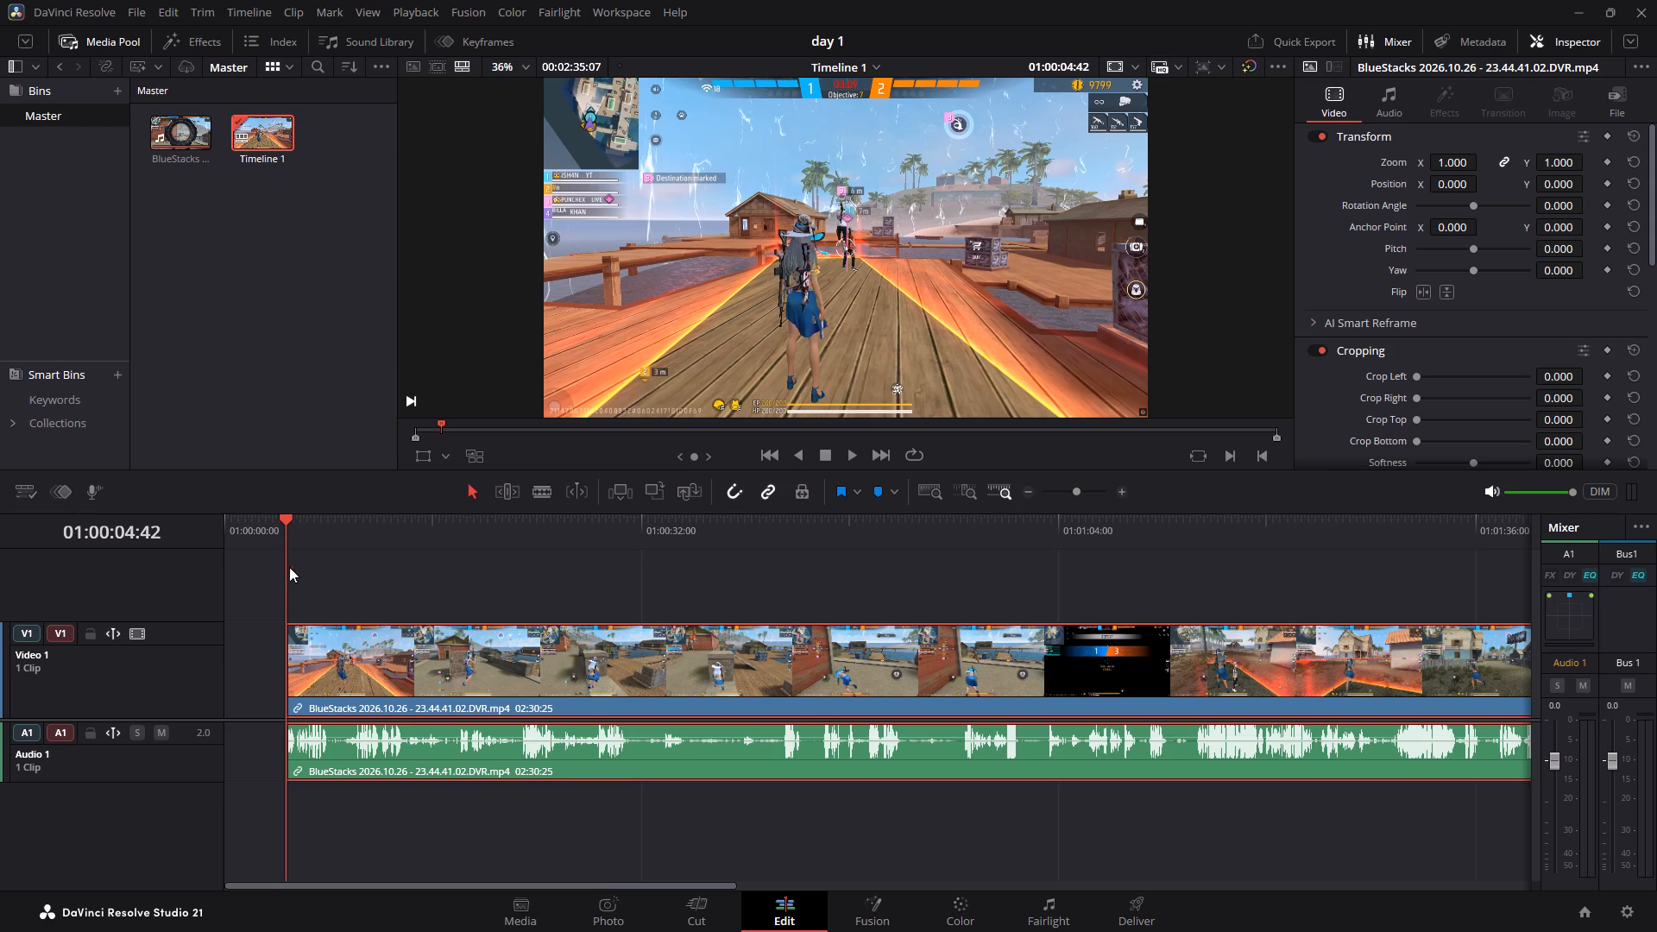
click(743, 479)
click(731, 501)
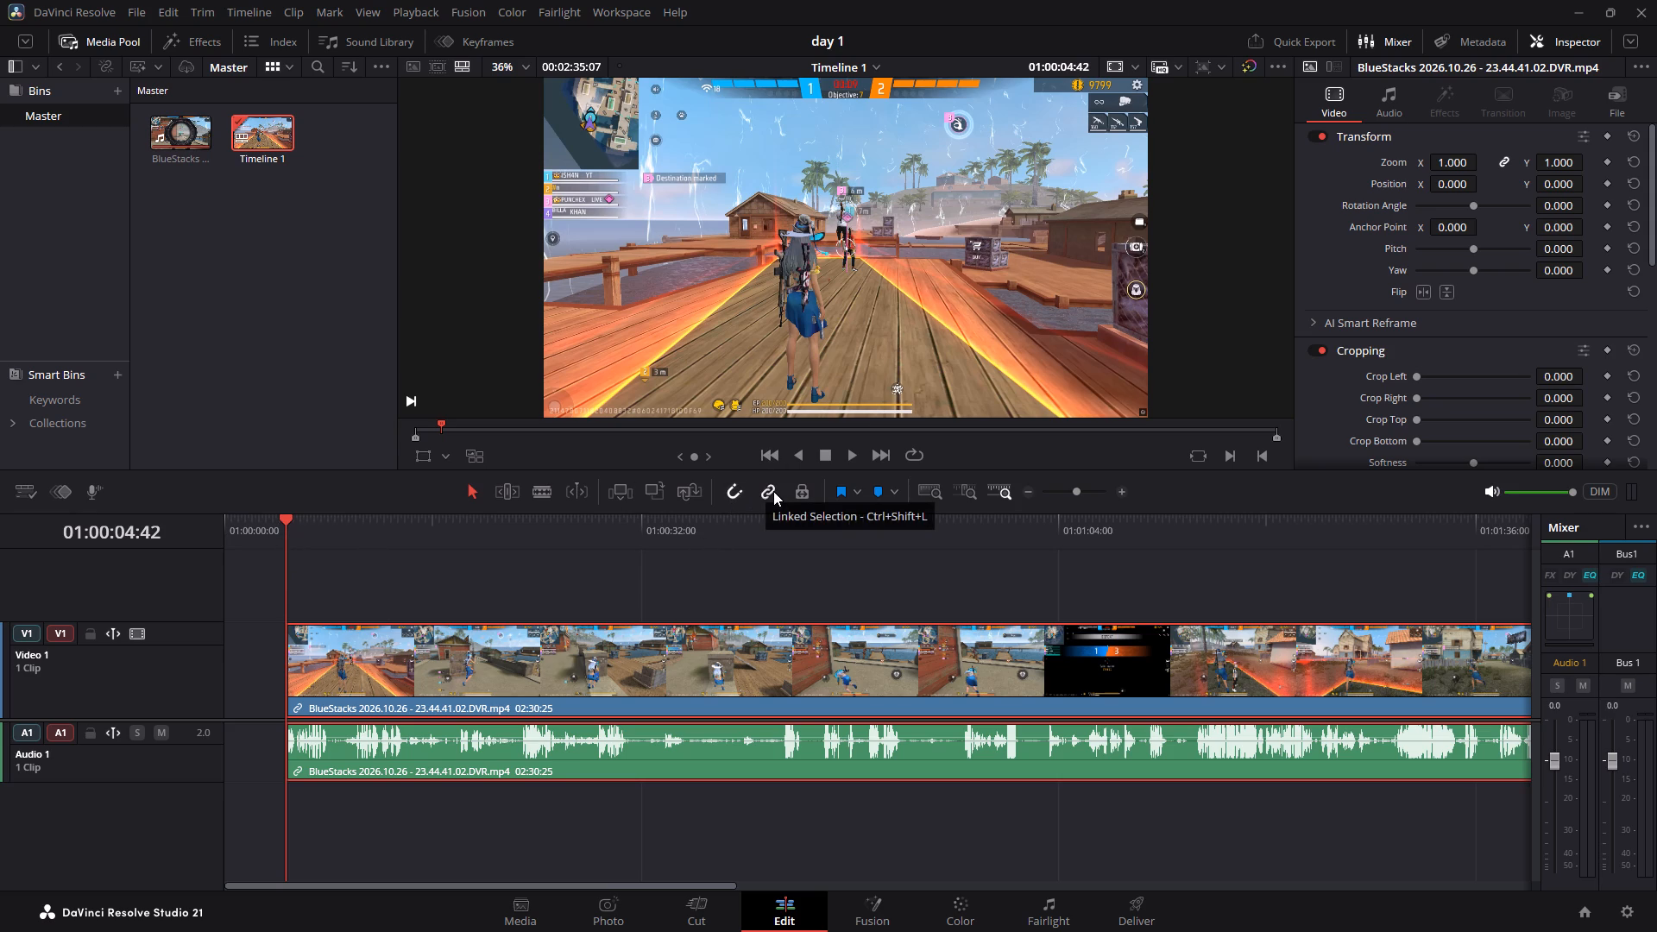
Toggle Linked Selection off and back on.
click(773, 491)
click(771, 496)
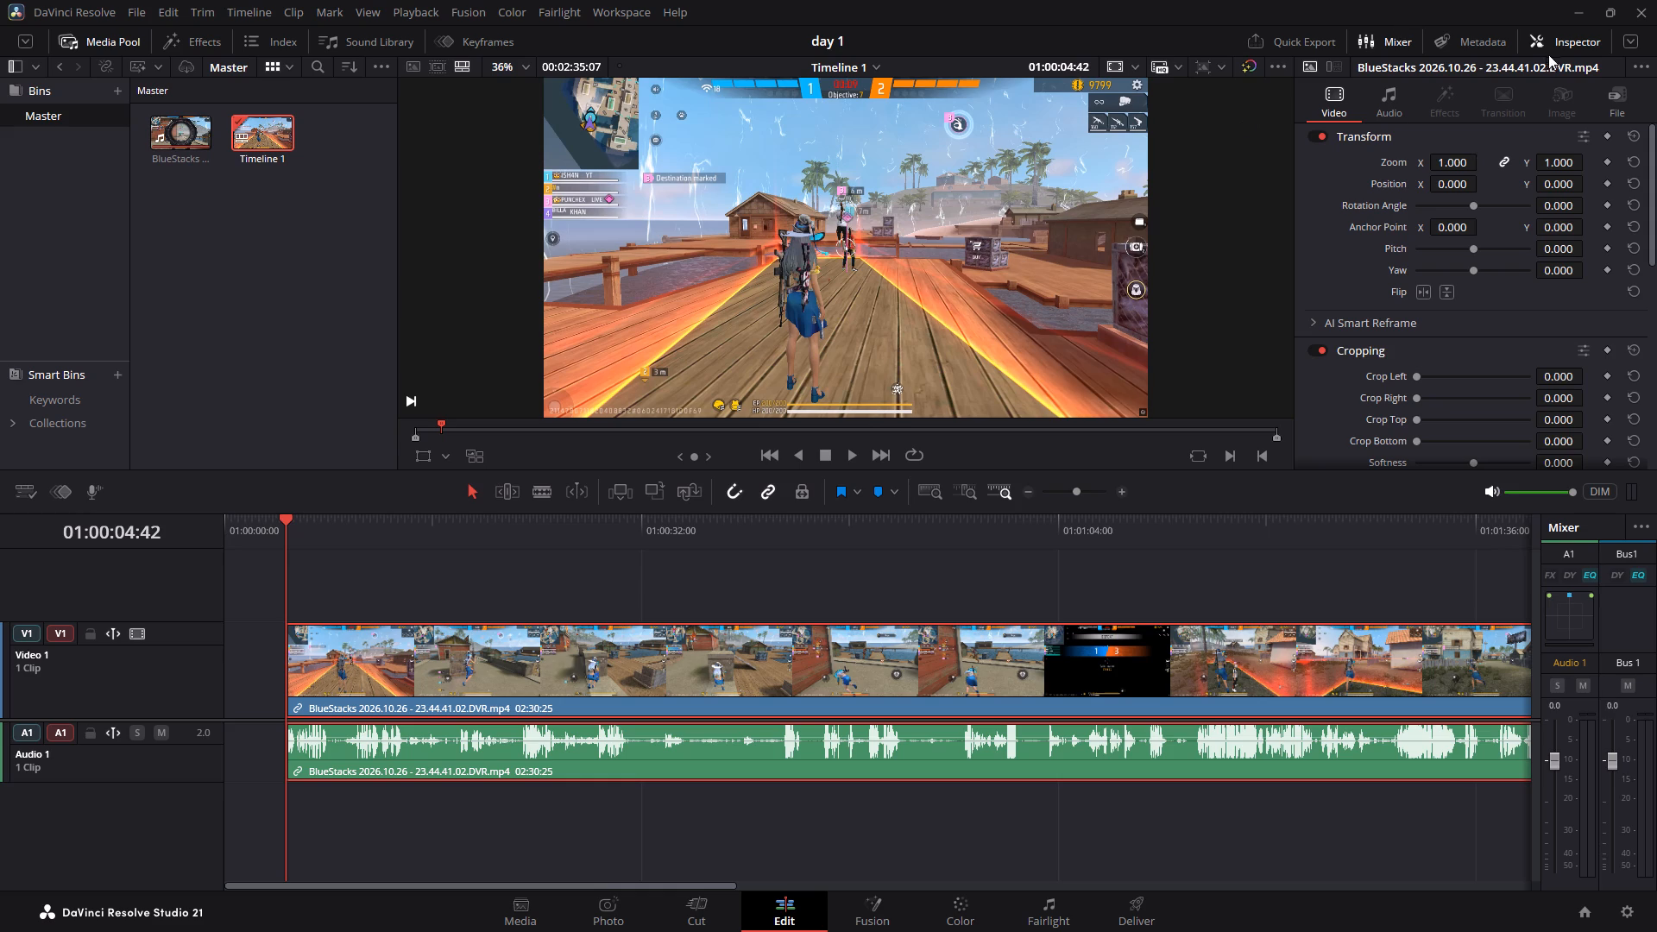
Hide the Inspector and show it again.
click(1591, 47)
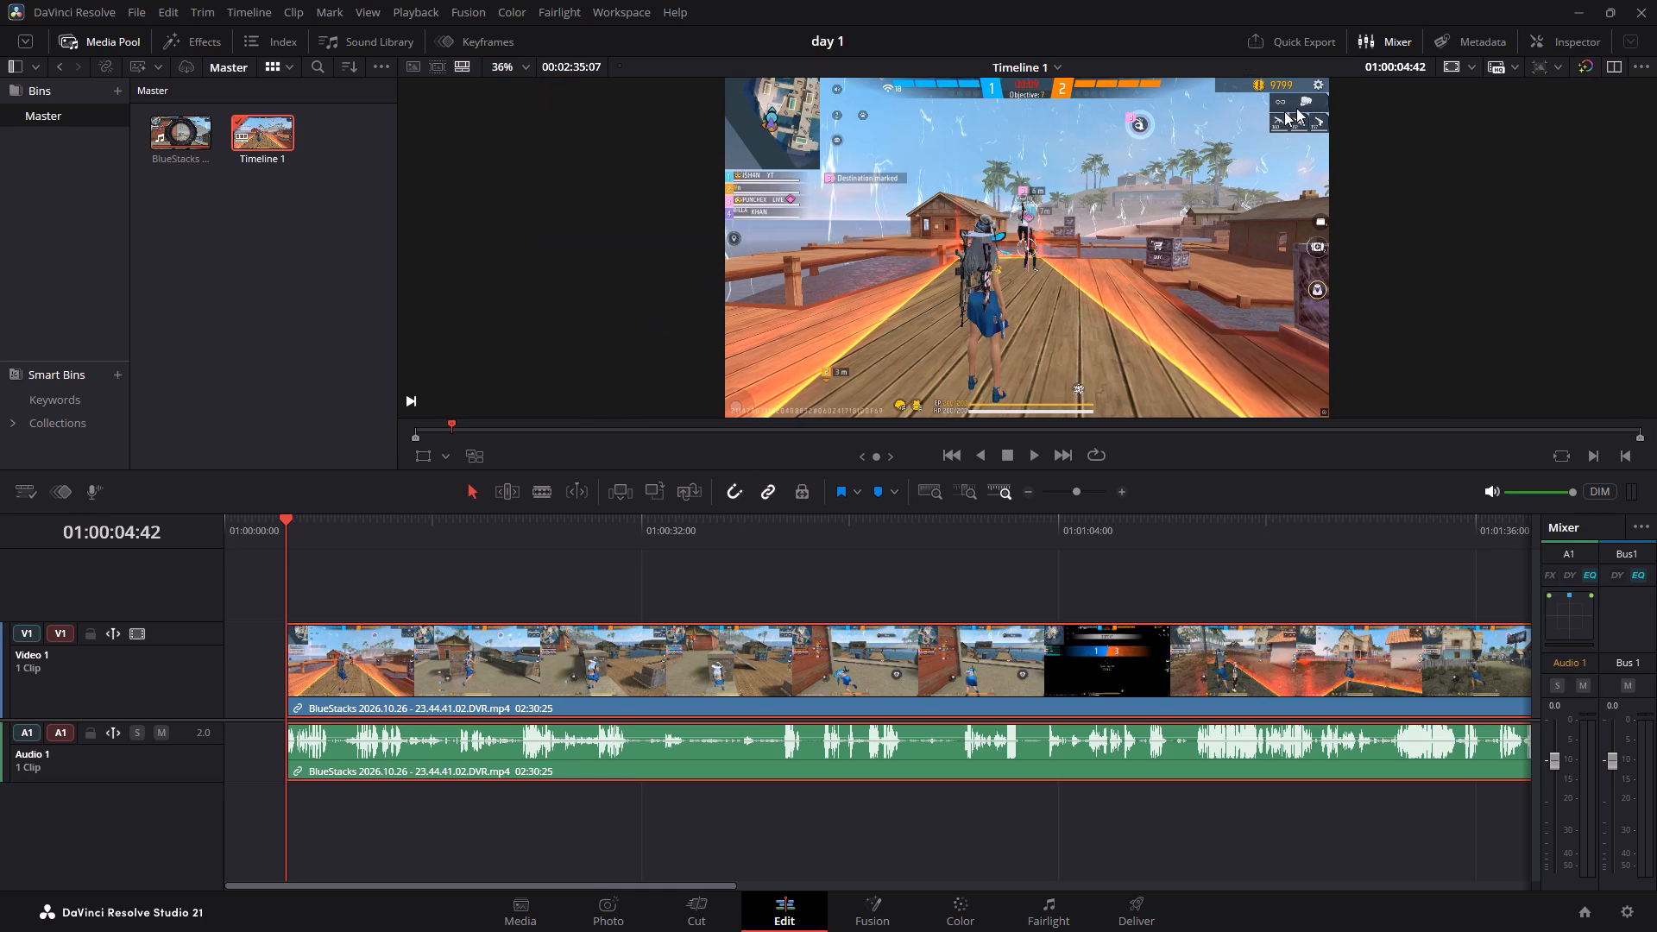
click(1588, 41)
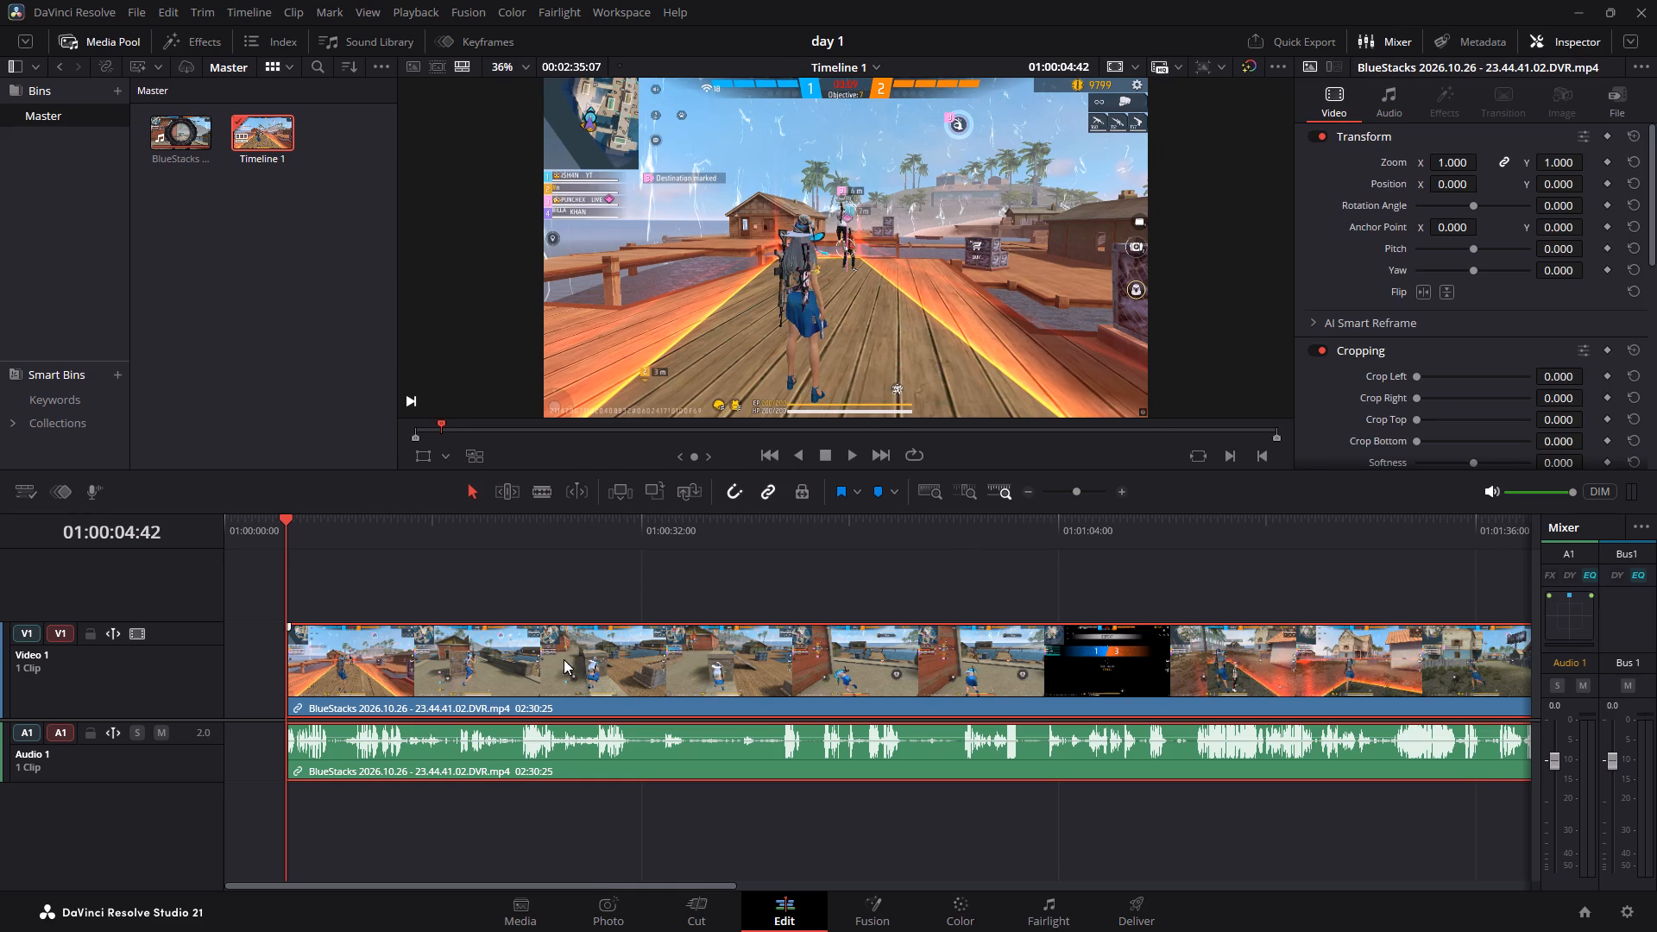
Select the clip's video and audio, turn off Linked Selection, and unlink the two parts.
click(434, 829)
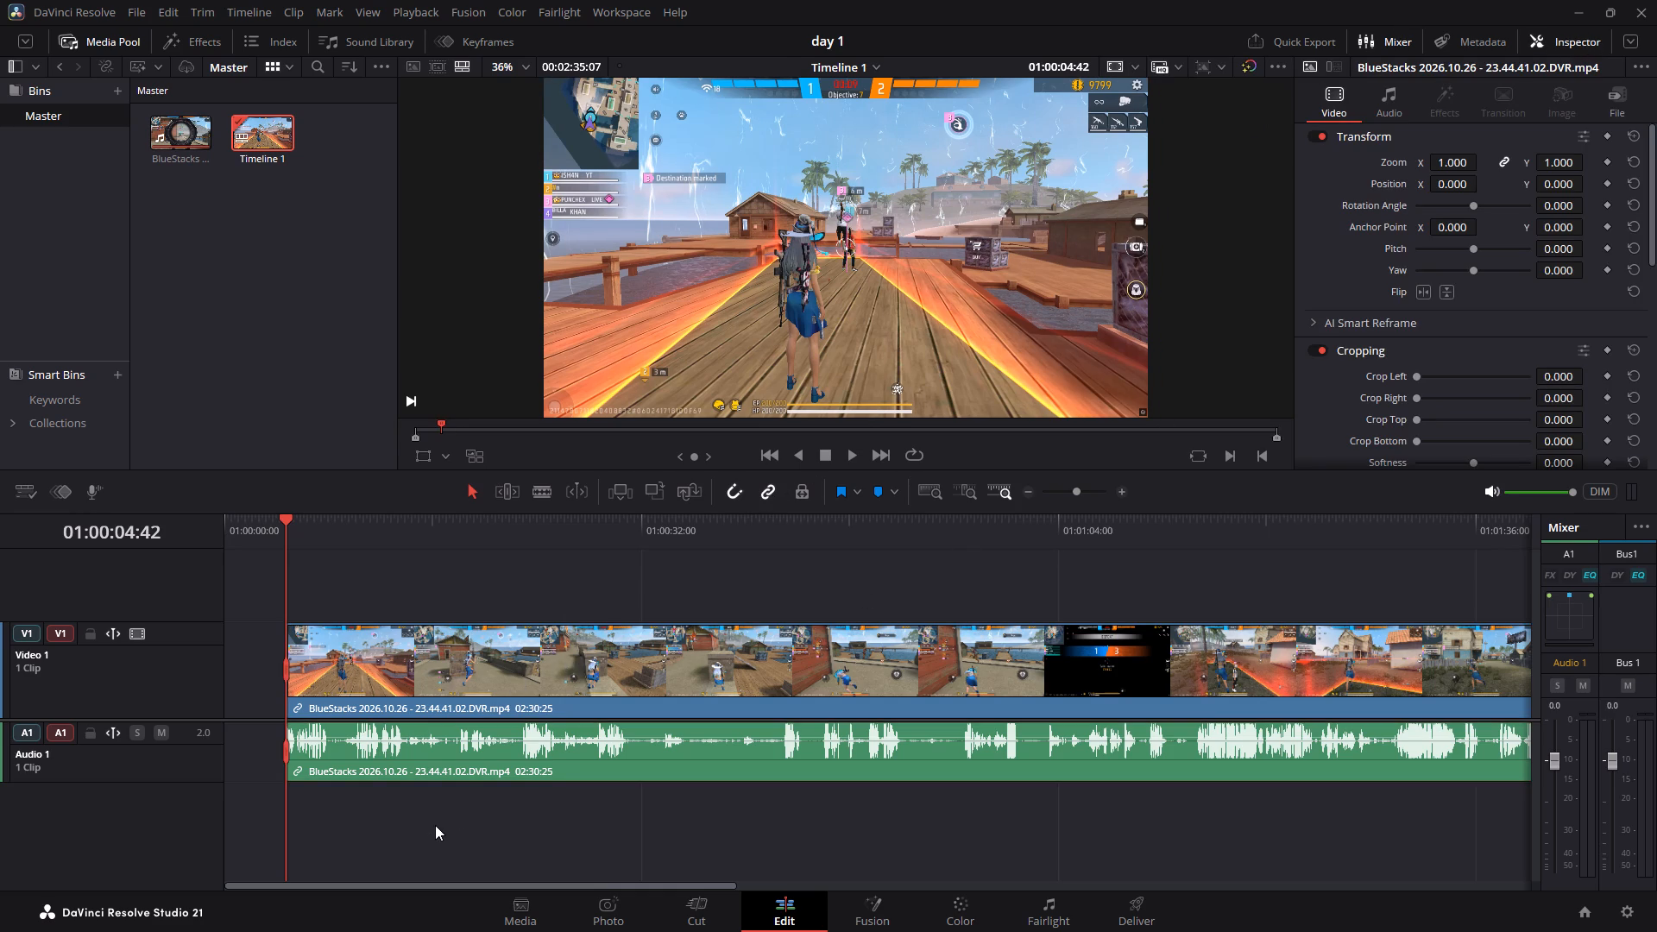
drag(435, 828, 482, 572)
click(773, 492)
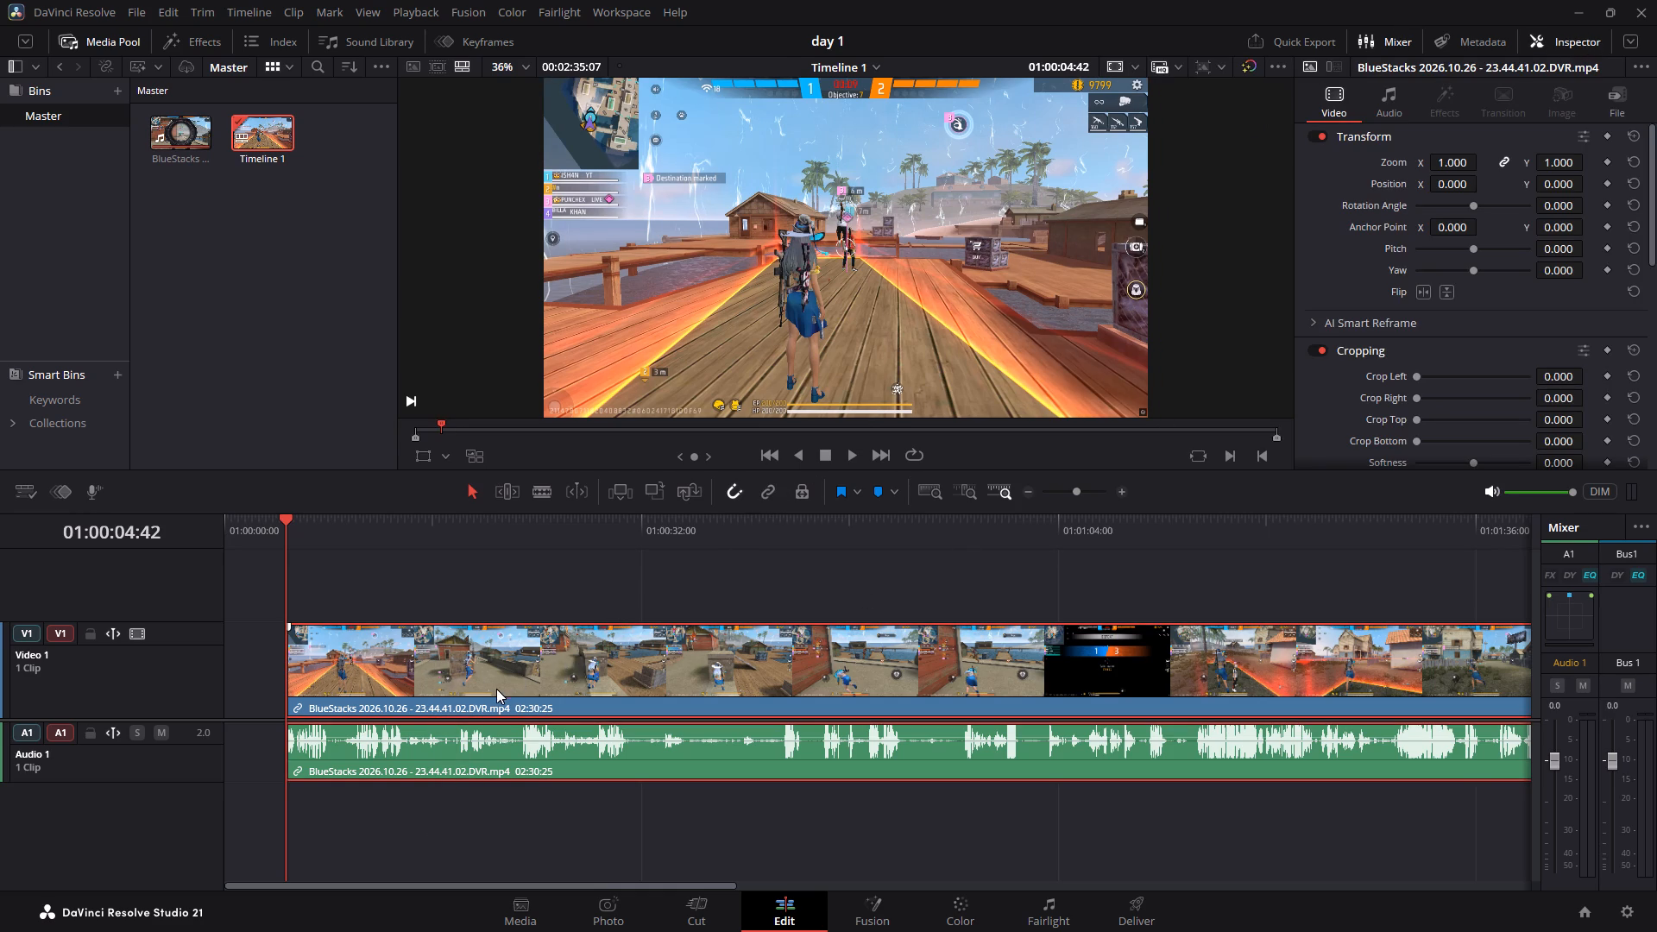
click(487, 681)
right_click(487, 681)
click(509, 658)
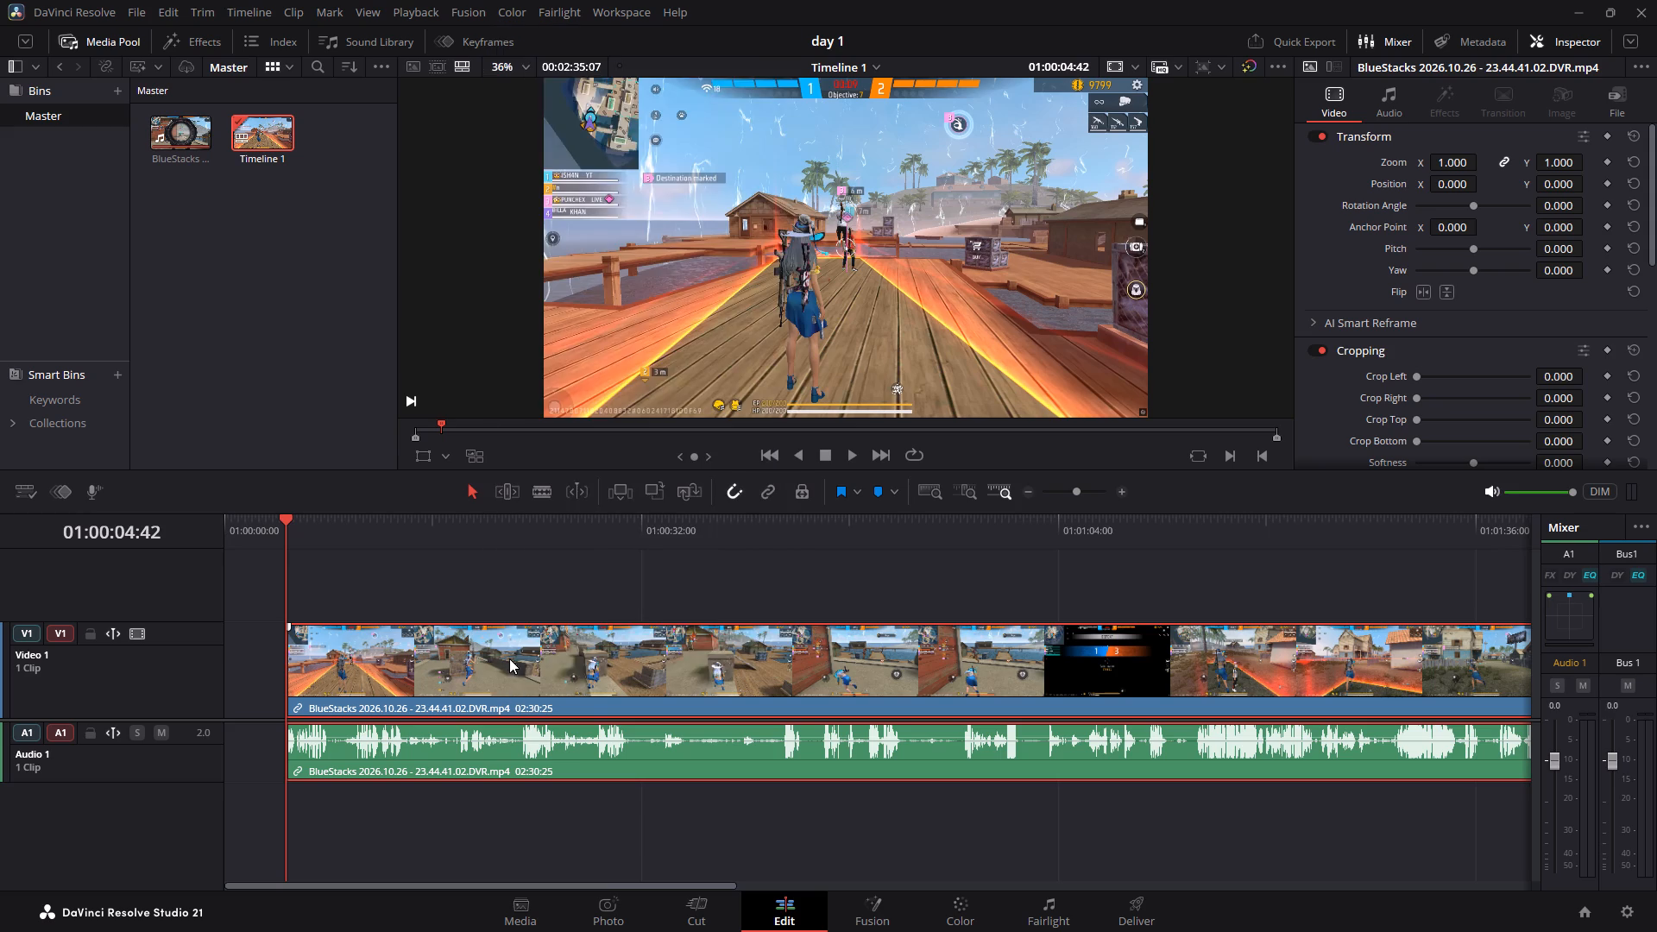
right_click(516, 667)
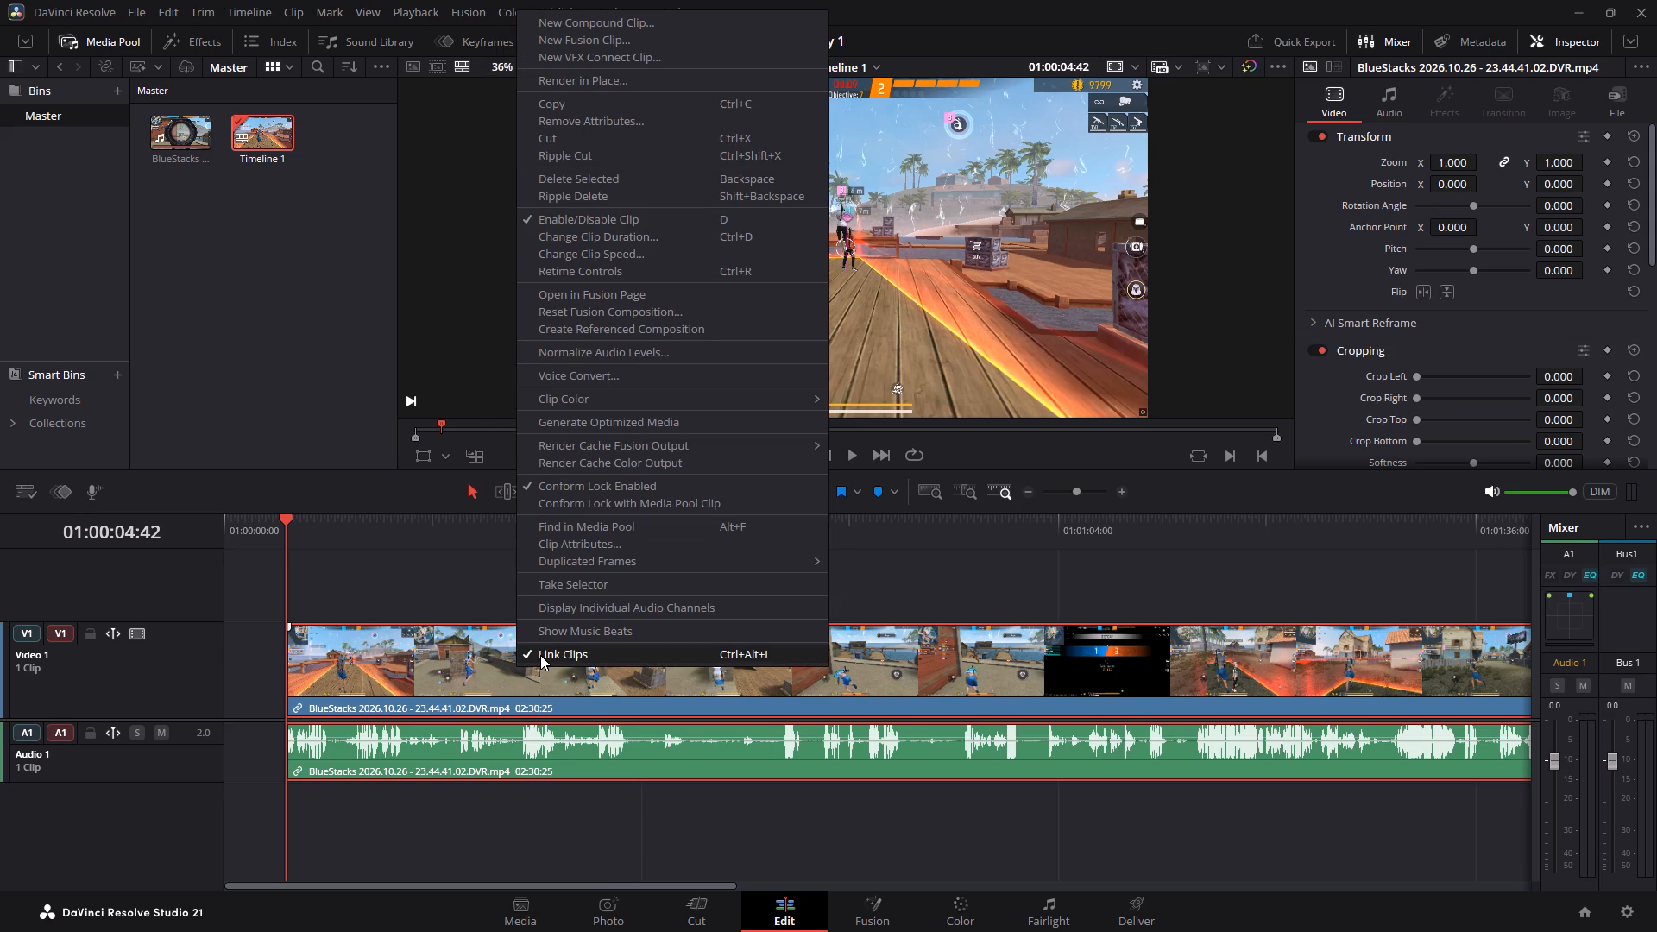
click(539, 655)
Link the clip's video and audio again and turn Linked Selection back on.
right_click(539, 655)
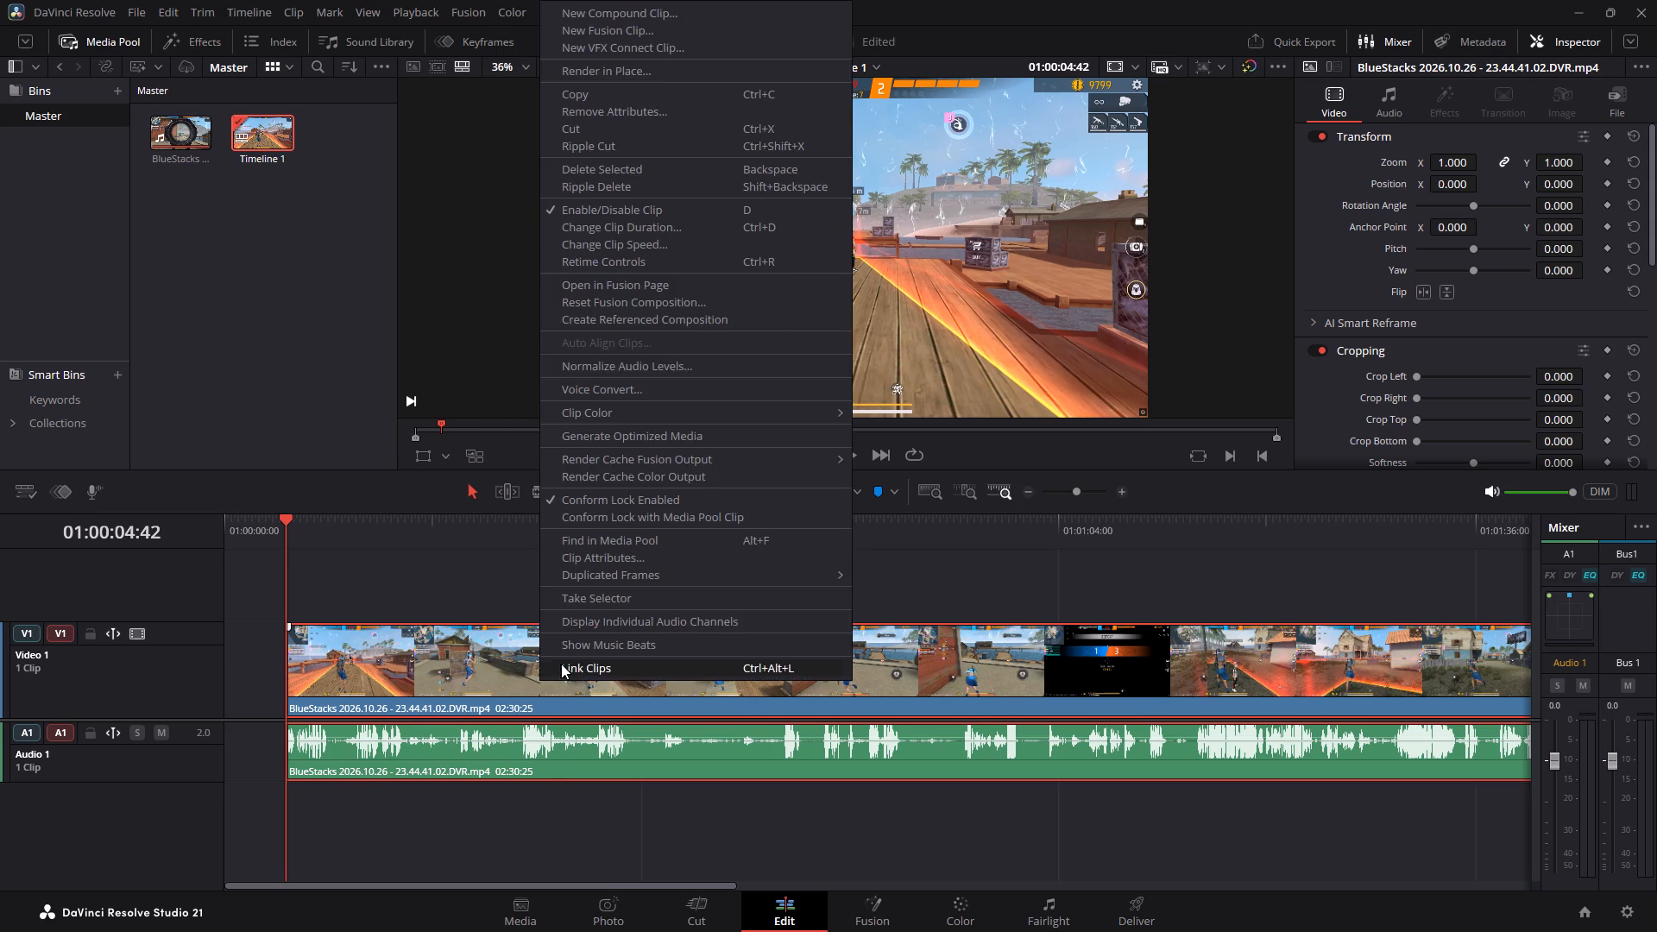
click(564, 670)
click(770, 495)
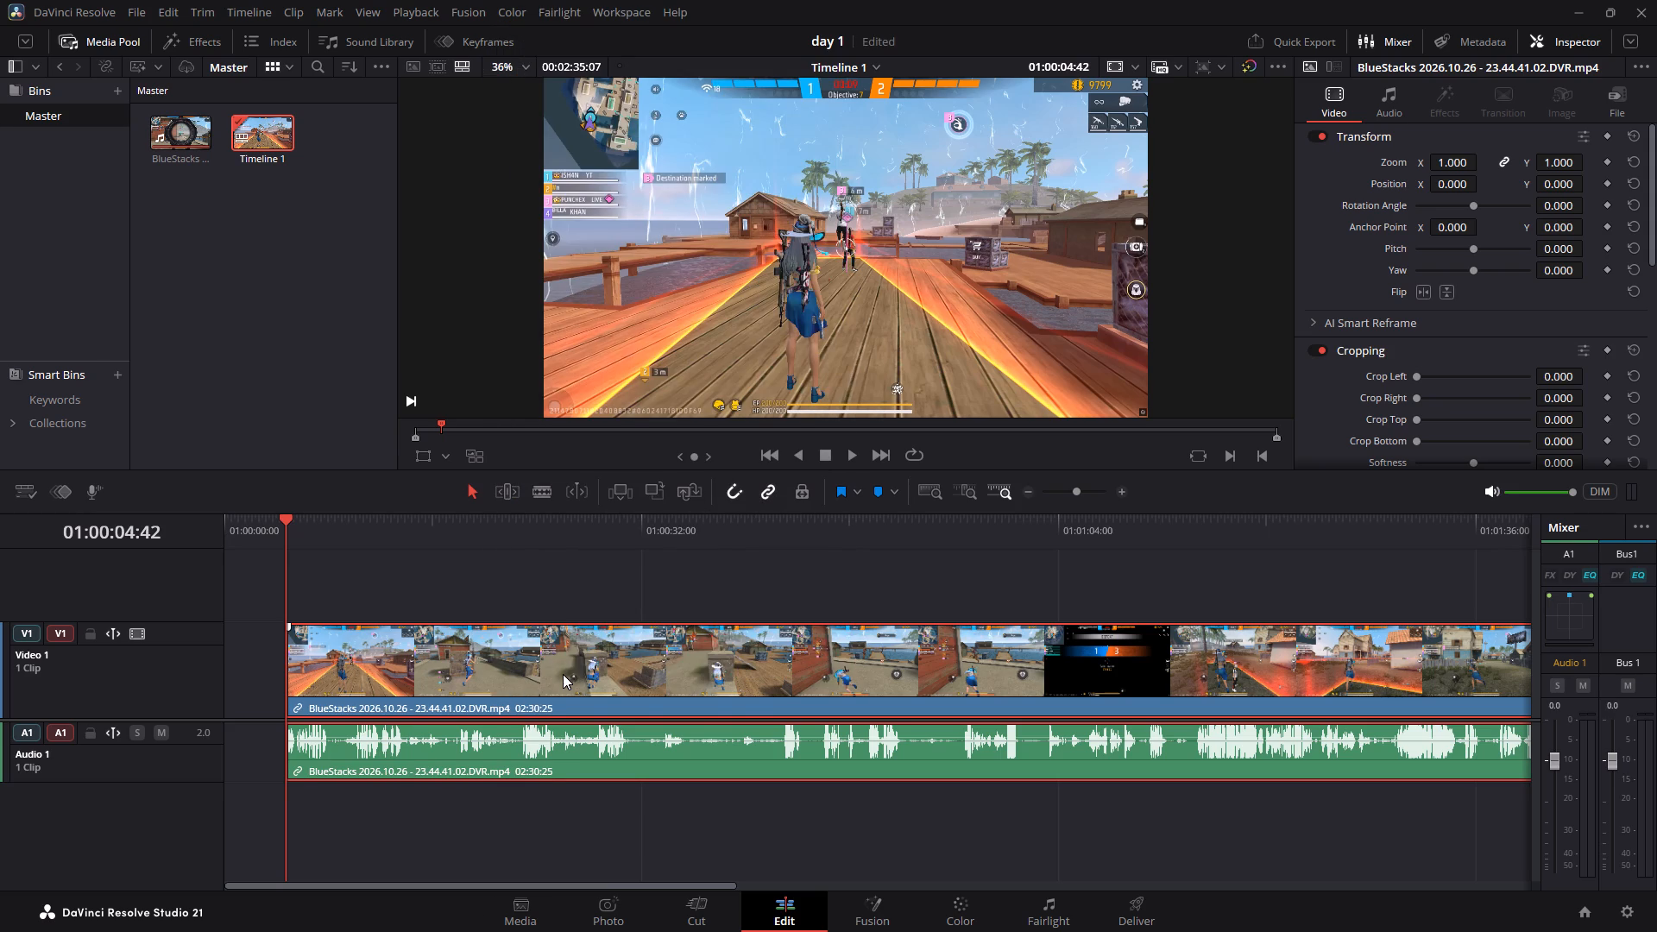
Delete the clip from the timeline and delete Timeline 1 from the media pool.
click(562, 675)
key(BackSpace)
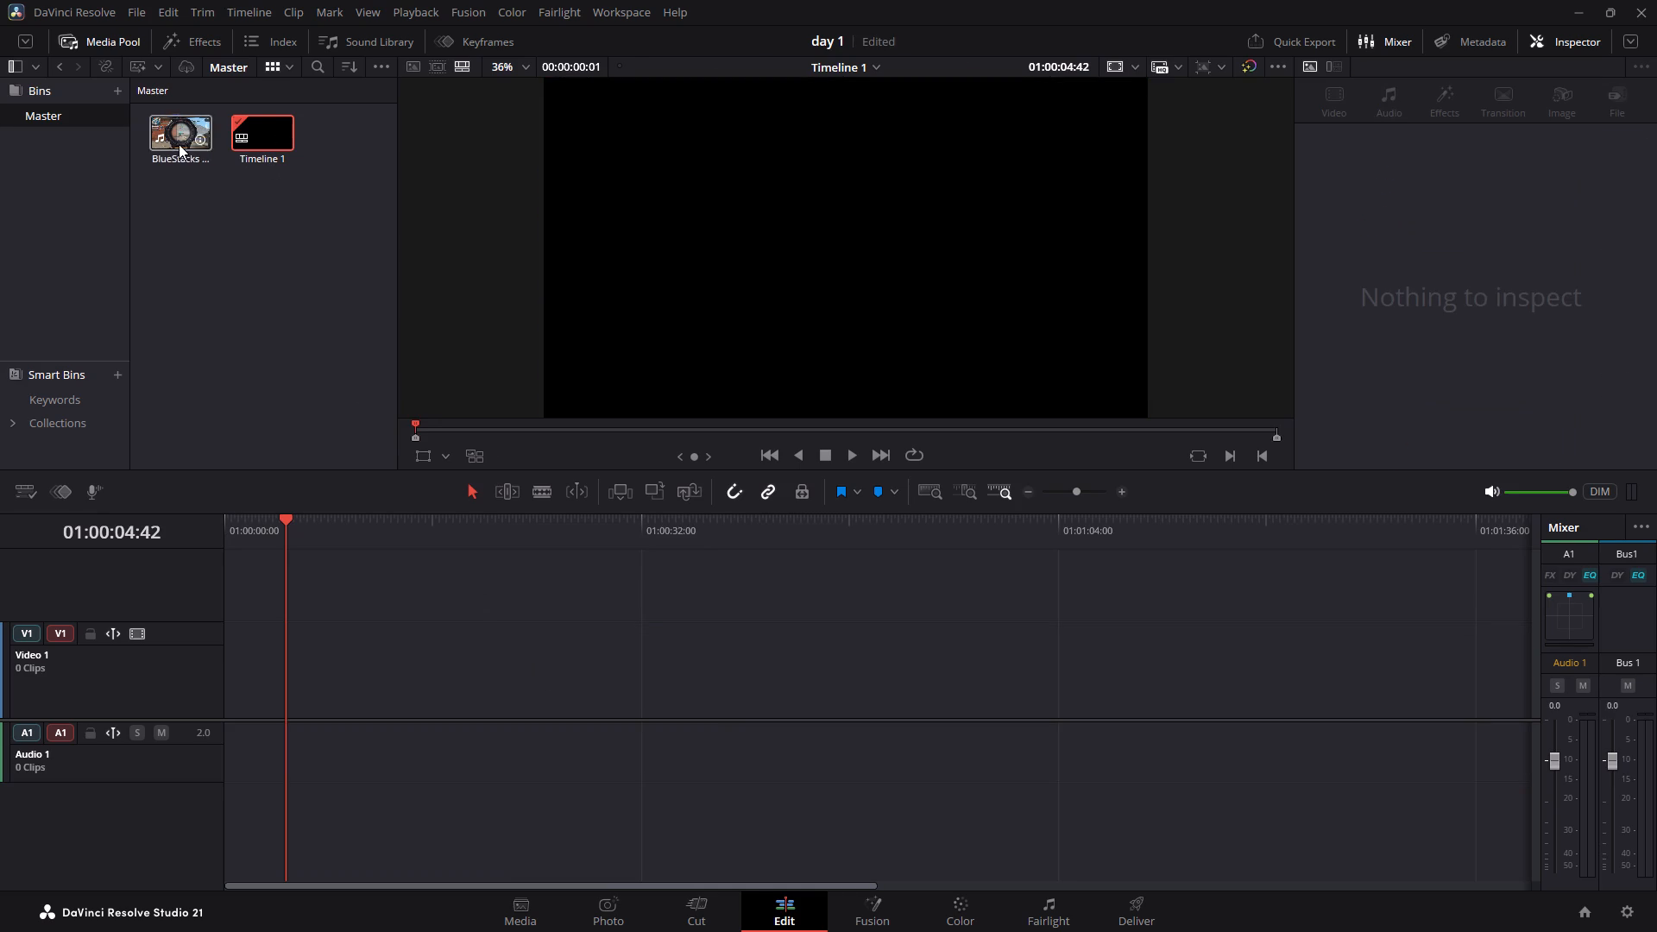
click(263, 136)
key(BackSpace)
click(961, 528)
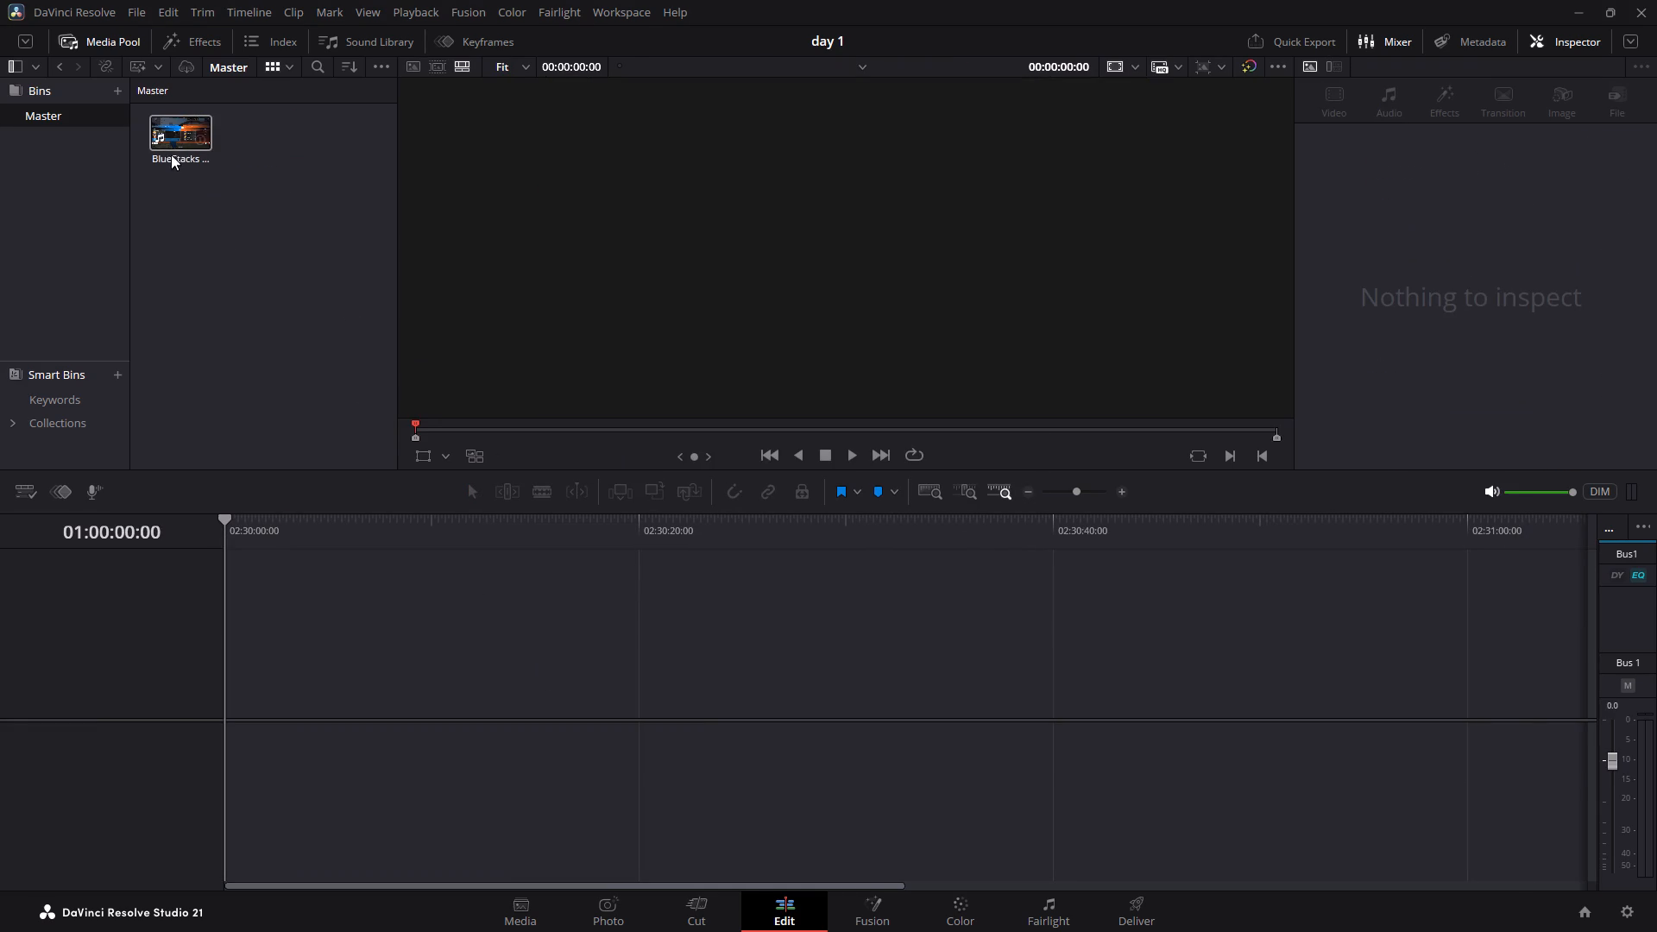
Create a new timeline from the BlueStacks gameplay clip, with the clip starting at 01:00:00:00.
drag(170, 133, 214, 677)
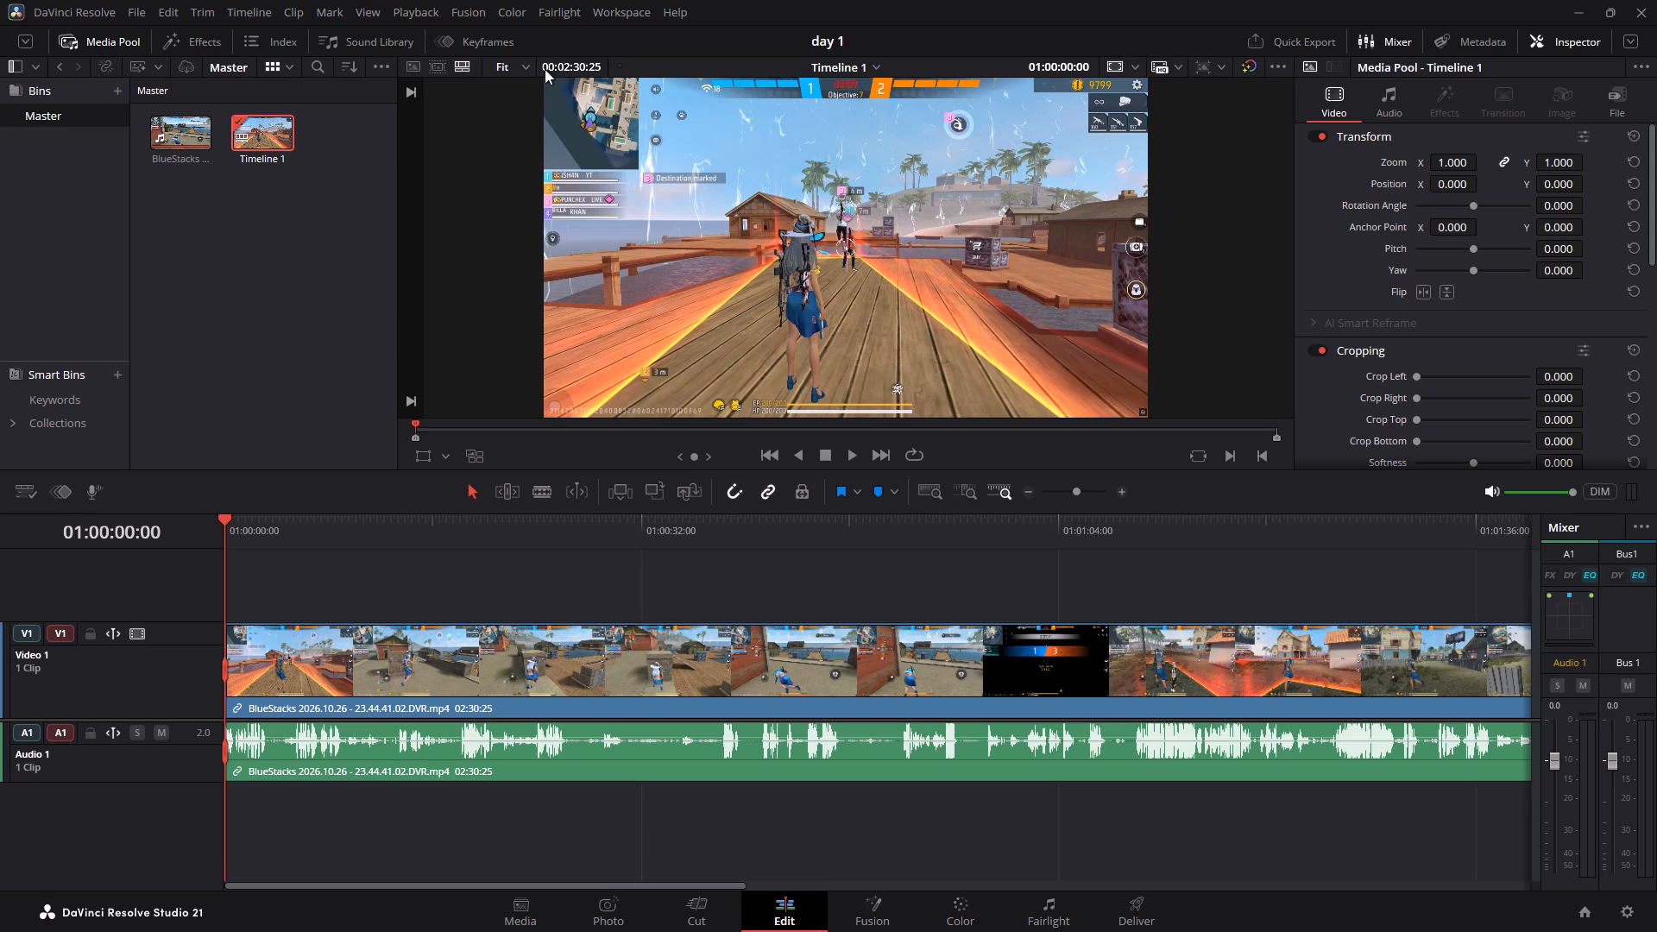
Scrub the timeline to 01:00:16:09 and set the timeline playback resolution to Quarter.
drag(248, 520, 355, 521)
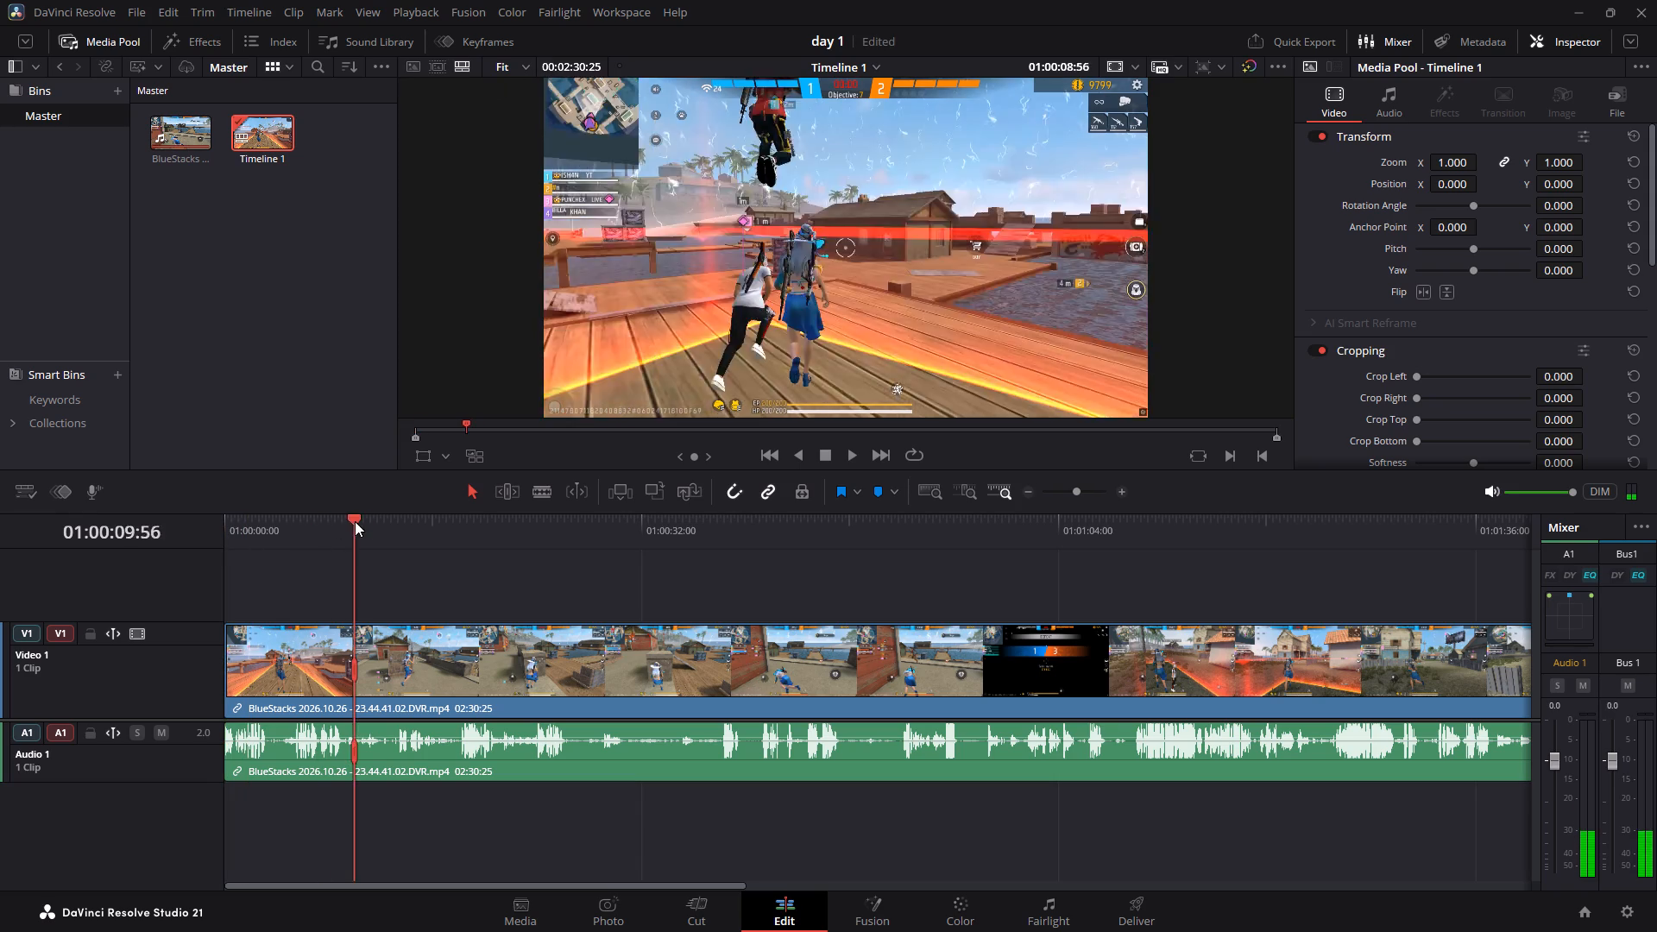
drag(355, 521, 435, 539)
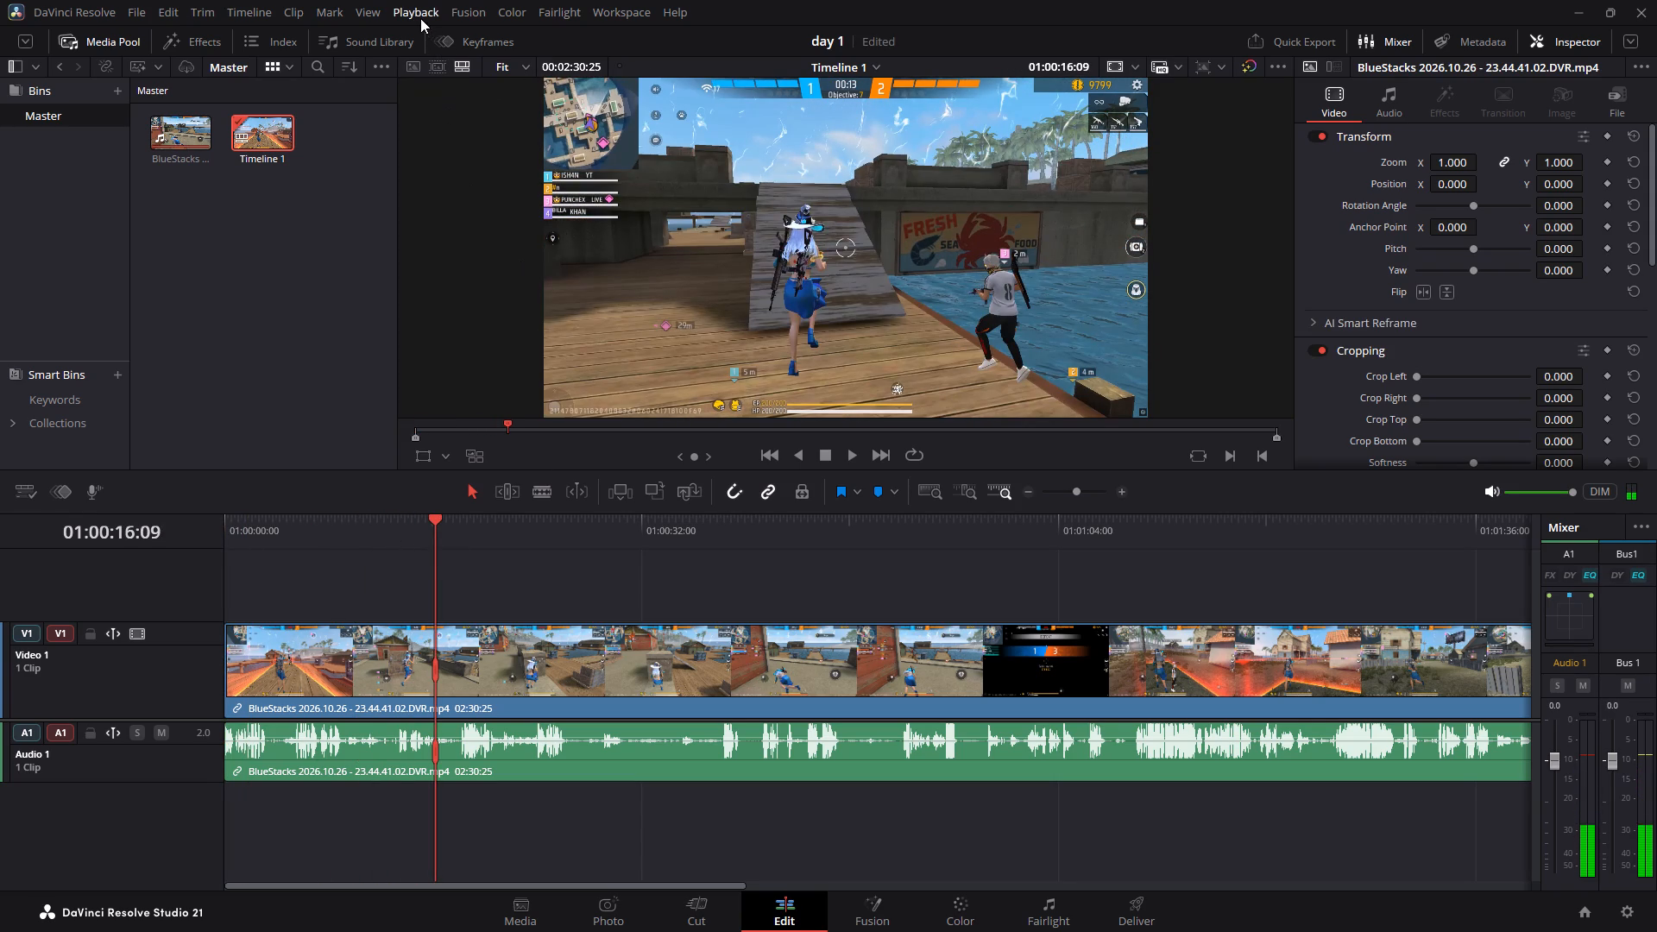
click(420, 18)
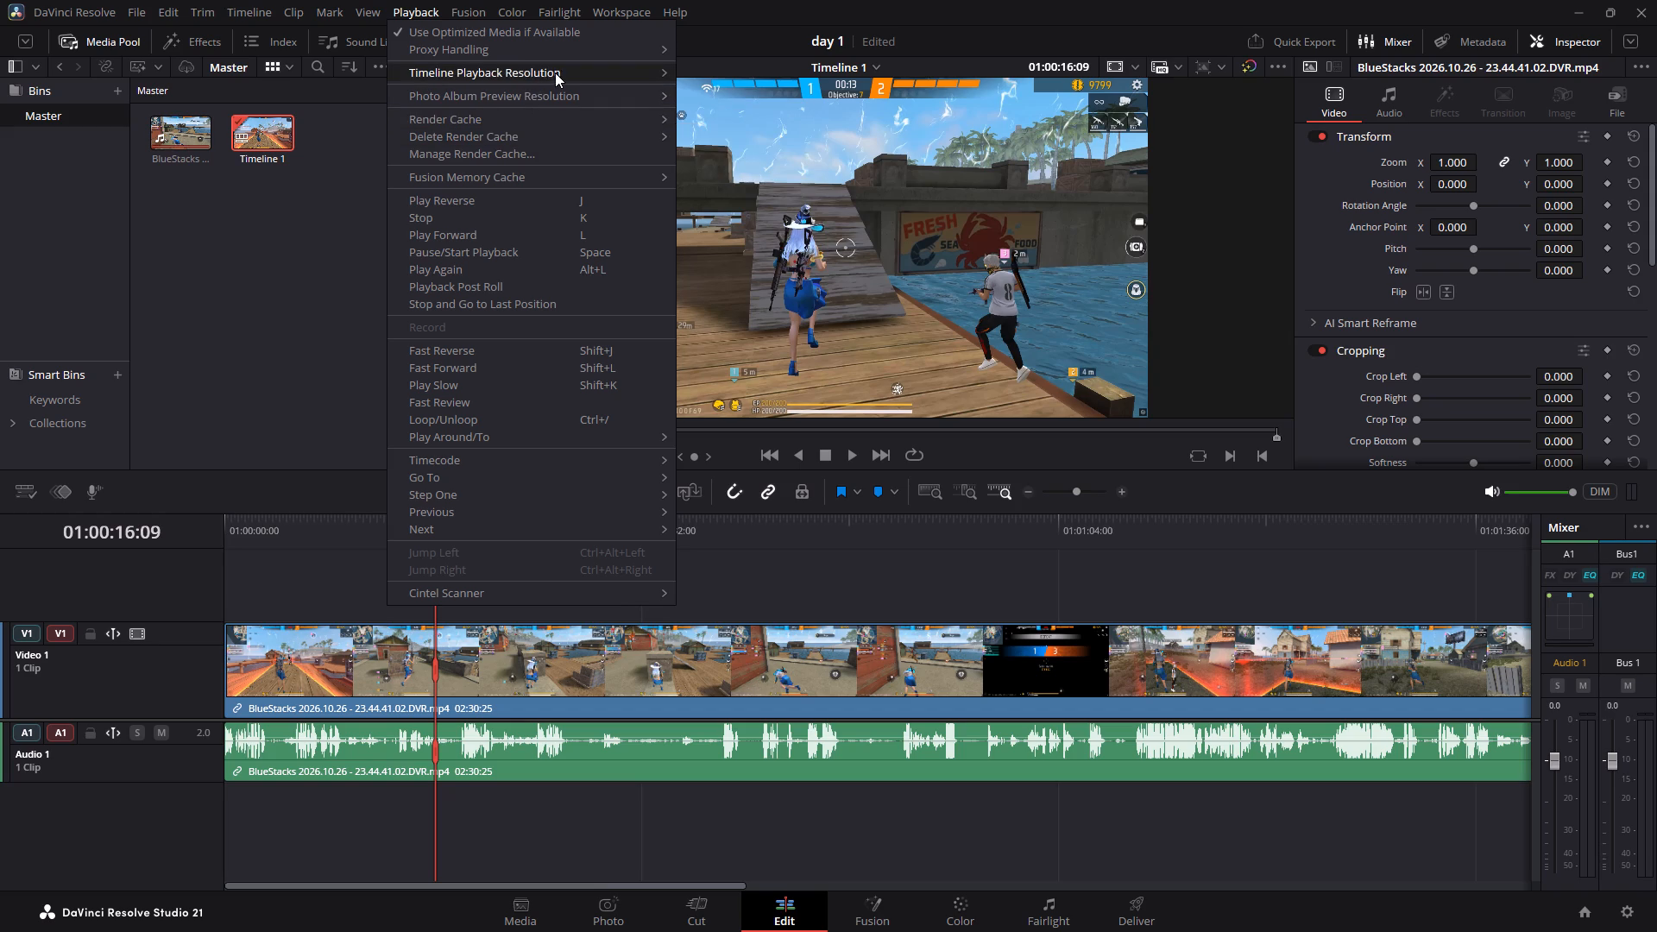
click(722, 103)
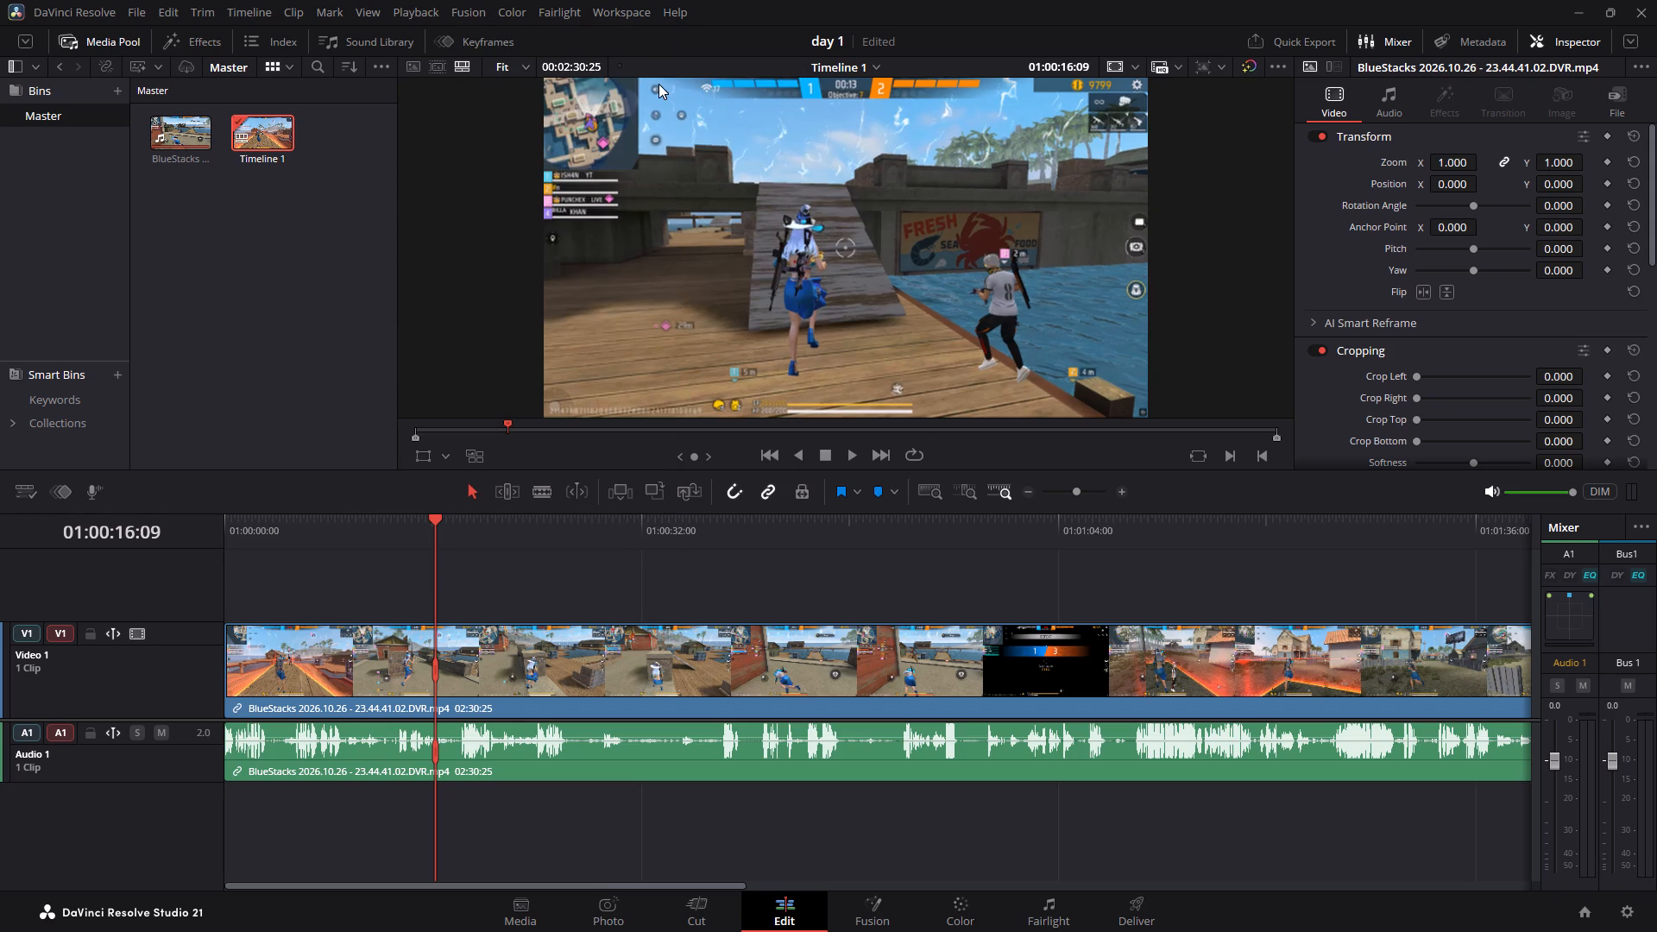
Set the timeline playback resolution to Full.
click(406, 22)
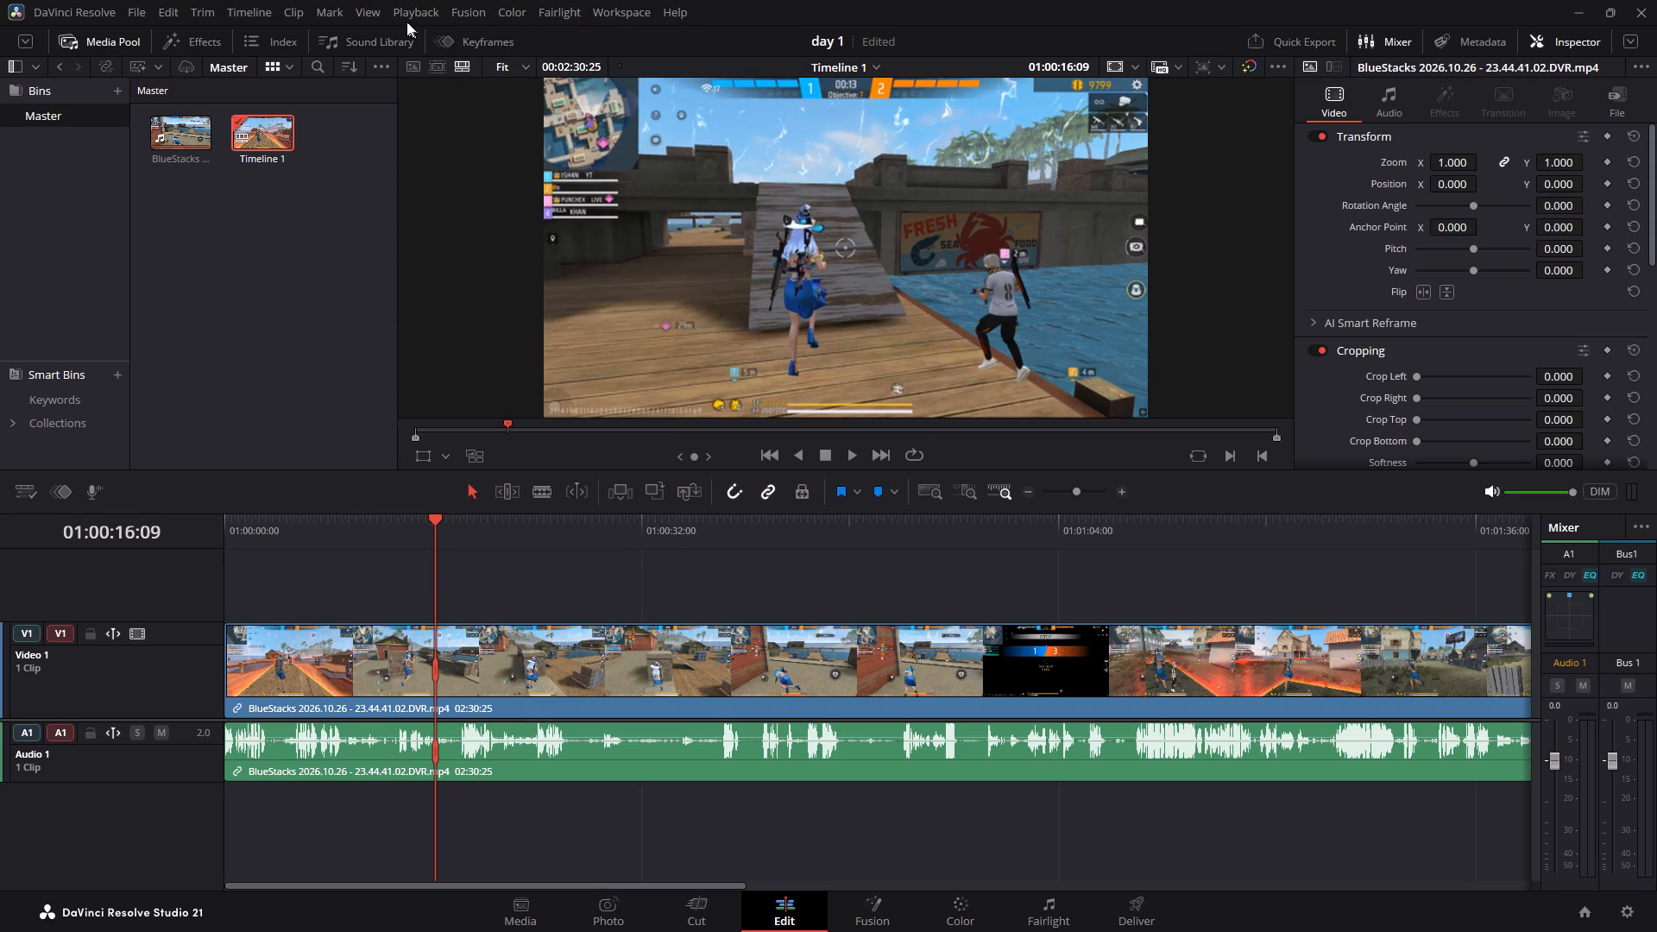
click(405, 18)
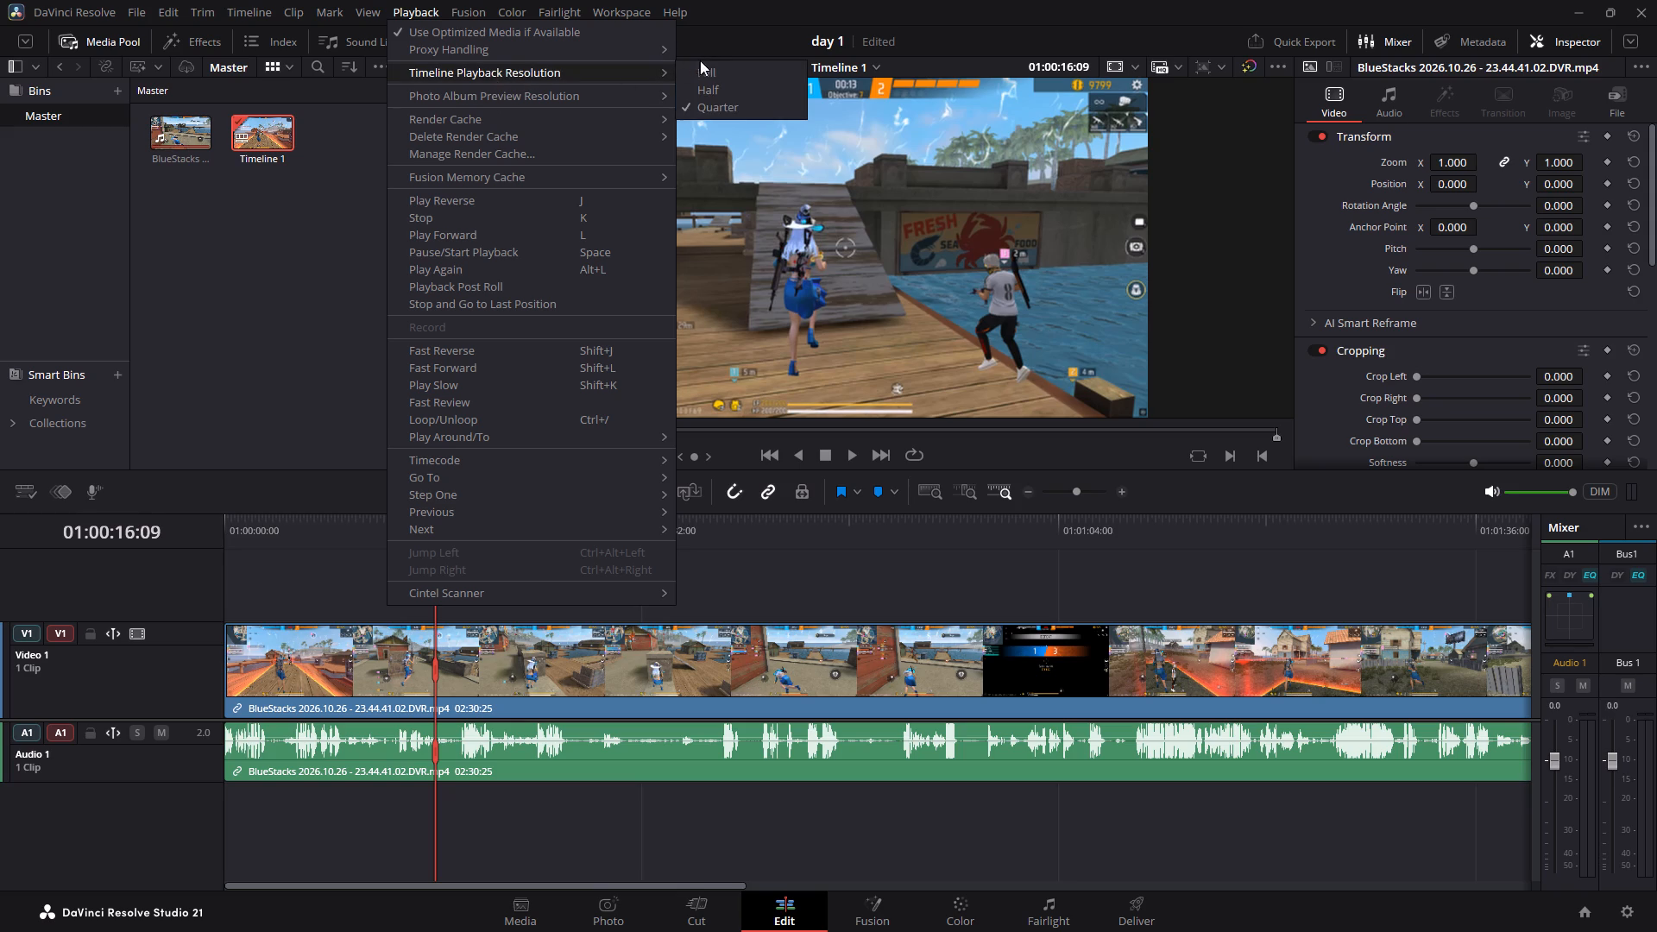
click(734, 71)
Scrub back and forth through the gameplay clip to preview it, stopping at 01:01:02:43.
drag(369, 524, 411, 525)
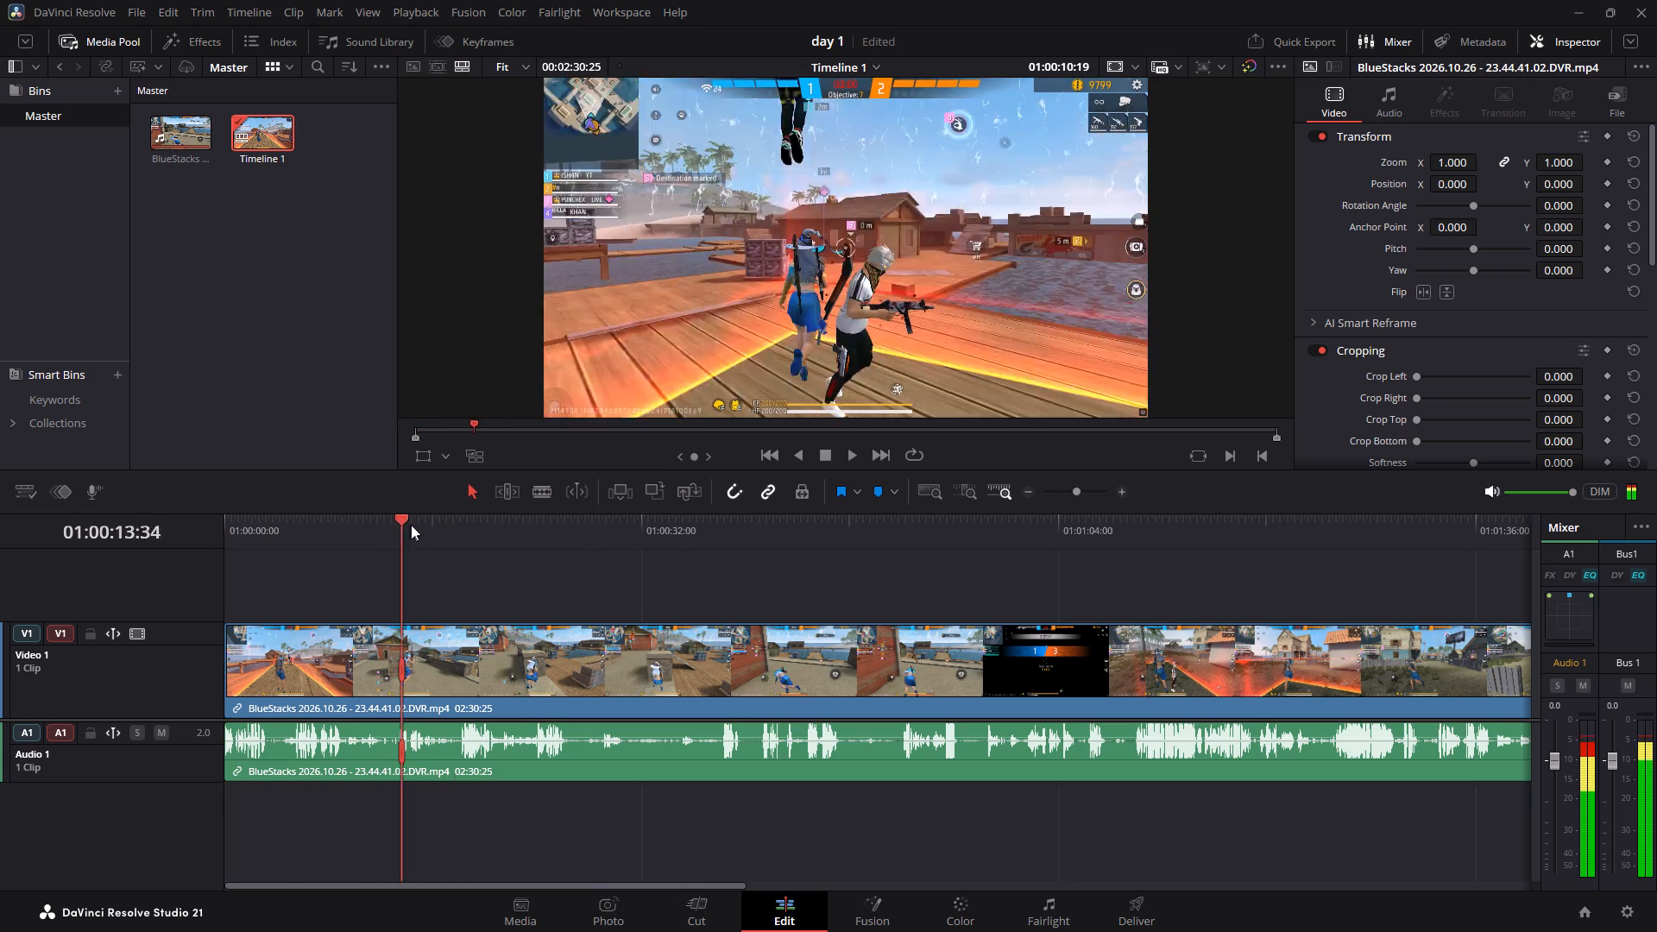
drag(411, 525, 1087, 513)
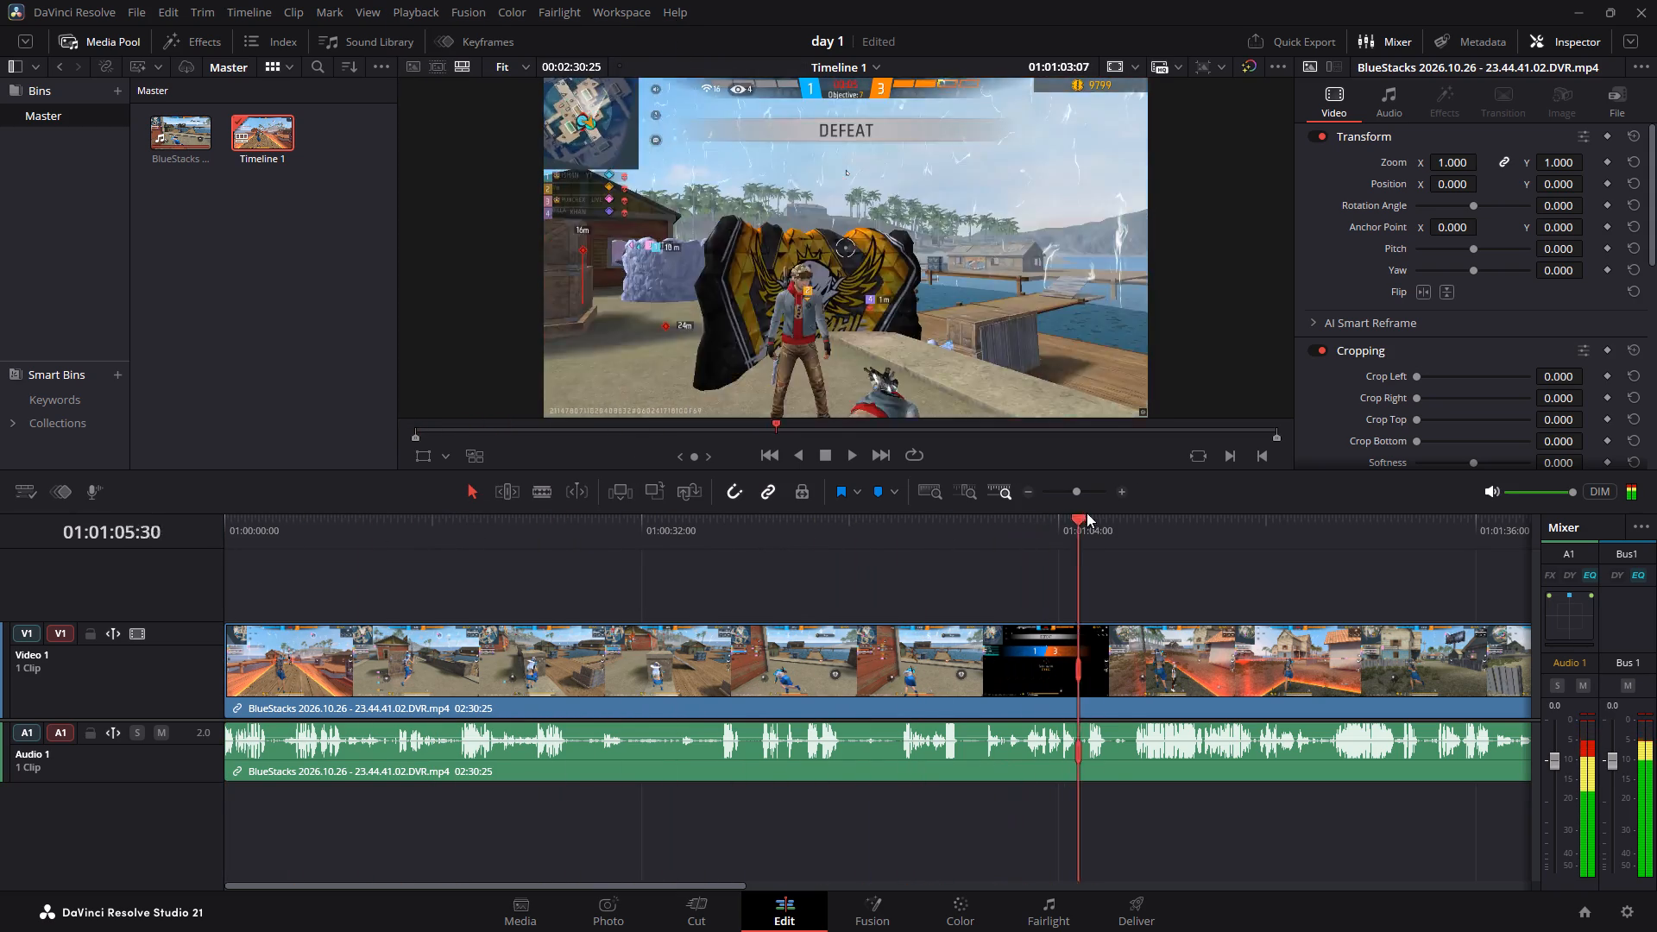
drag(1087, 513, 1289, 504)
drag(1306, 495, 1314, 496)
drag(1301, 517, 1402, 525)
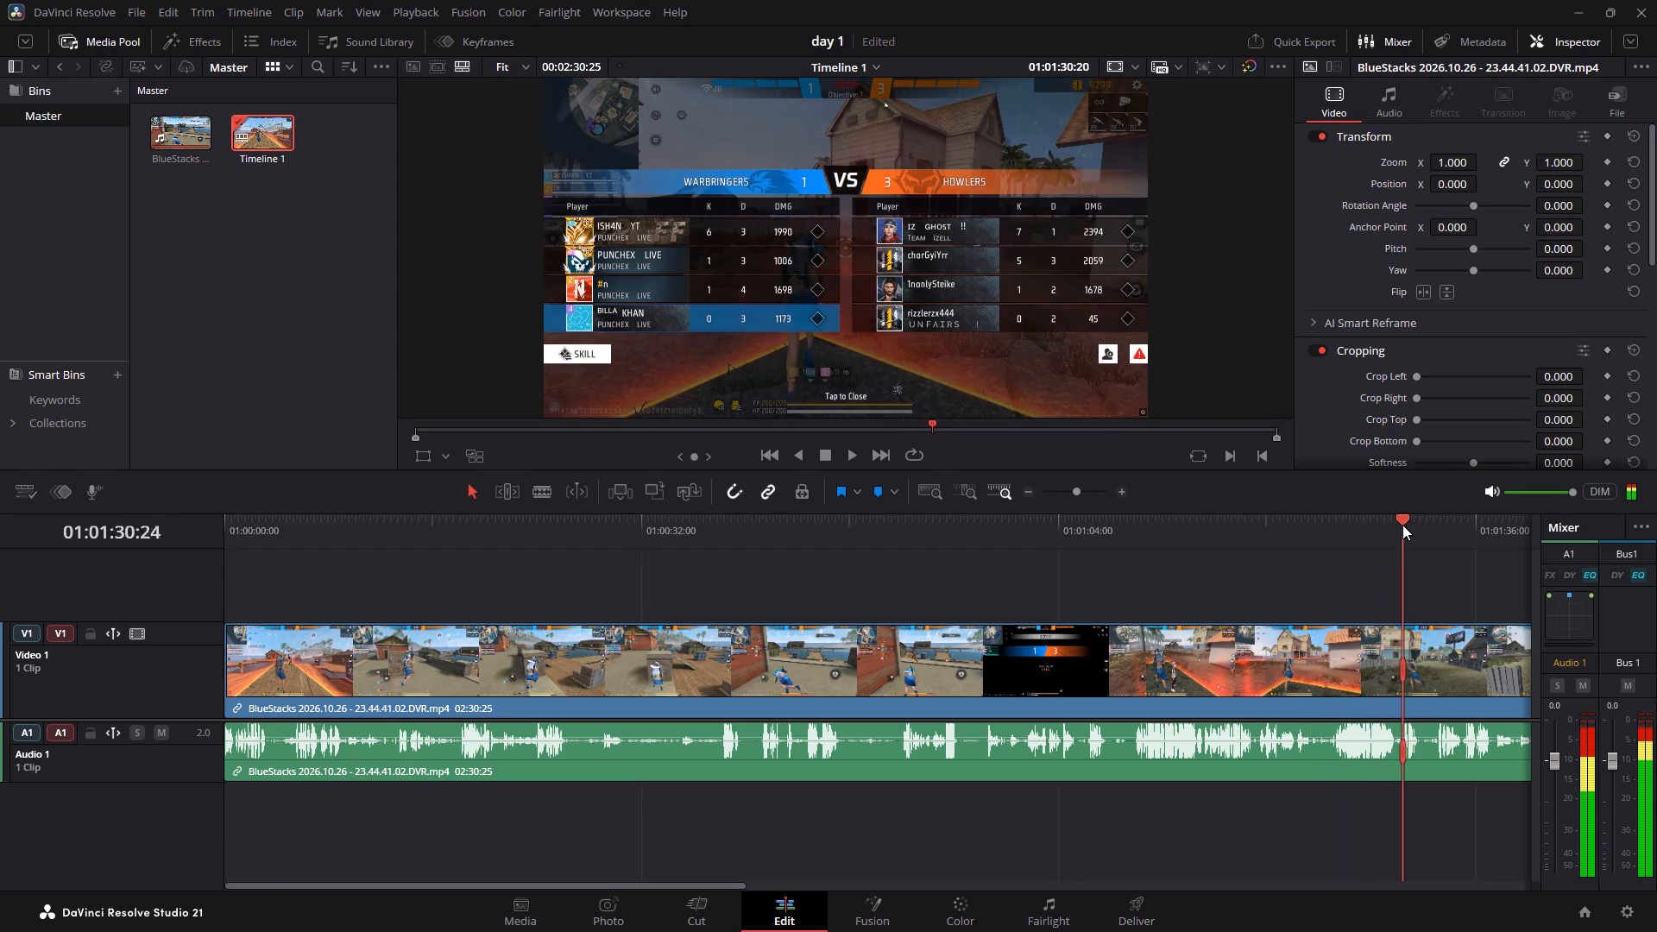
drag(1402, 525, 1042, 569)
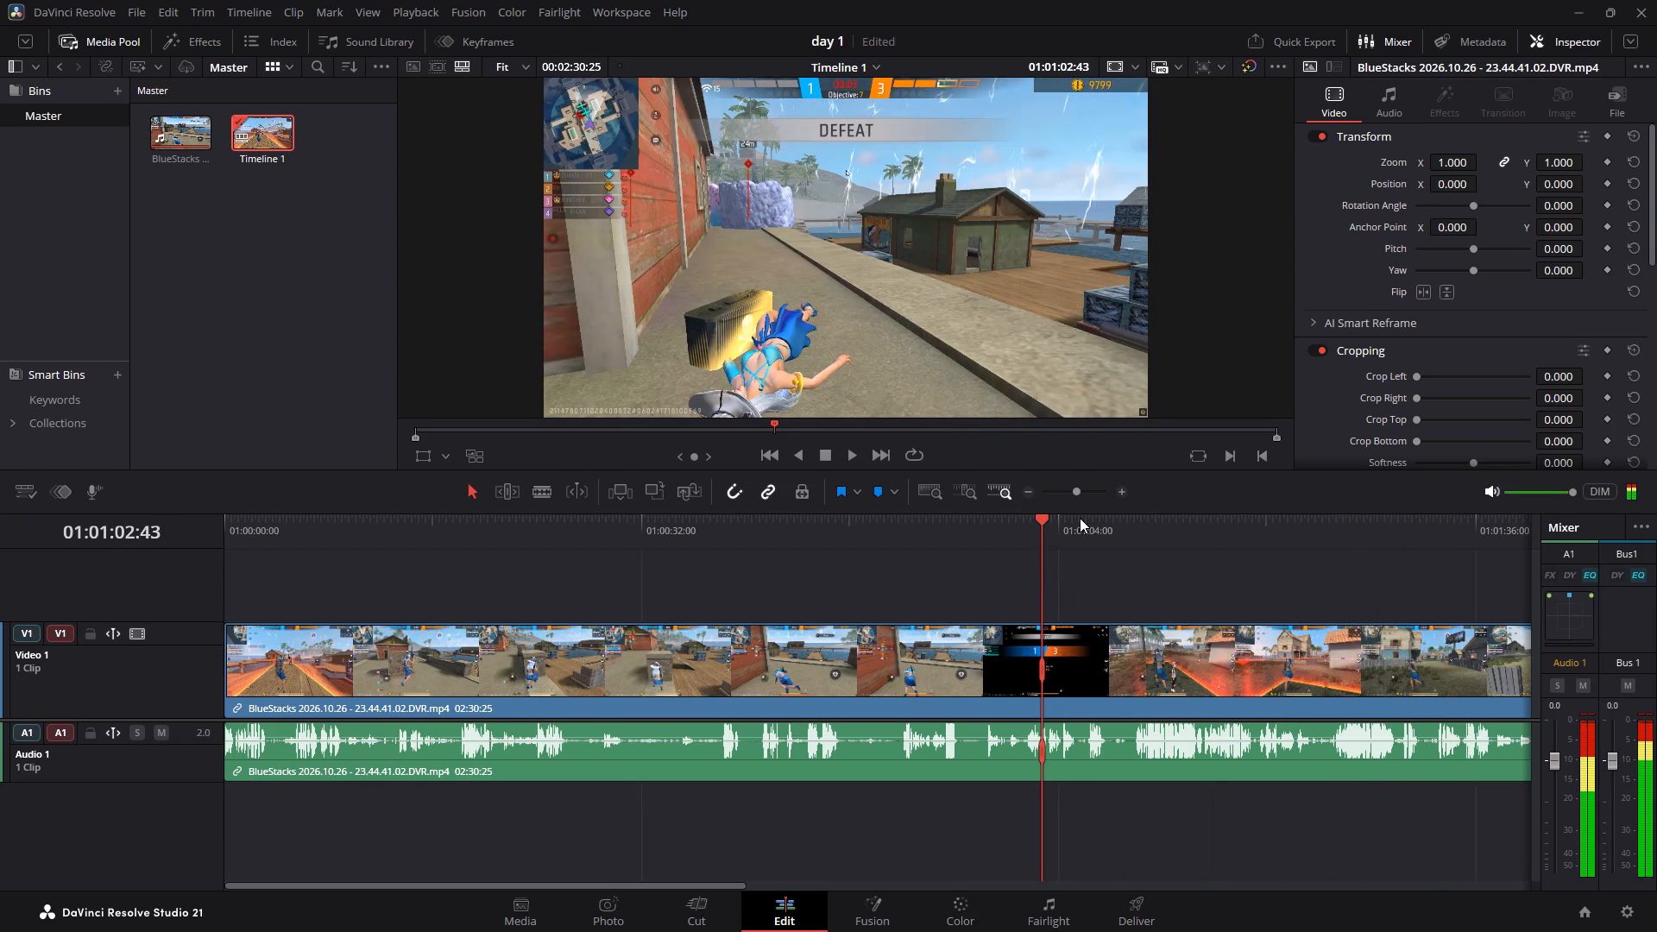
drag(1082, 493, 1069, 497)
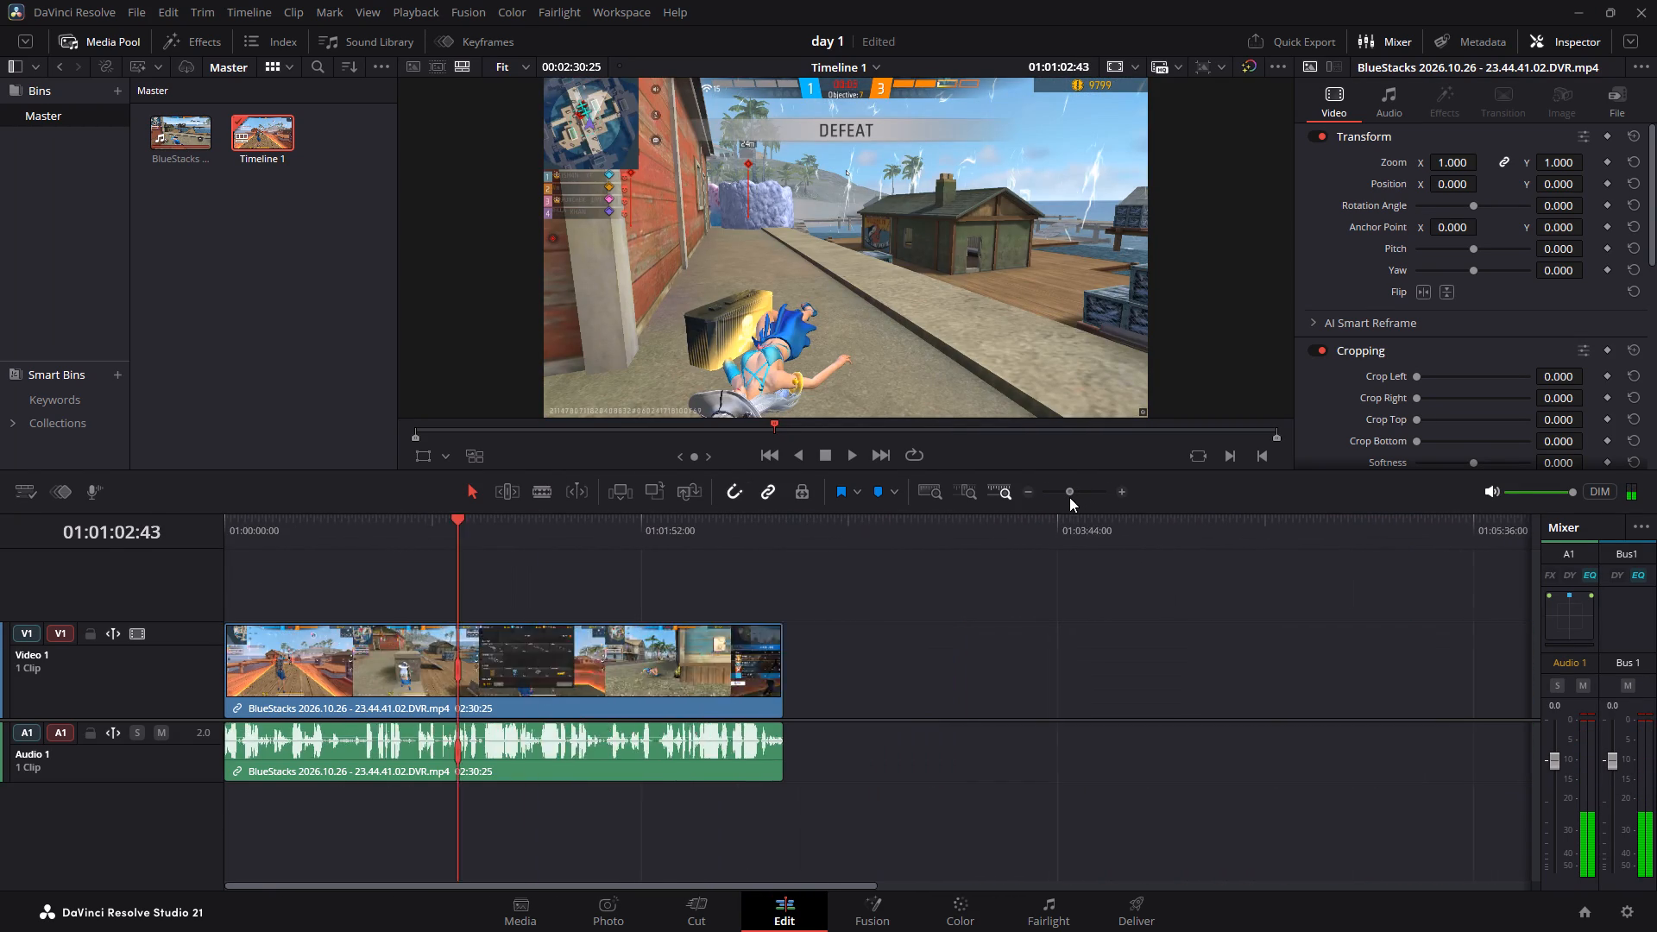
Scrub forward through the gameplay clip to preview it, stopping at 01:01:56:53.
drag(1069, 497, 1068, 498)
drag(431, 528, 476, 530)
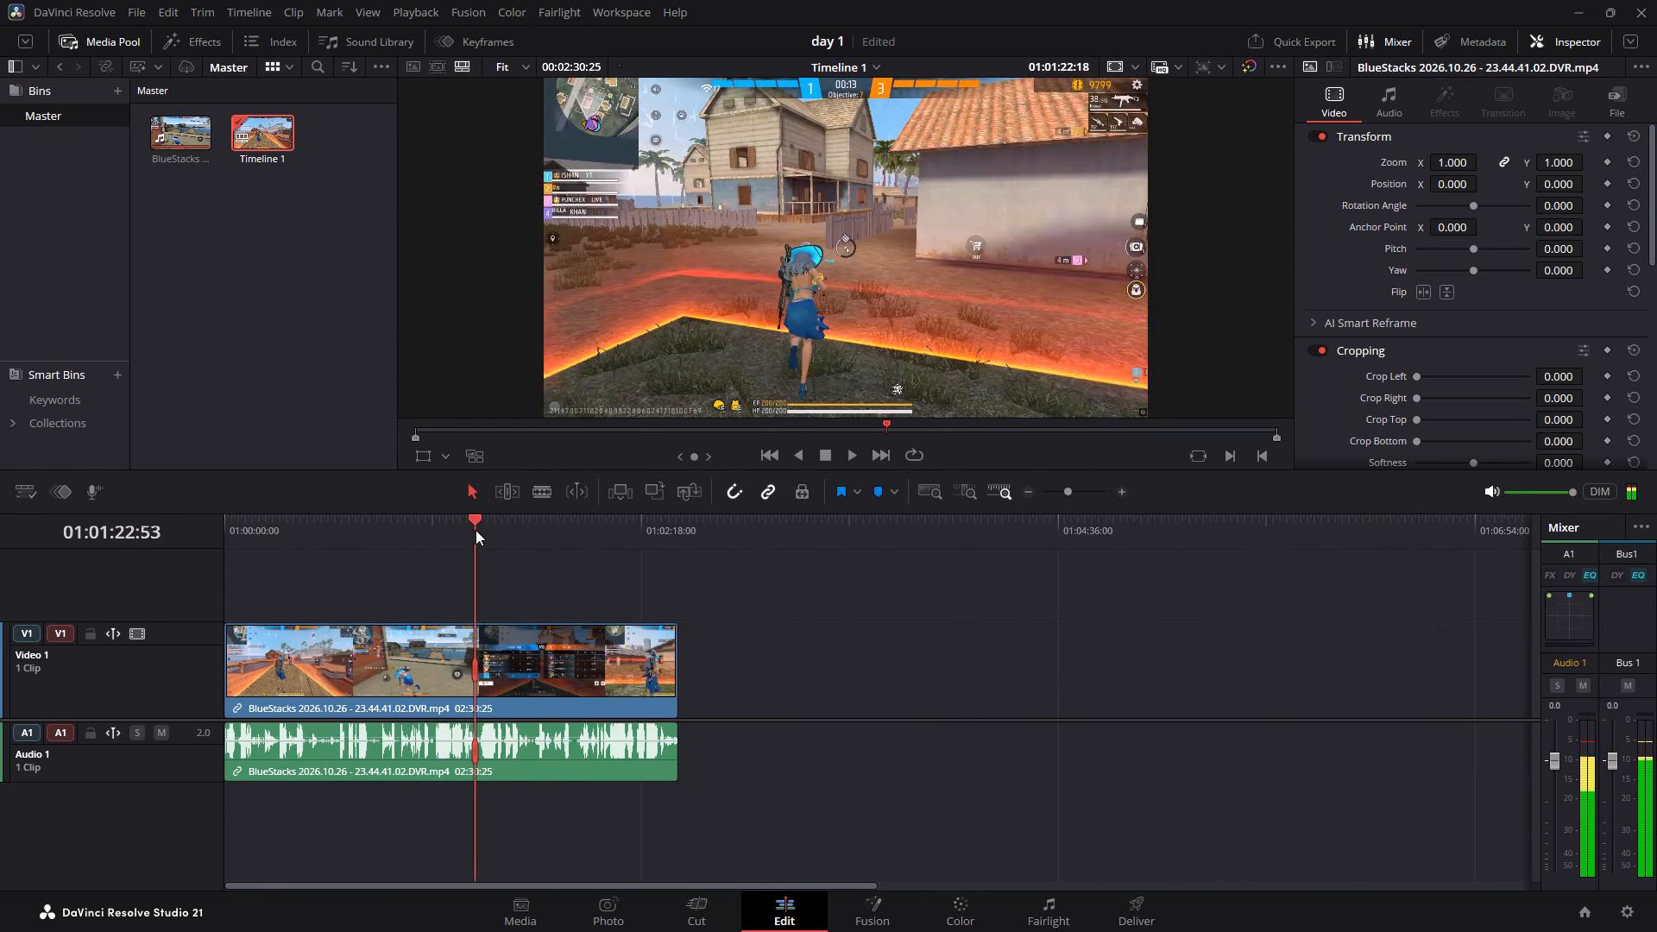
drag(476, 530, 577, 541)
Delete the gameplay clip from the timeline, and remove the emptied Timeline 1 from the Master bin.
click(459, 661)
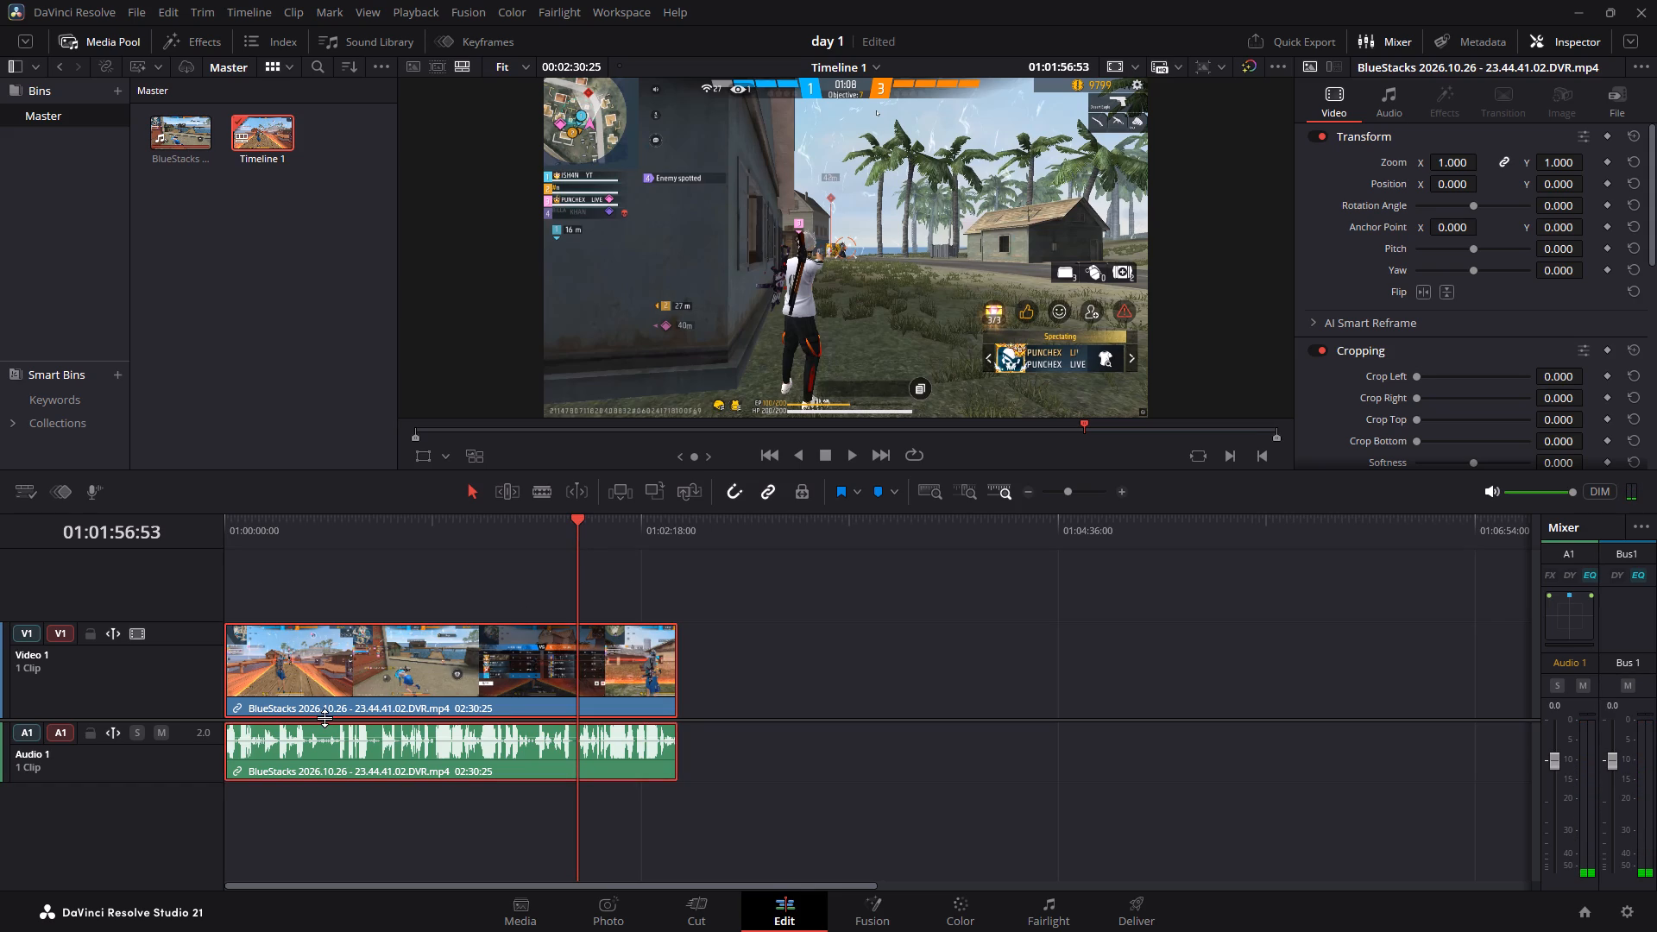
key(BackSpace)
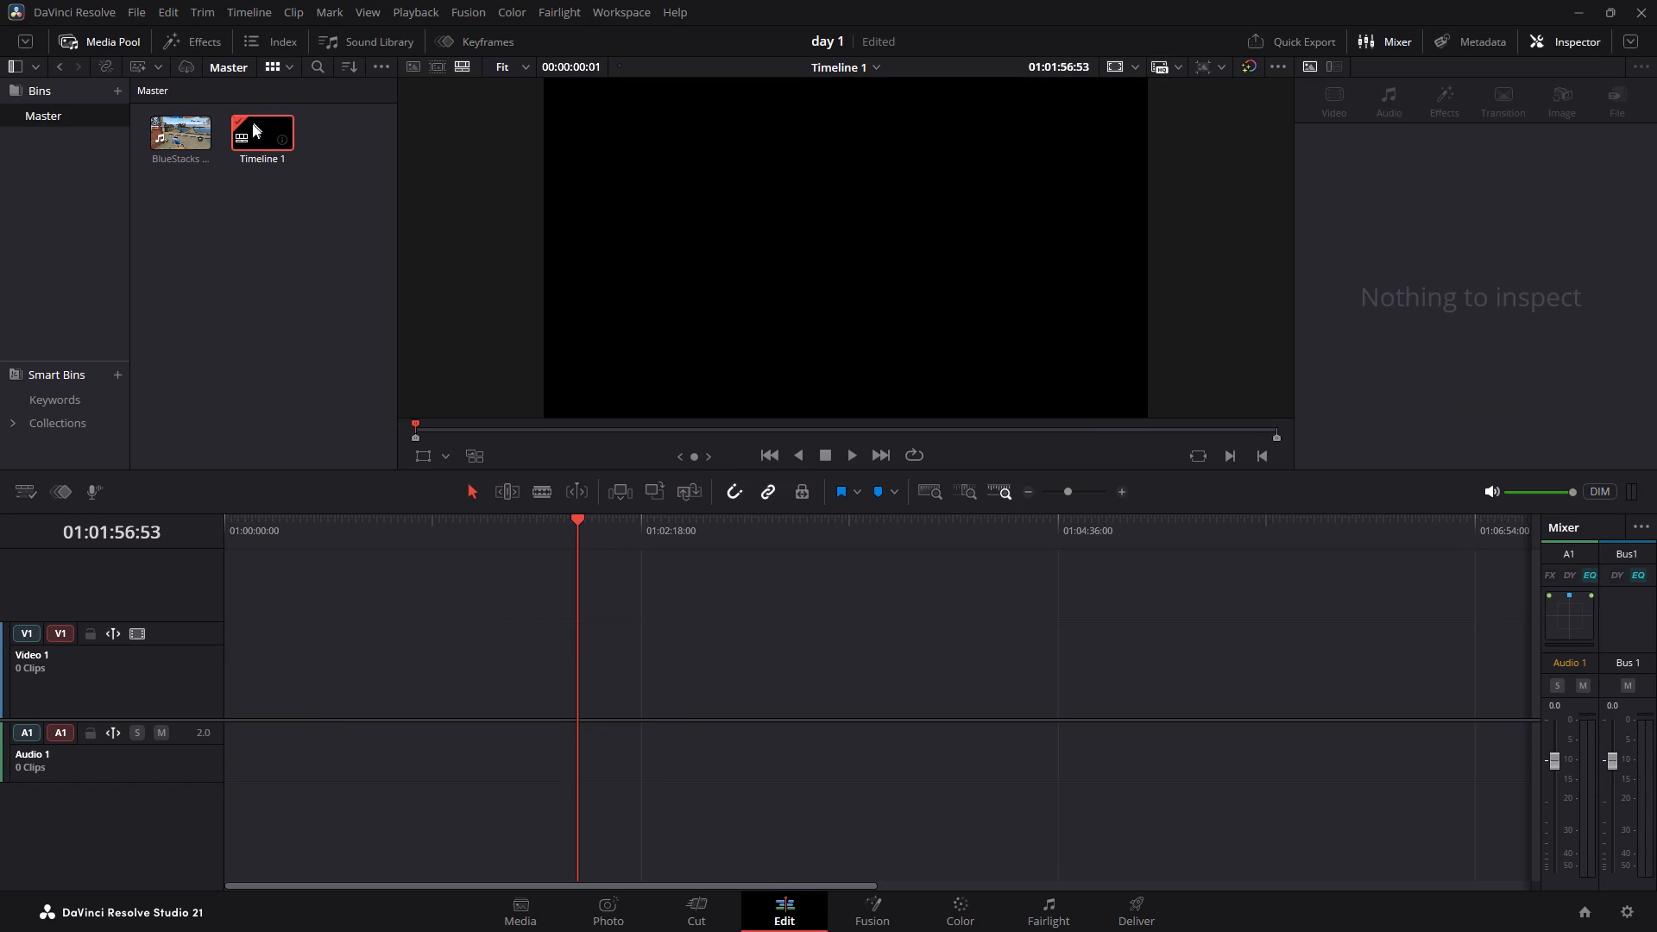
click(280, 141)
key(BackSpace)
click(246, 141)
key(BackSpace)
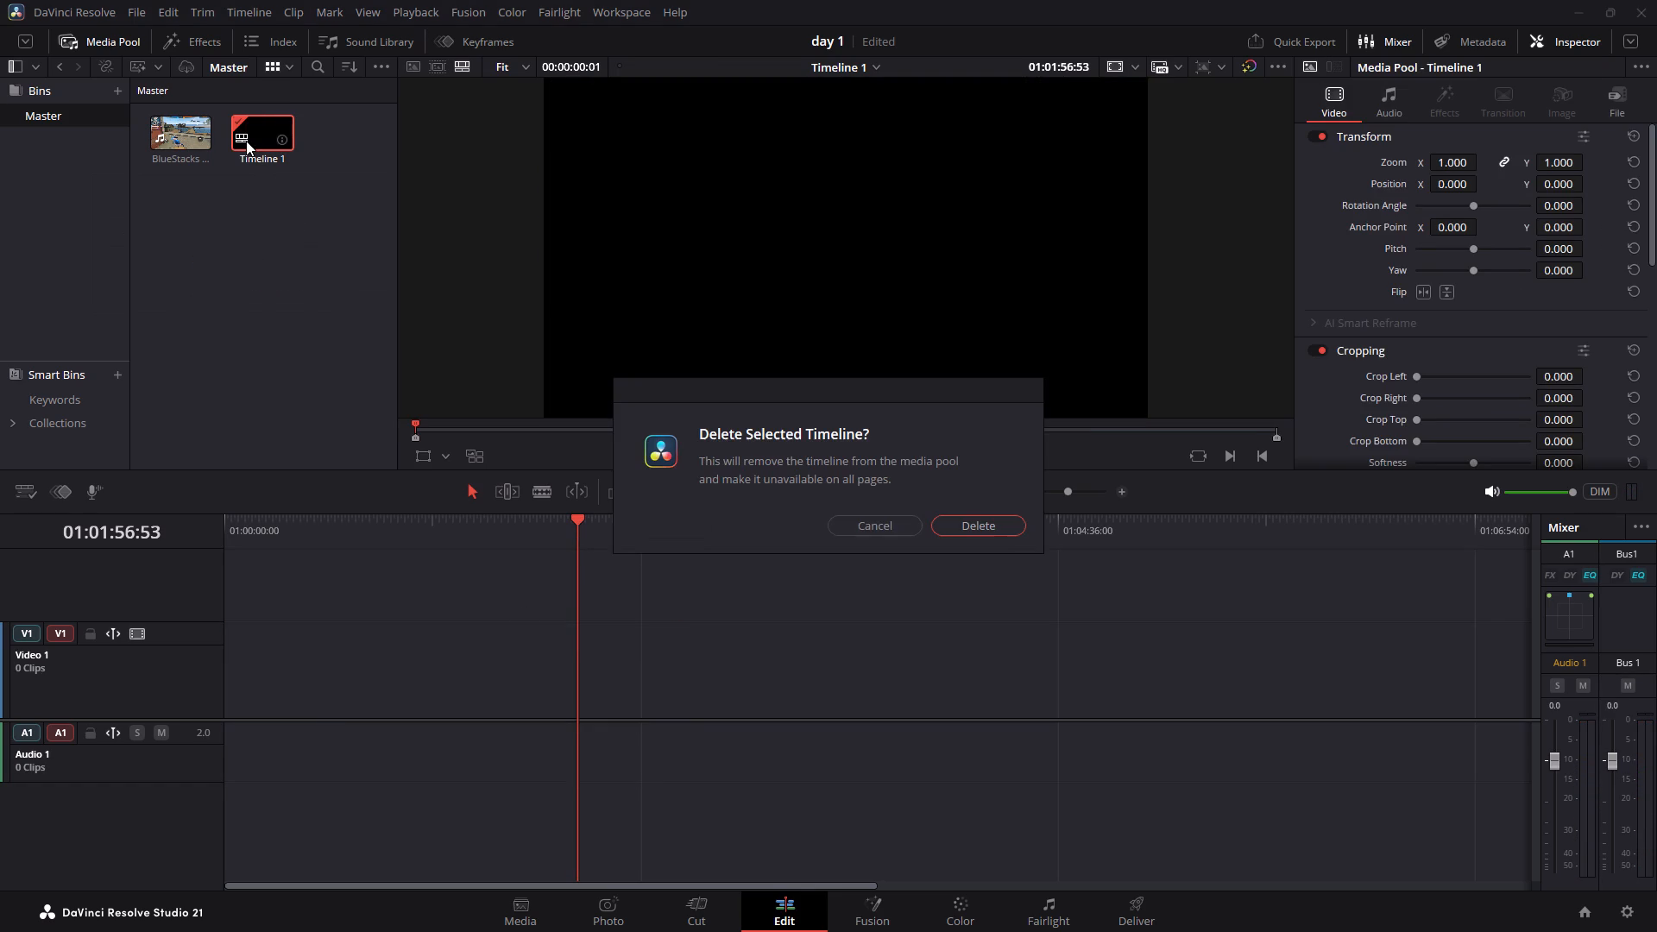
click(994, 523)
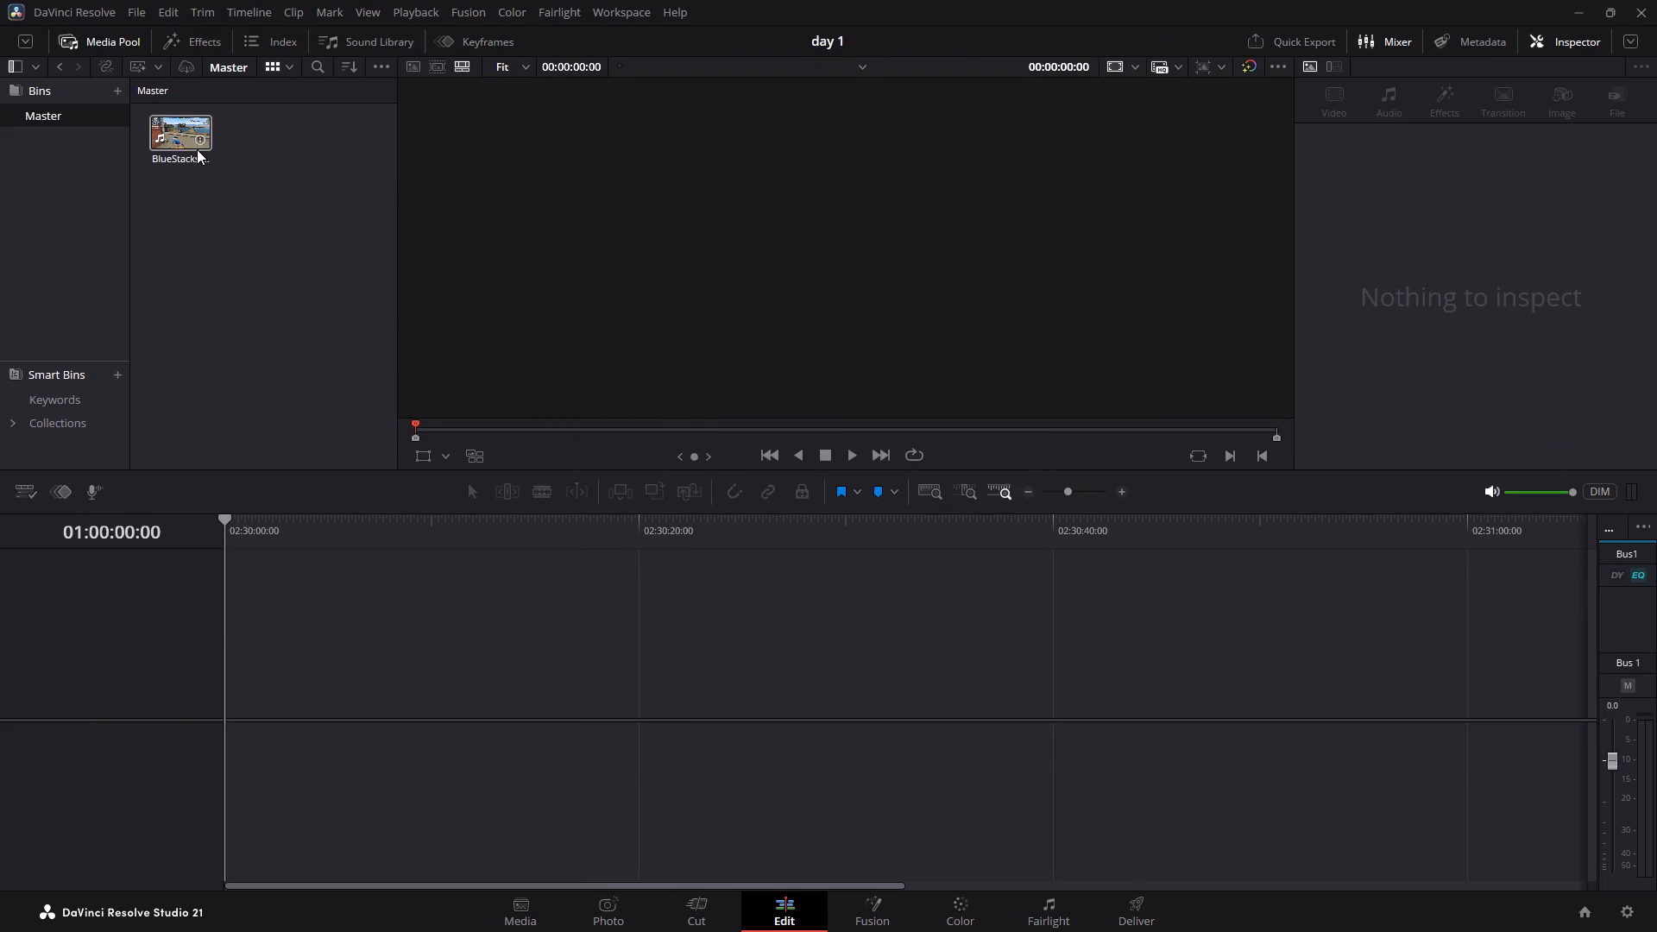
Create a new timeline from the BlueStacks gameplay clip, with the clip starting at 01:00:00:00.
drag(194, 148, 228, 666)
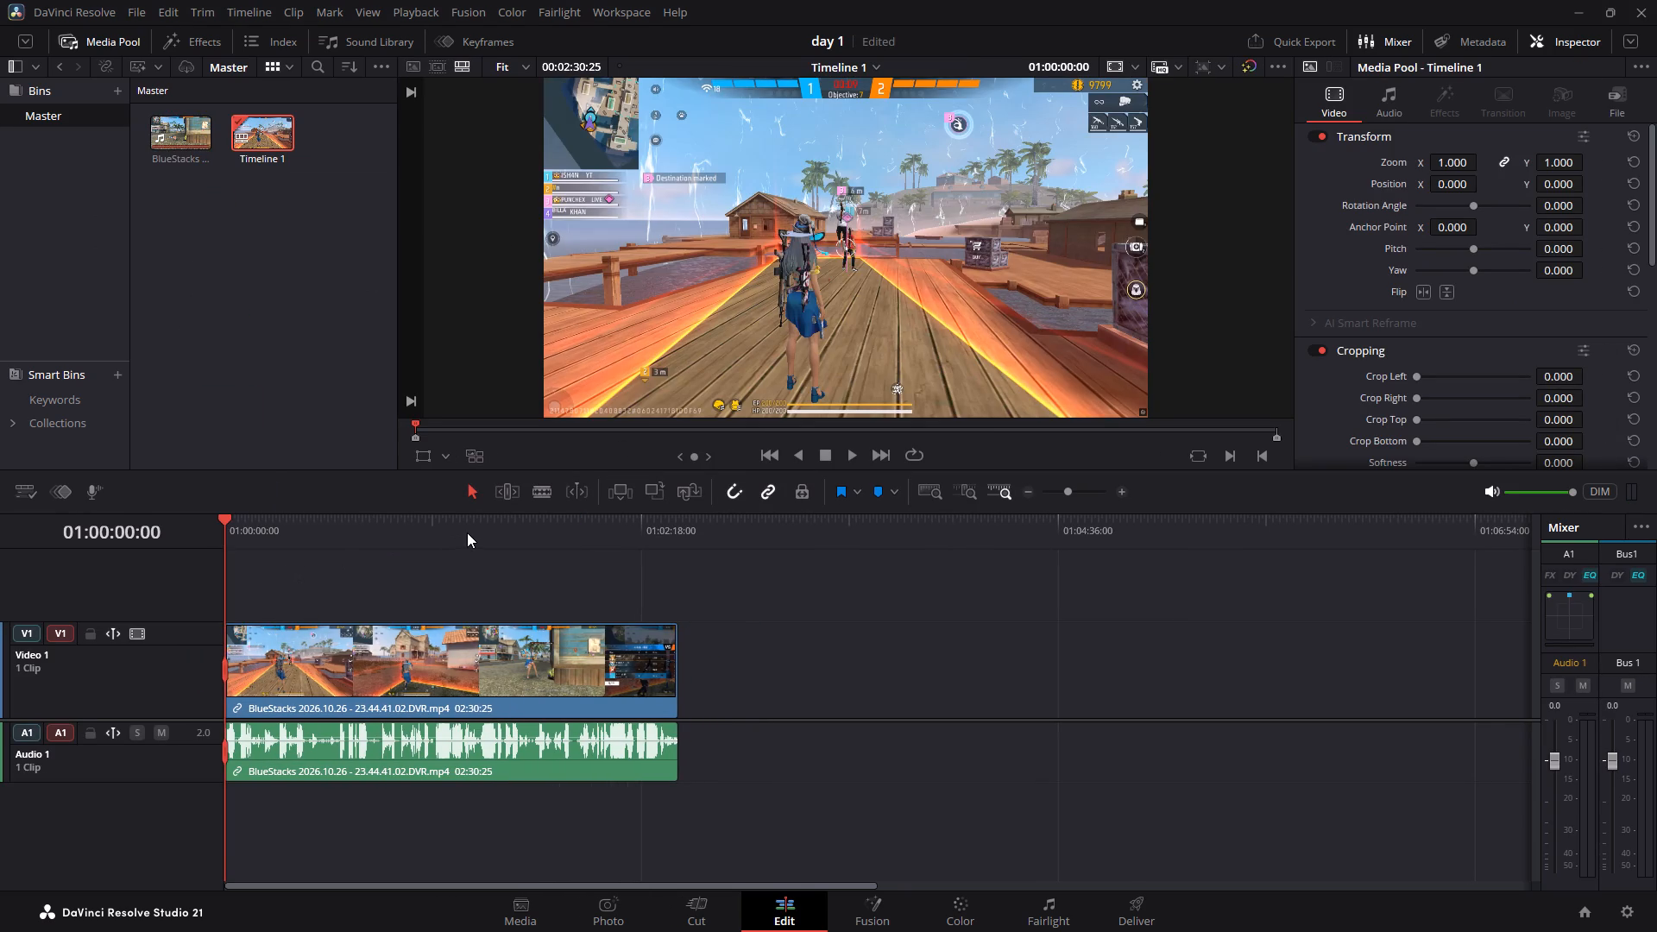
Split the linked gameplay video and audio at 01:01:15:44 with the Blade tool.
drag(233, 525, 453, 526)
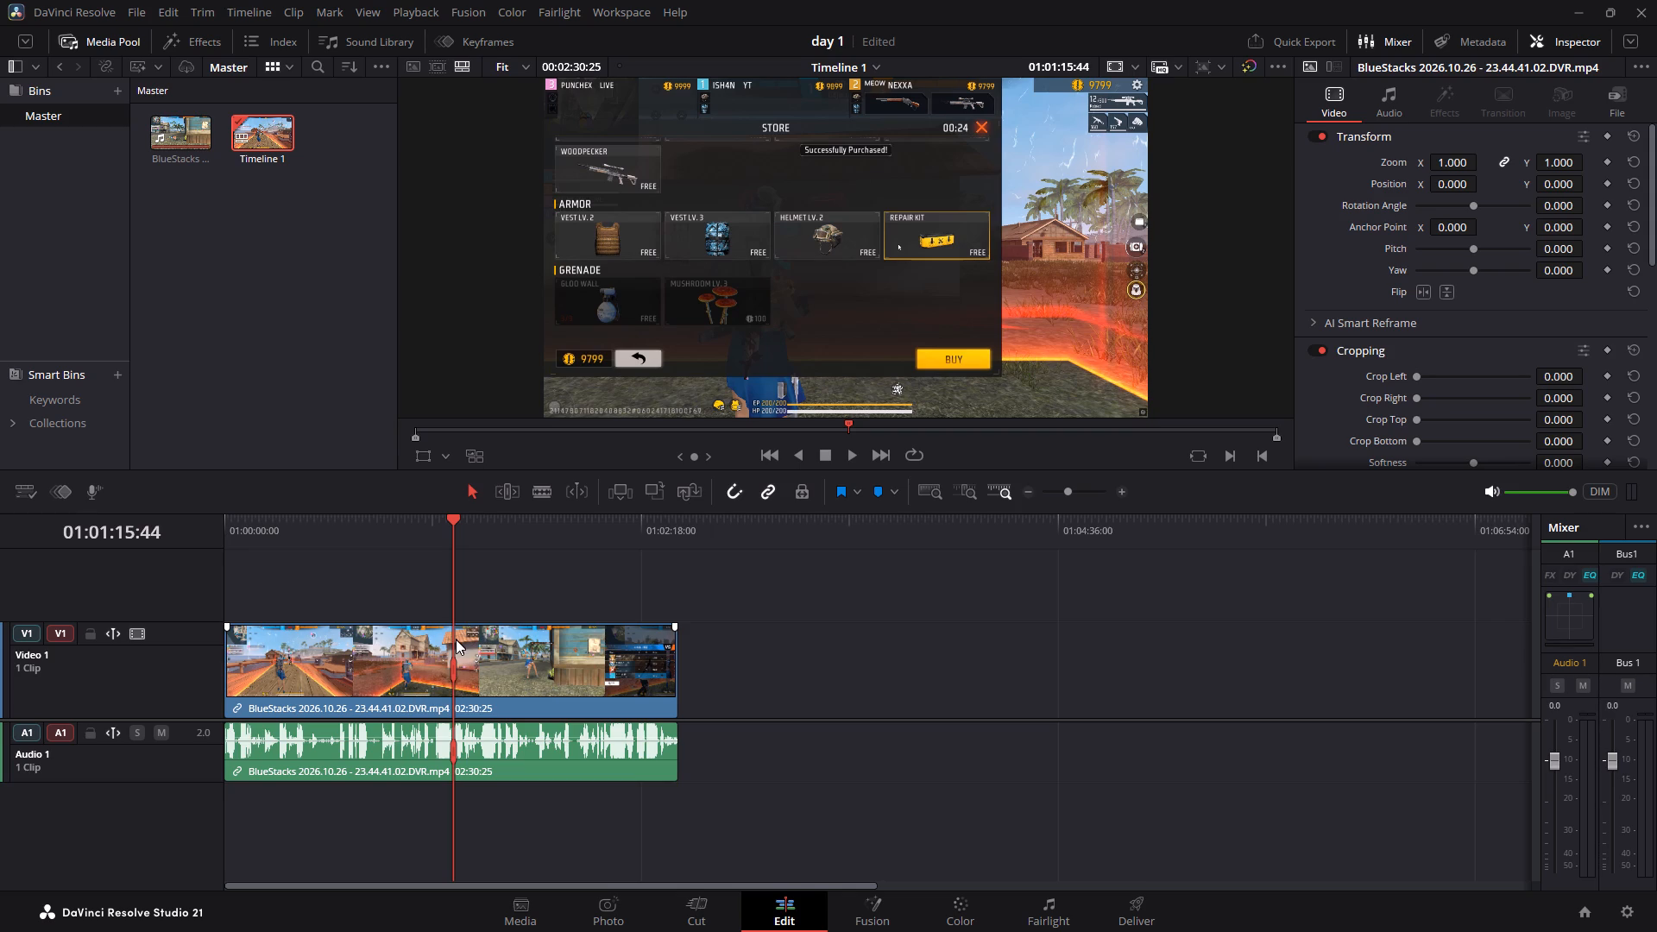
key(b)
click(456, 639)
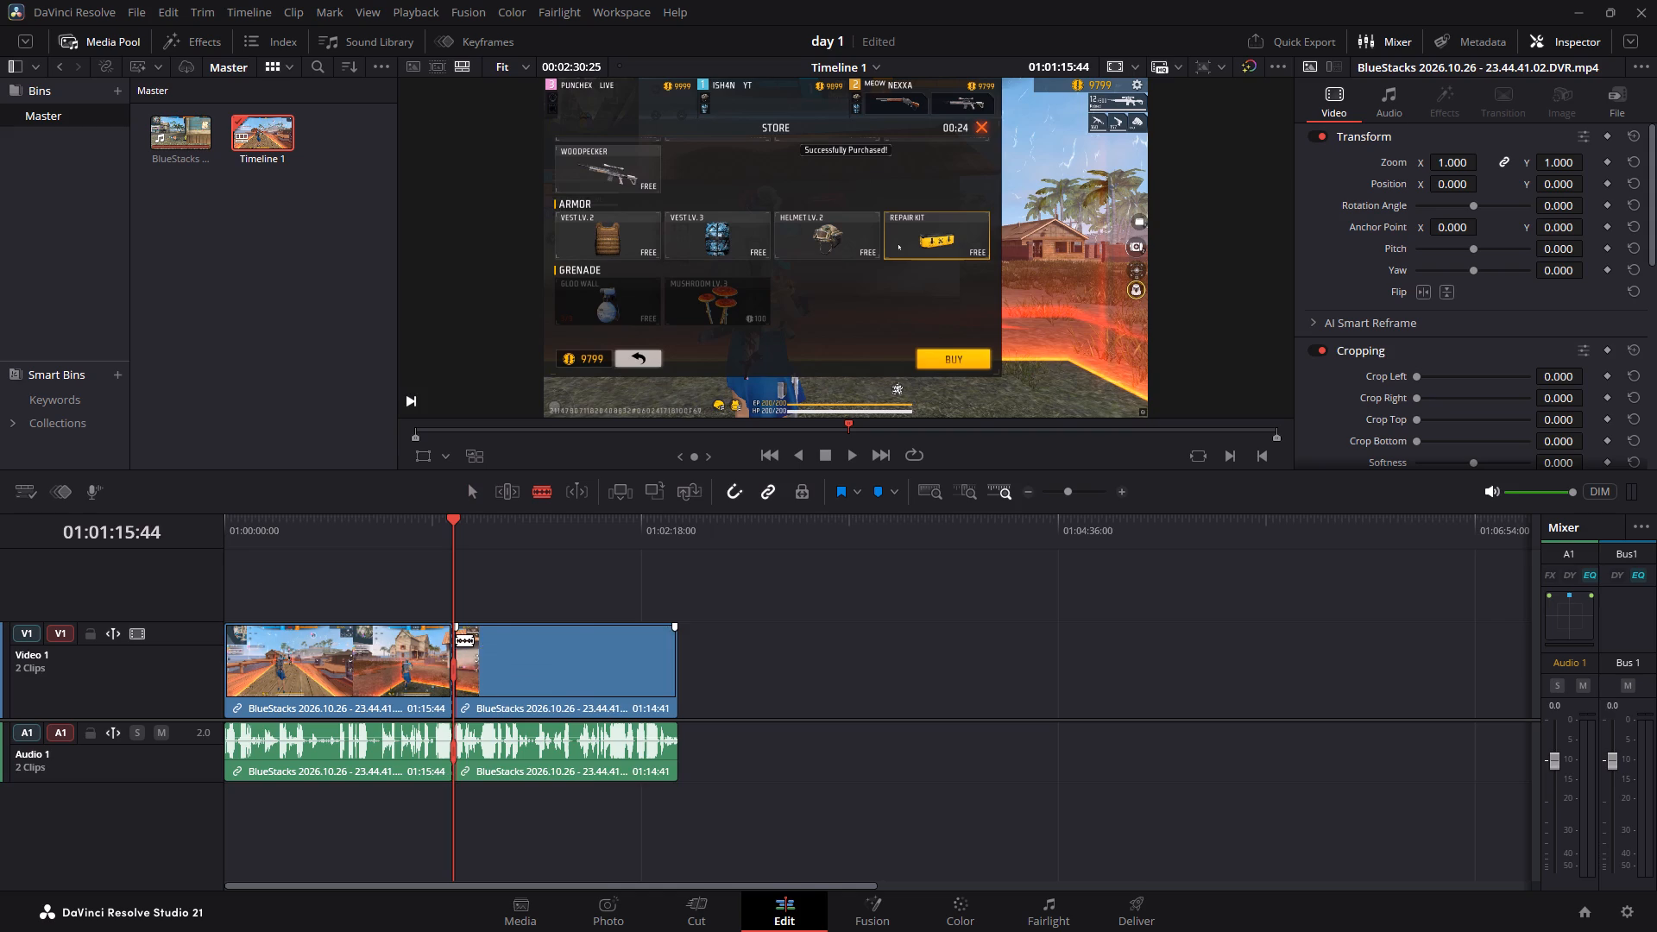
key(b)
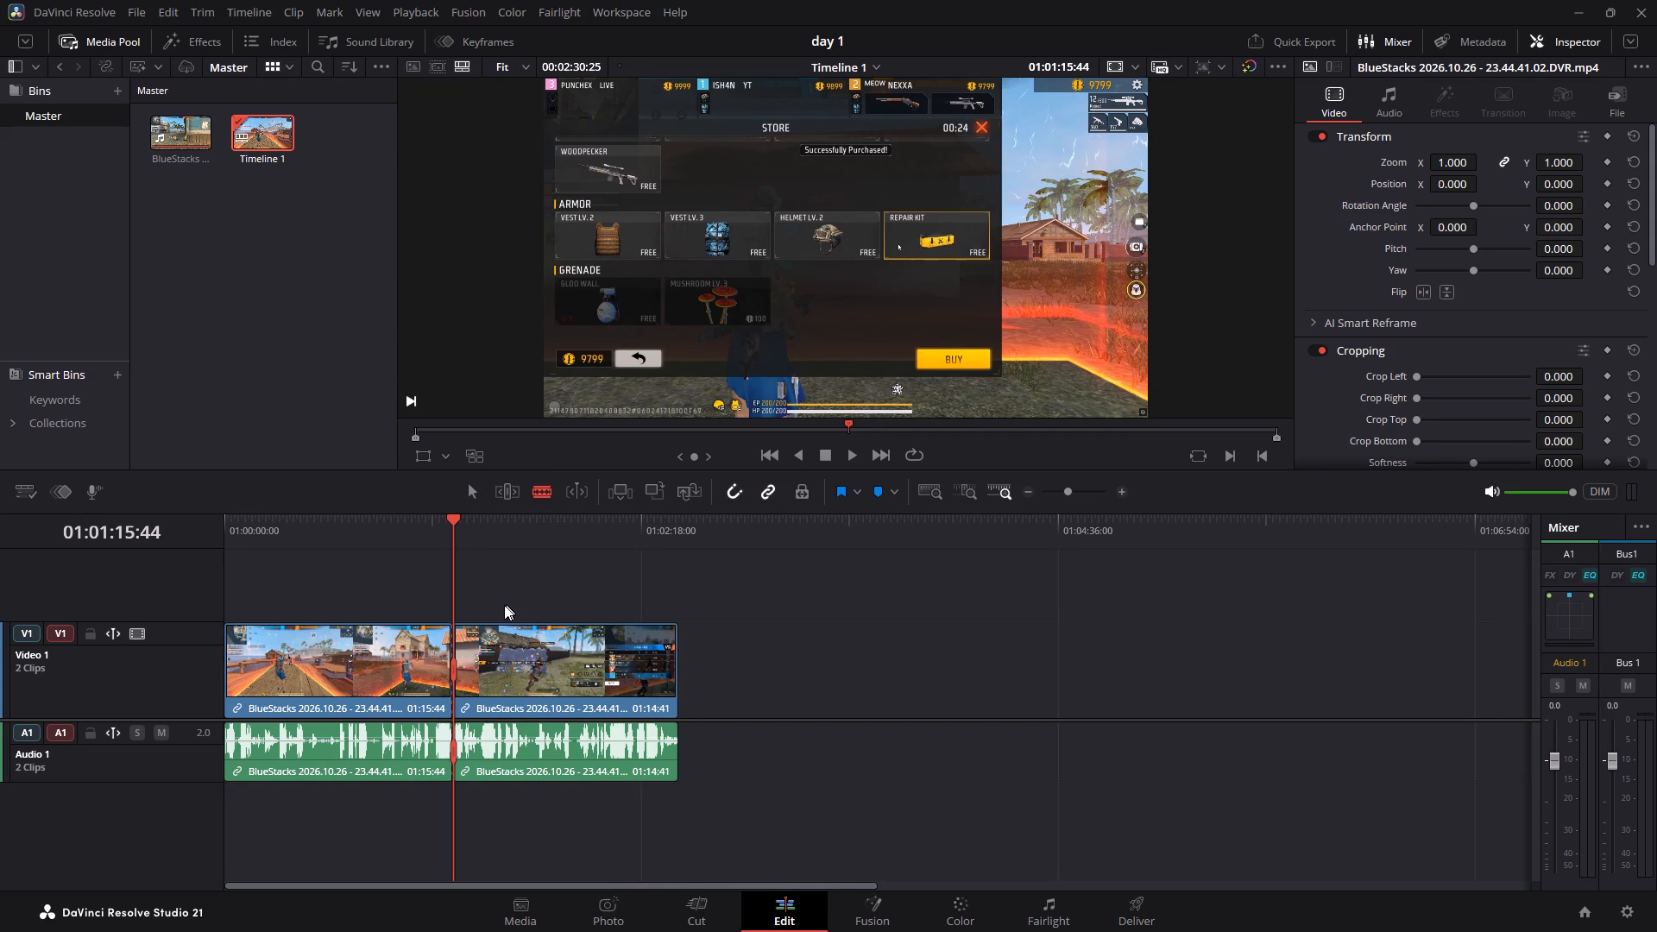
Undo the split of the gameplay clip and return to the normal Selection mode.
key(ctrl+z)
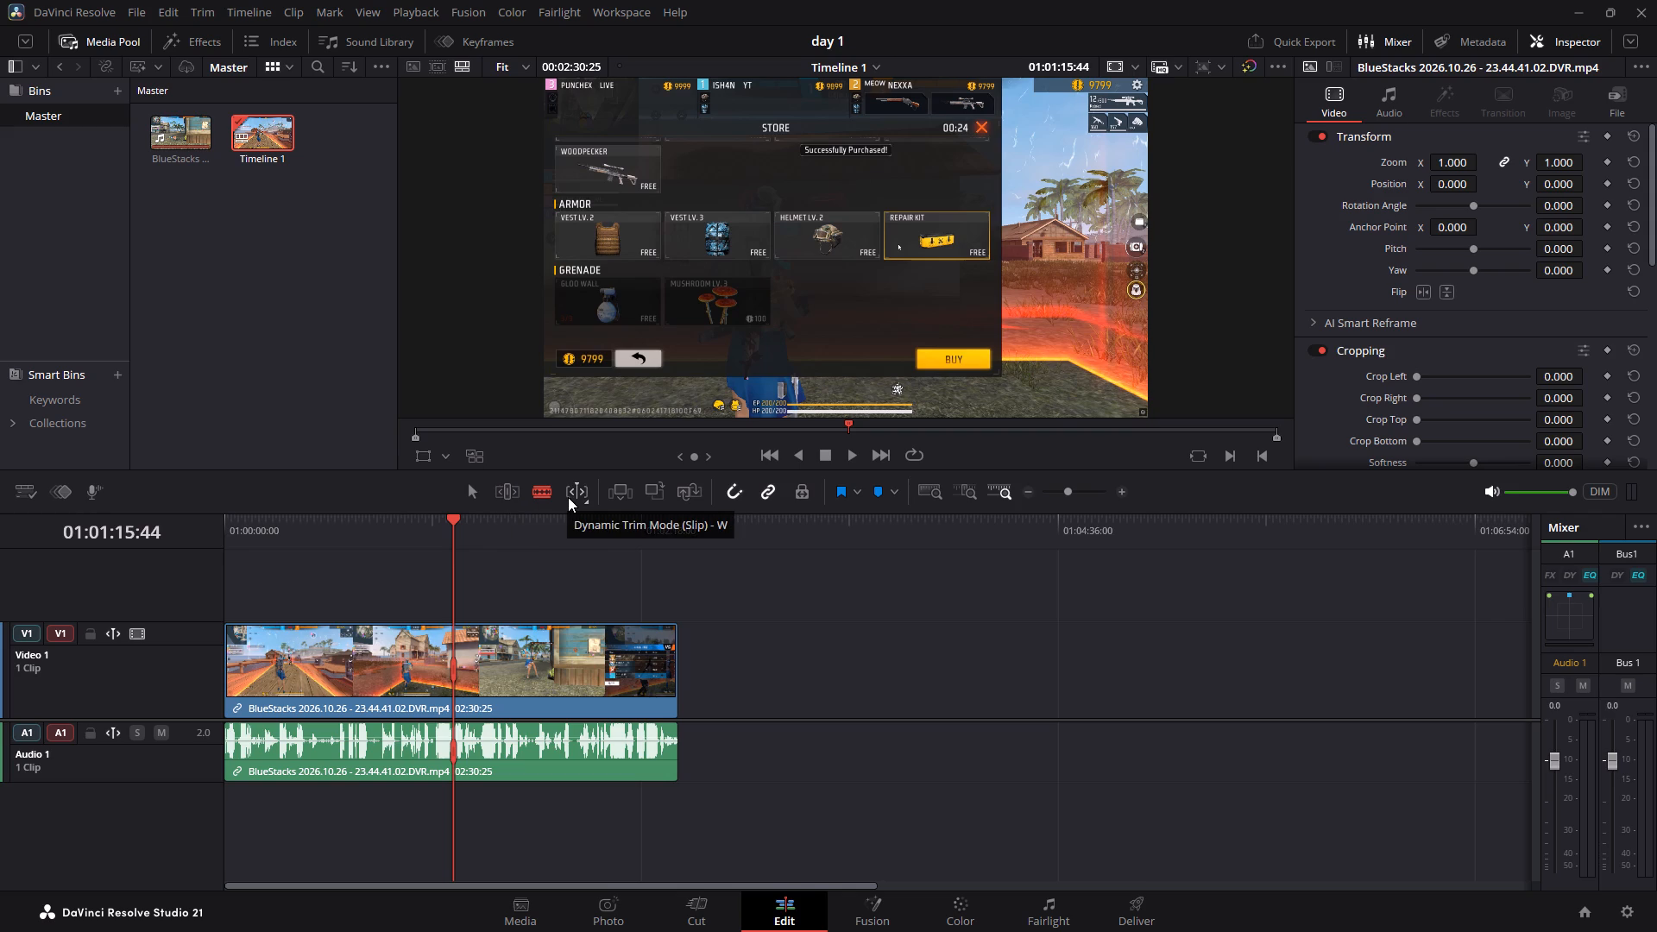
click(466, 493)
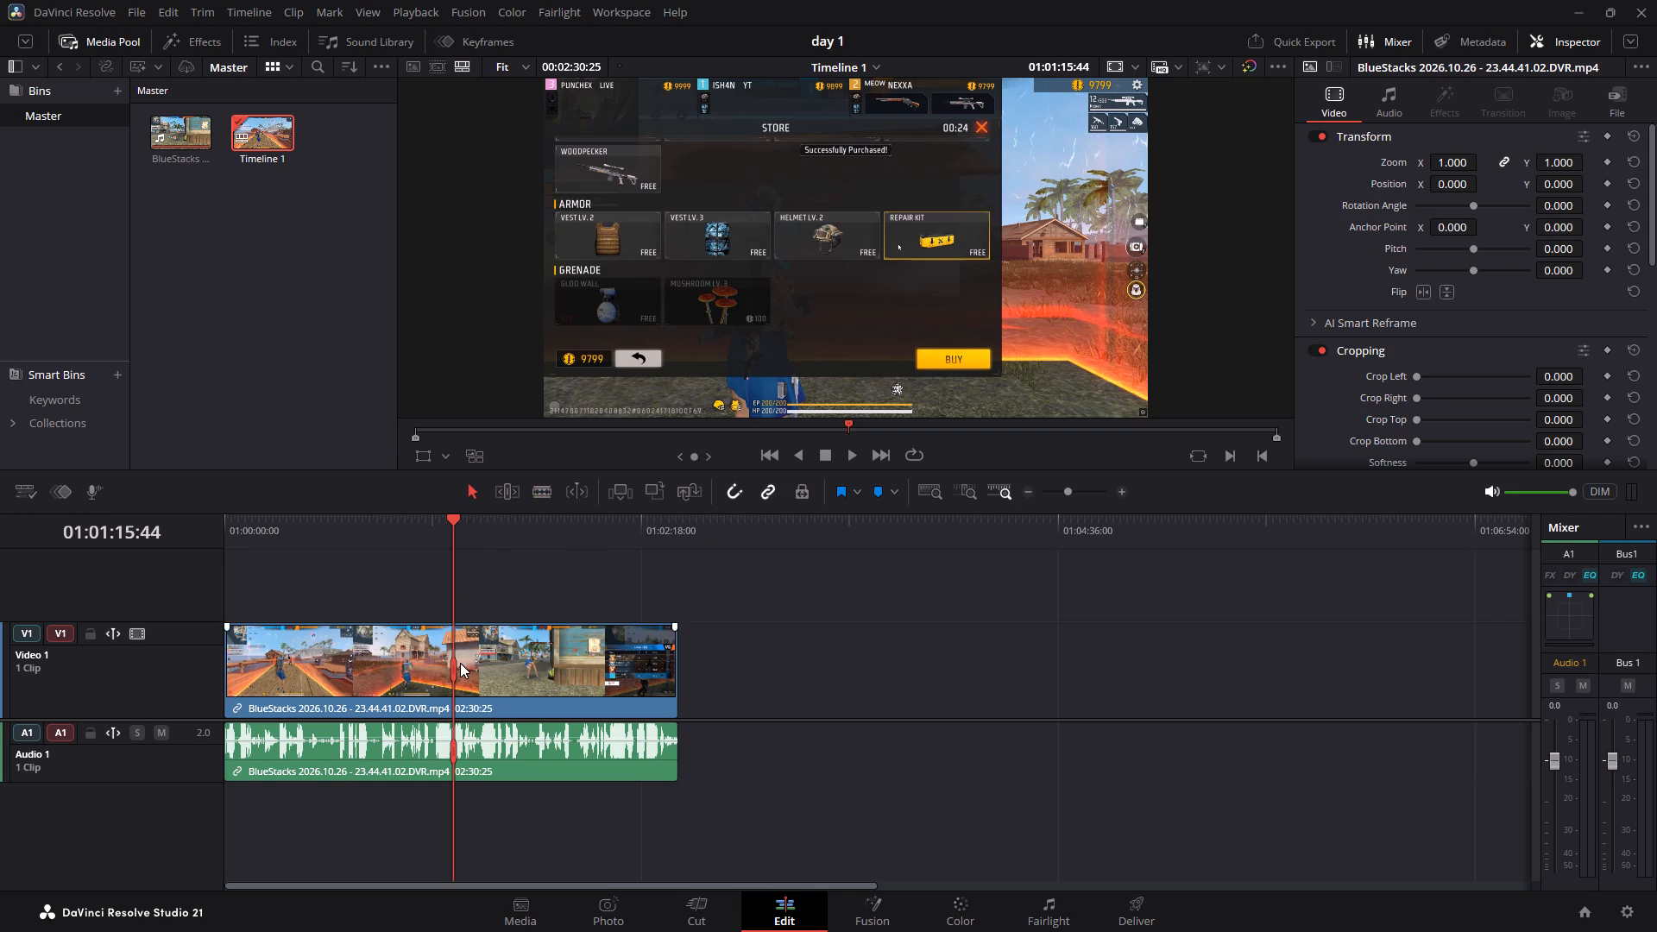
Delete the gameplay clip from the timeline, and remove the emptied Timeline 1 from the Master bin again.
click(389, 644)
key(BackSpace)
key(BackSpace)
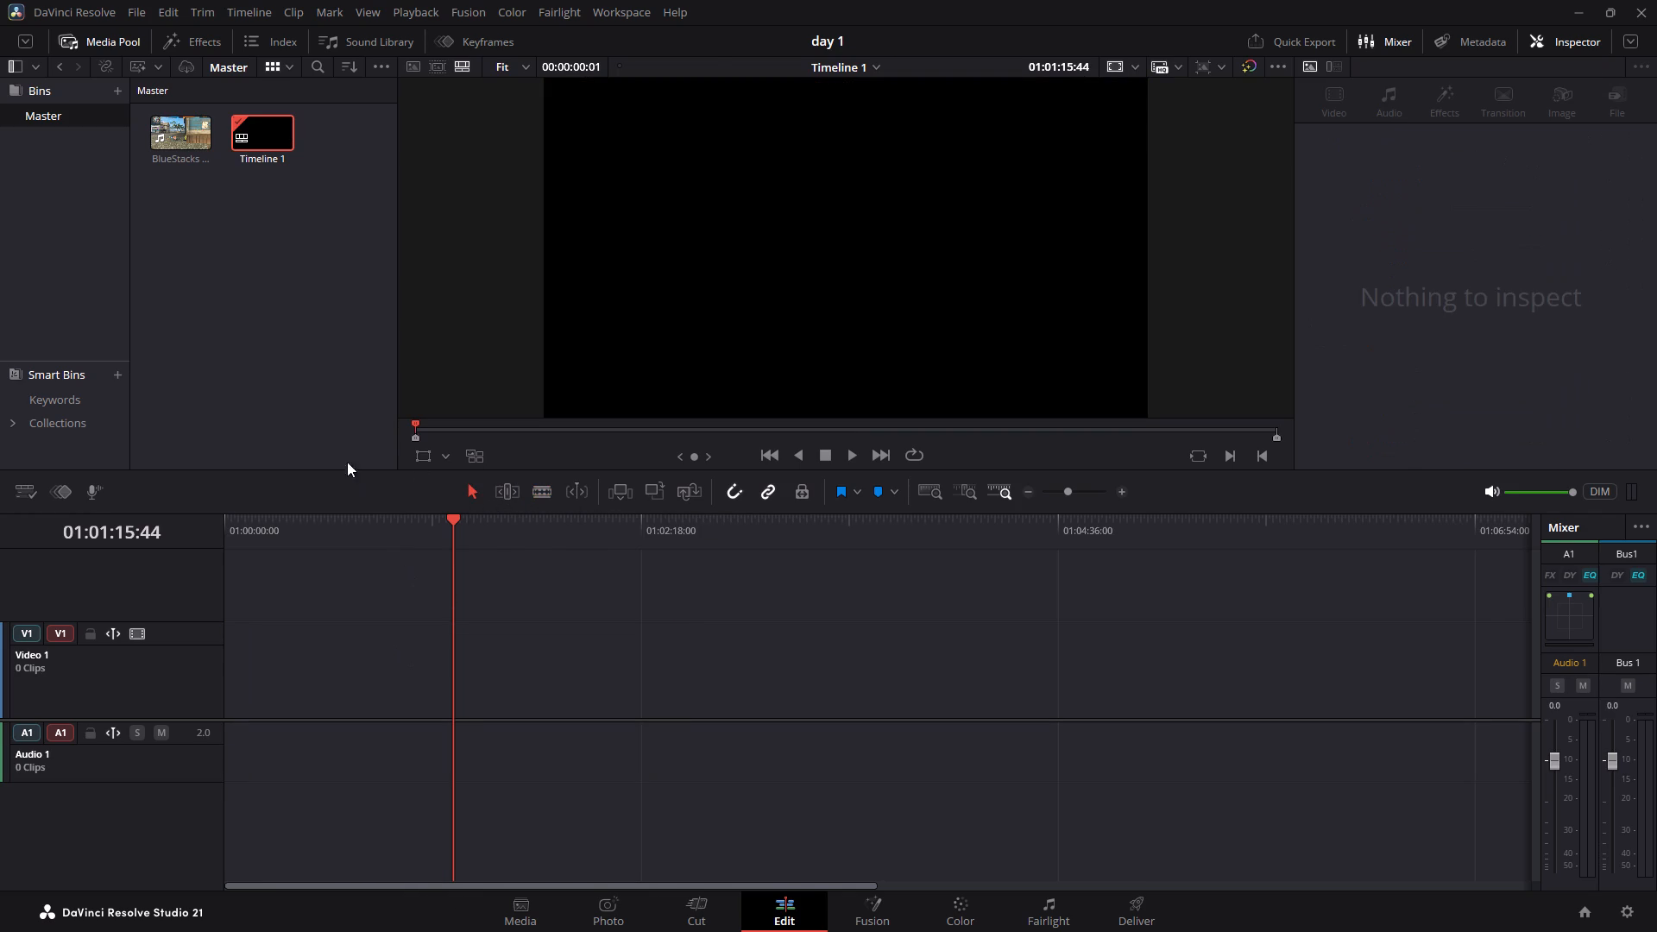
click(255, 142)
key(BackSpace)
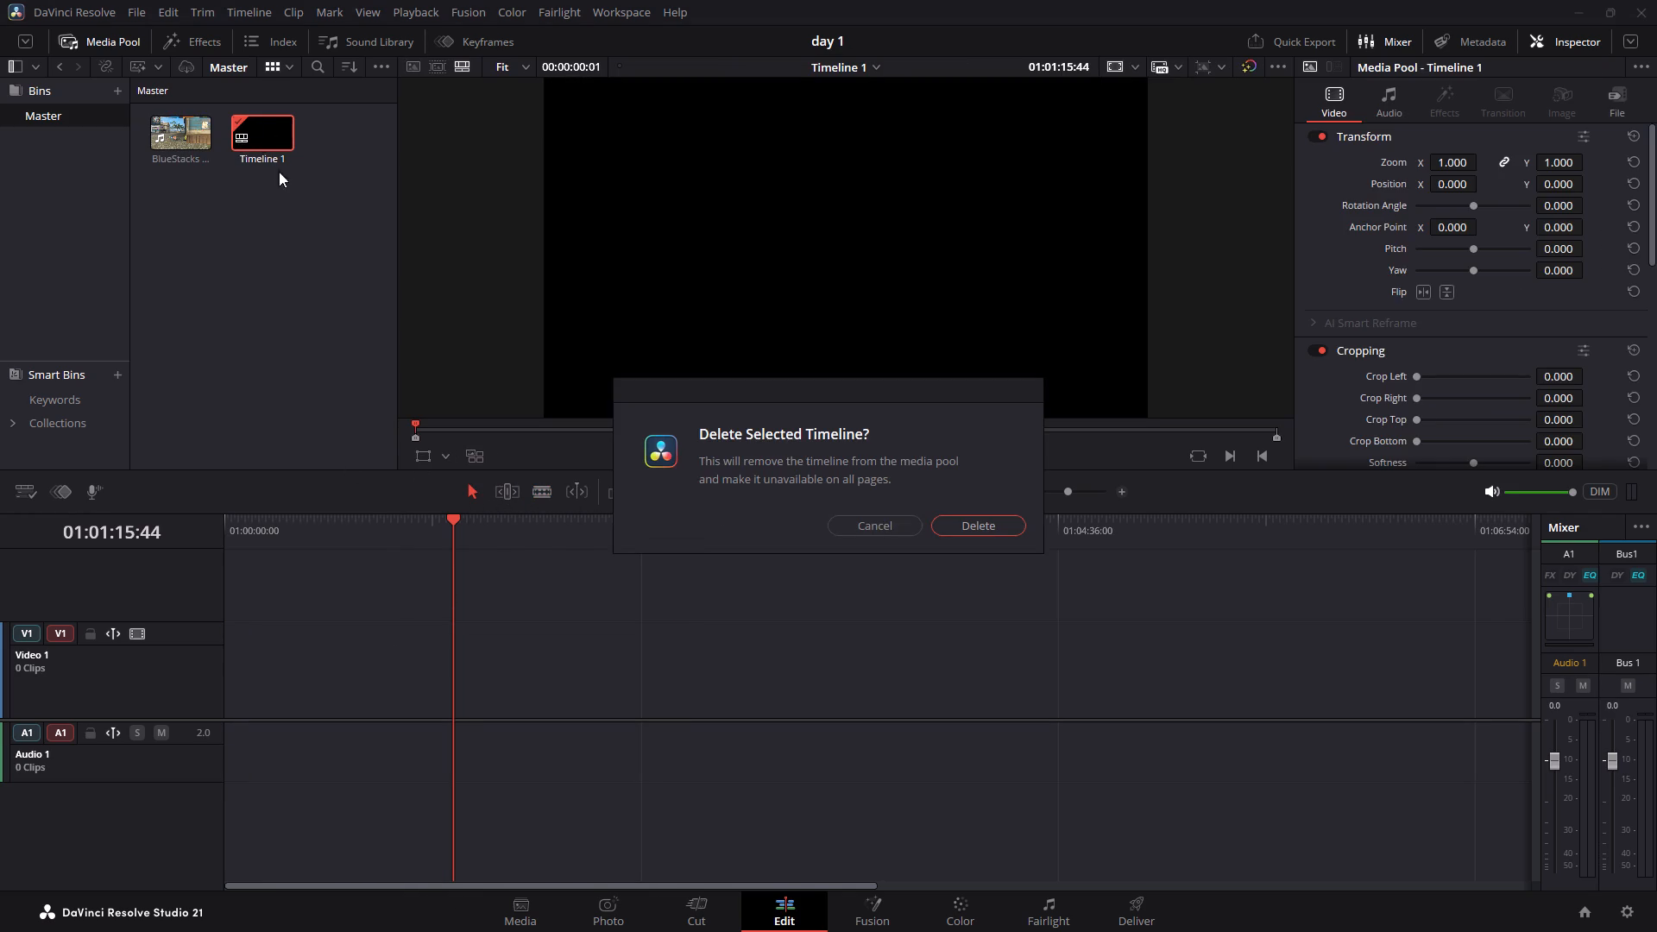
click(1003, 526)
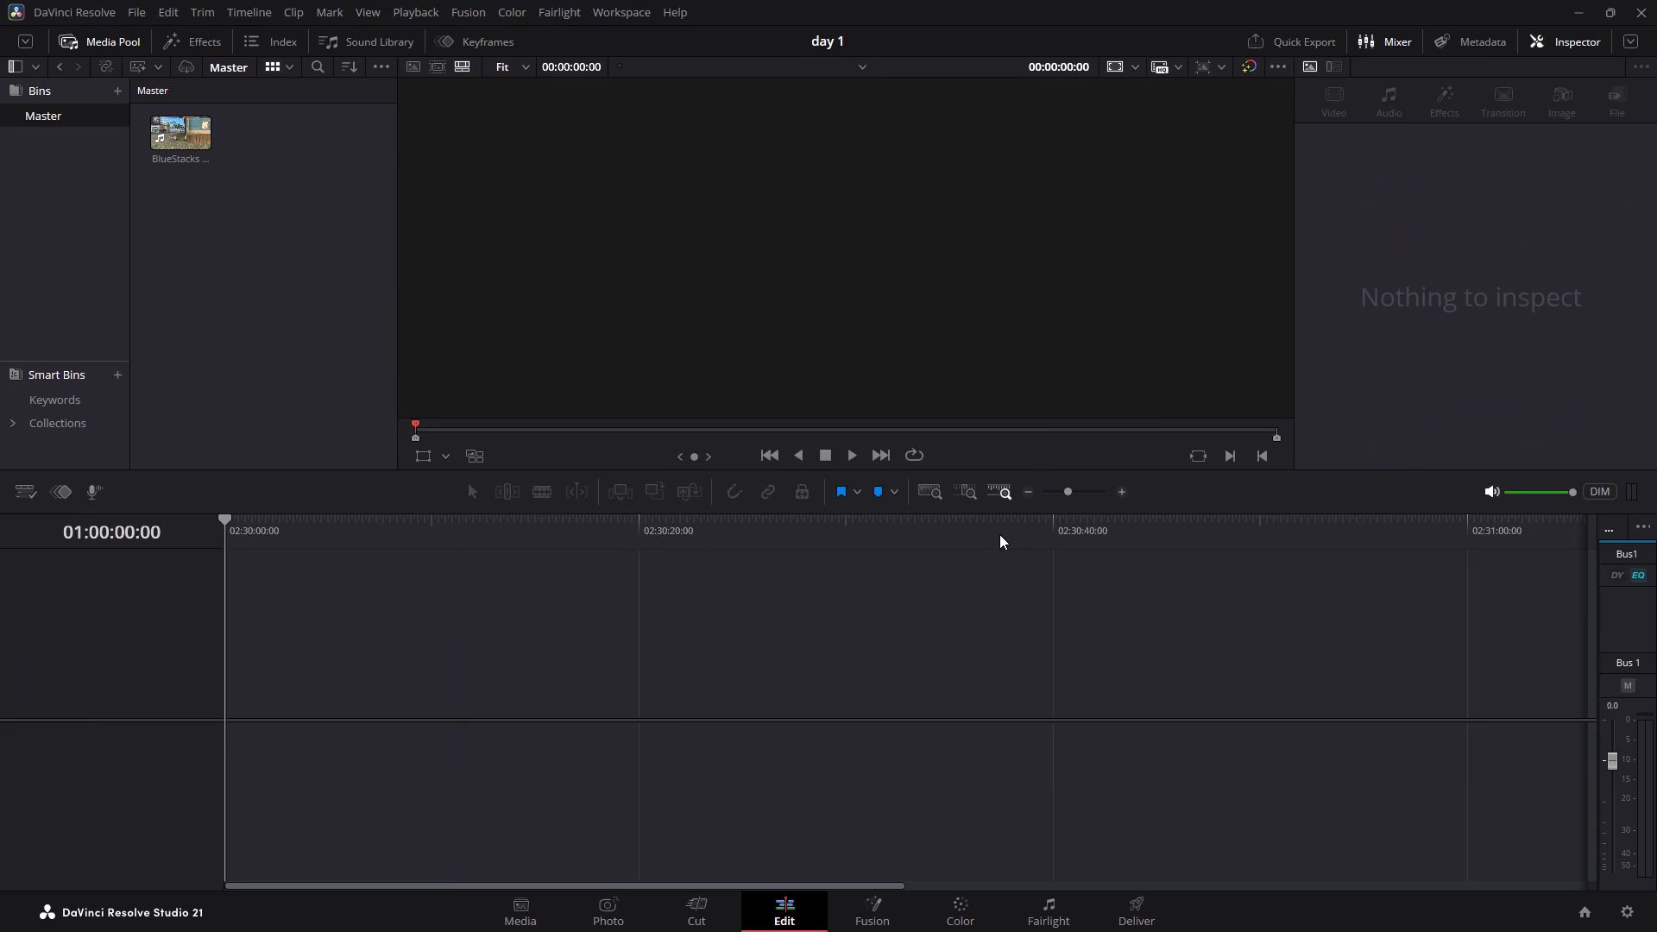
Create a fresh timeline from the BlueStacks gameplay clip starting at 01:00:00:00, and select its video and audio.
drag(165, 129, 168, 135)
drag(168, 135, 325, 784)
drag(472, 660, 171, 722)
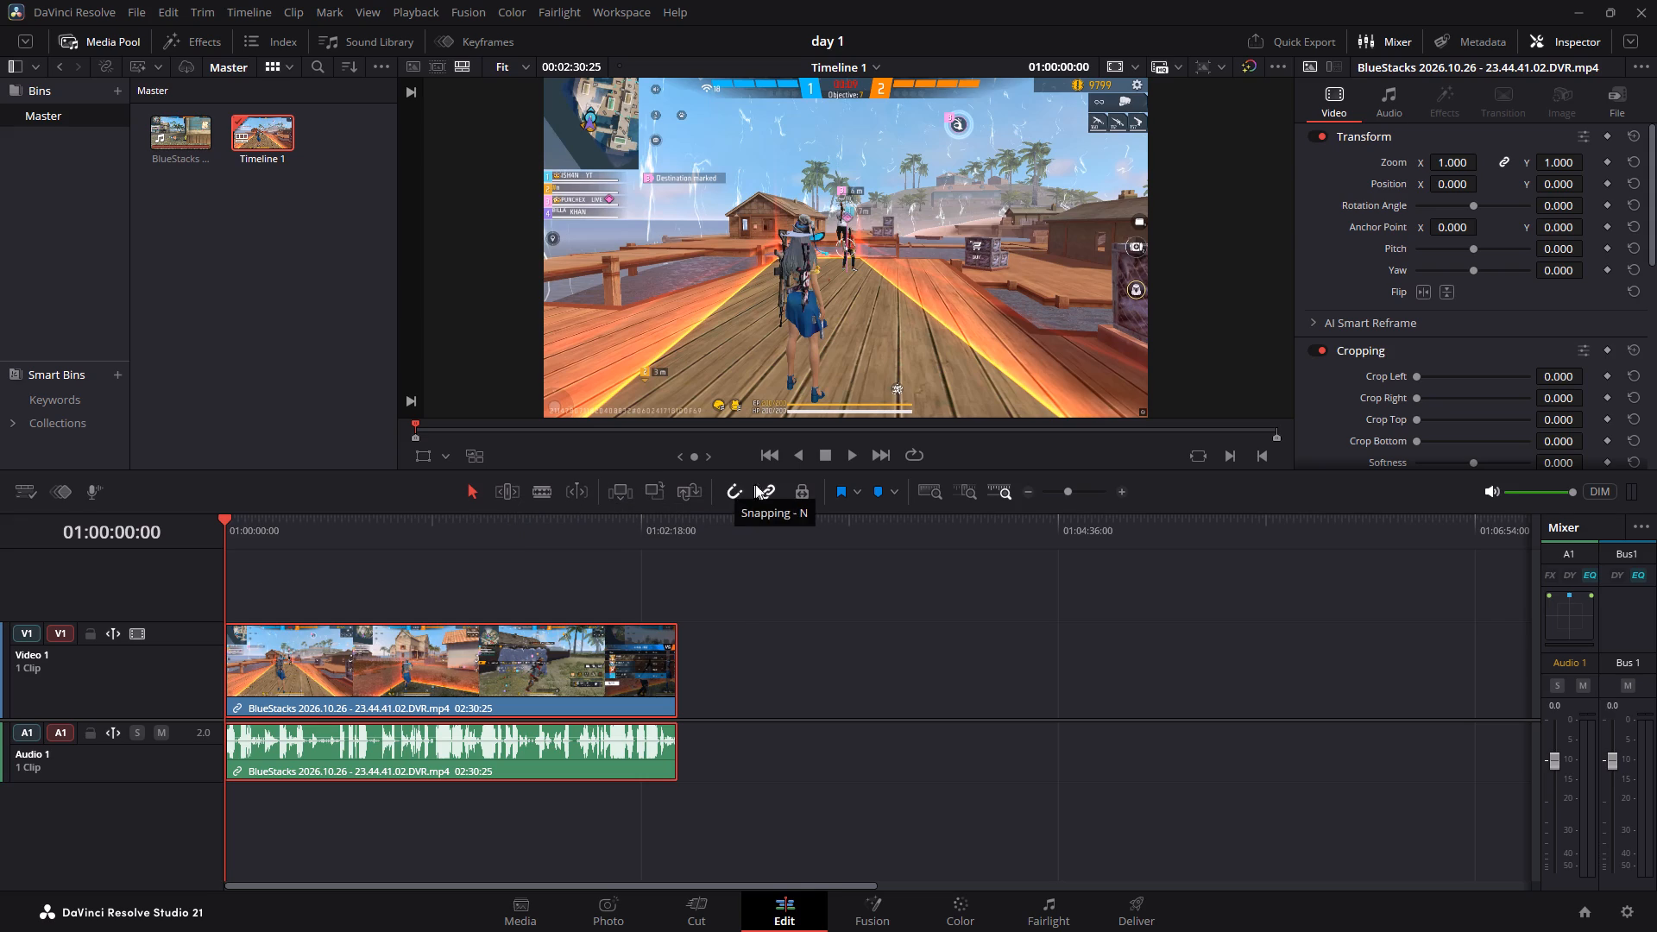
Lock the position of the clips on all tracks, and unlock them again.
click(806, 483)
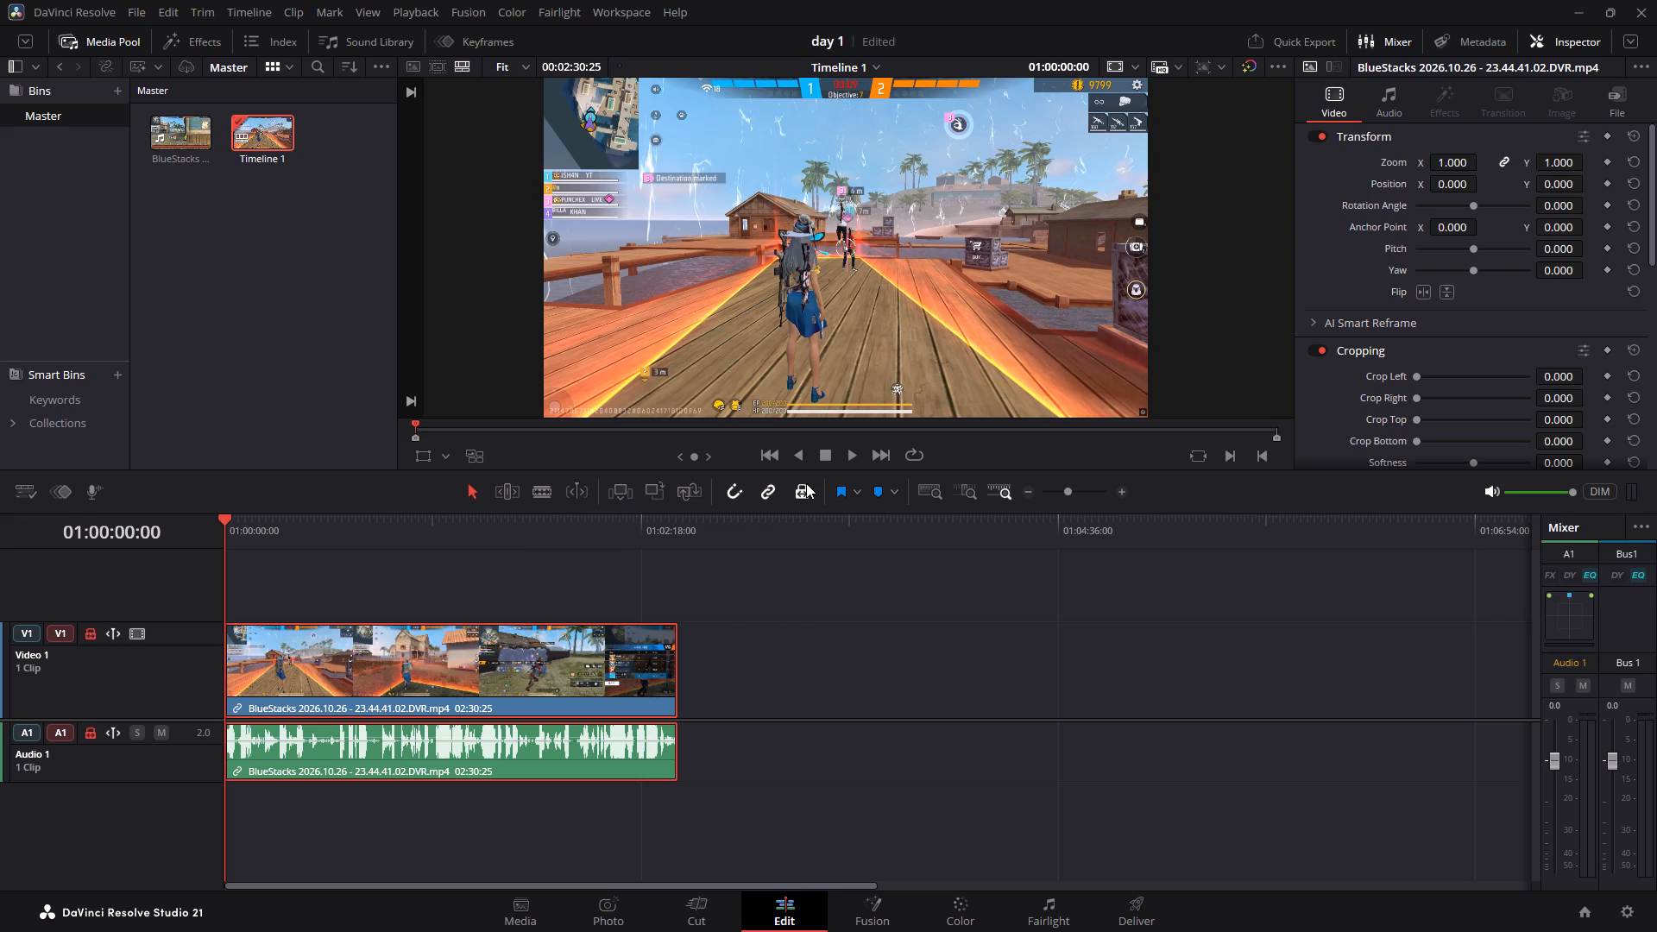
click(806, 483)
At 01:00:48:52, set the gameplay clip's zoom to 1.810 on X and Y and add a zoom keyframe.
drag(251, 526, 372, 528)
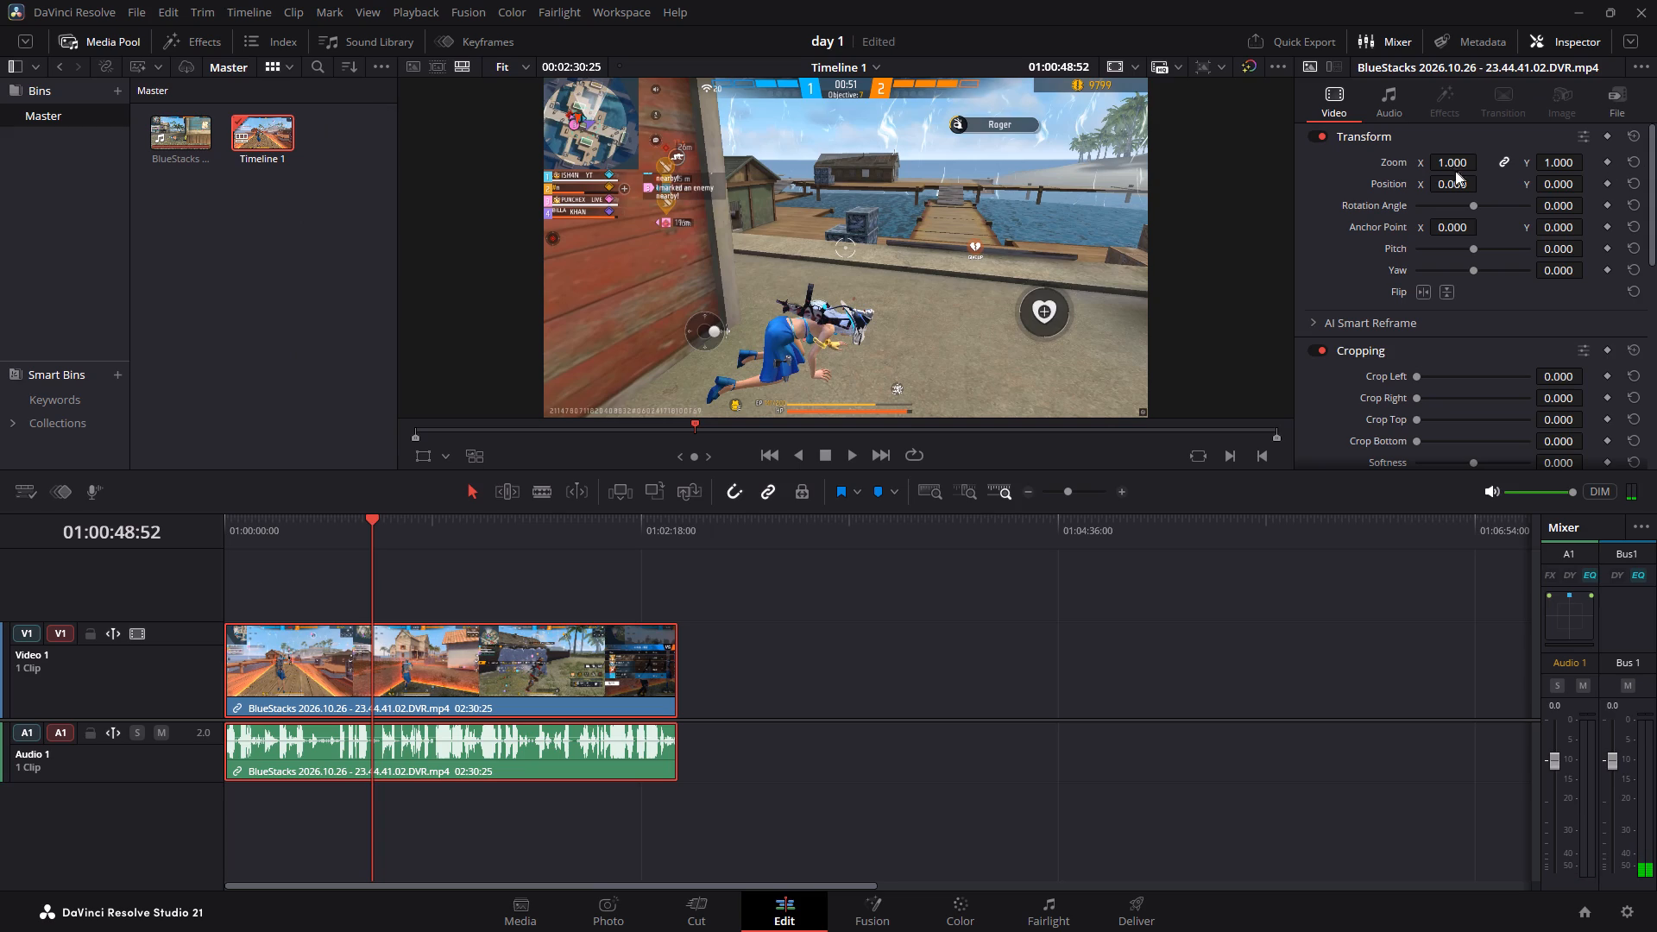
drag(1452, 162, 1522, 173)
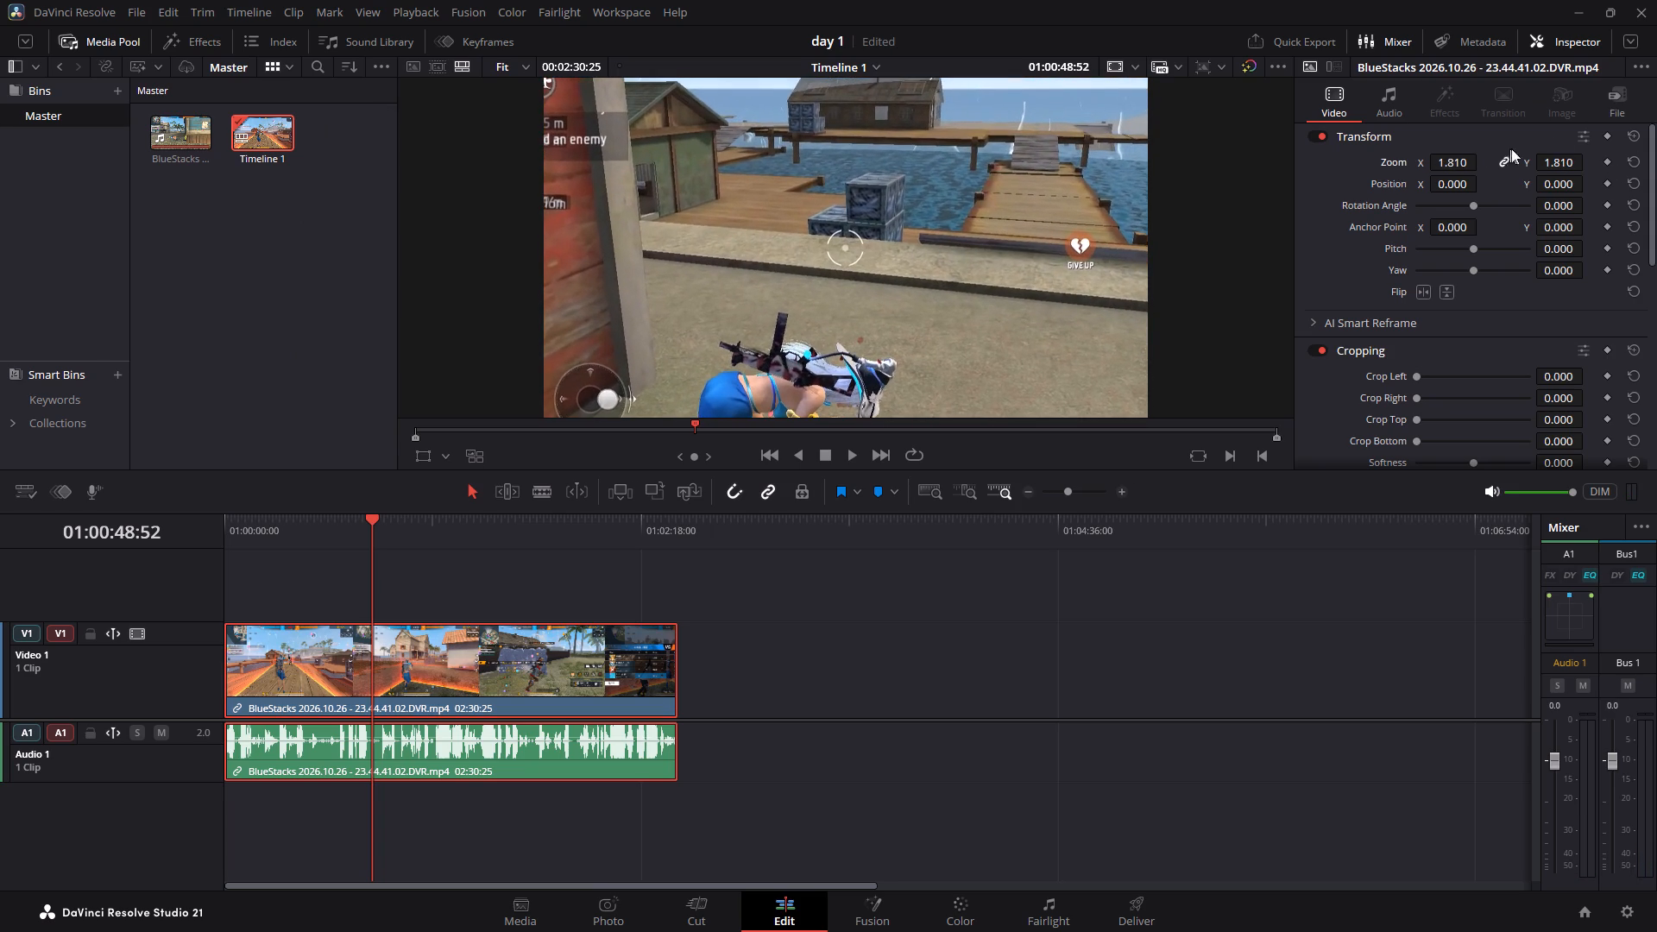
click(1603, 163)
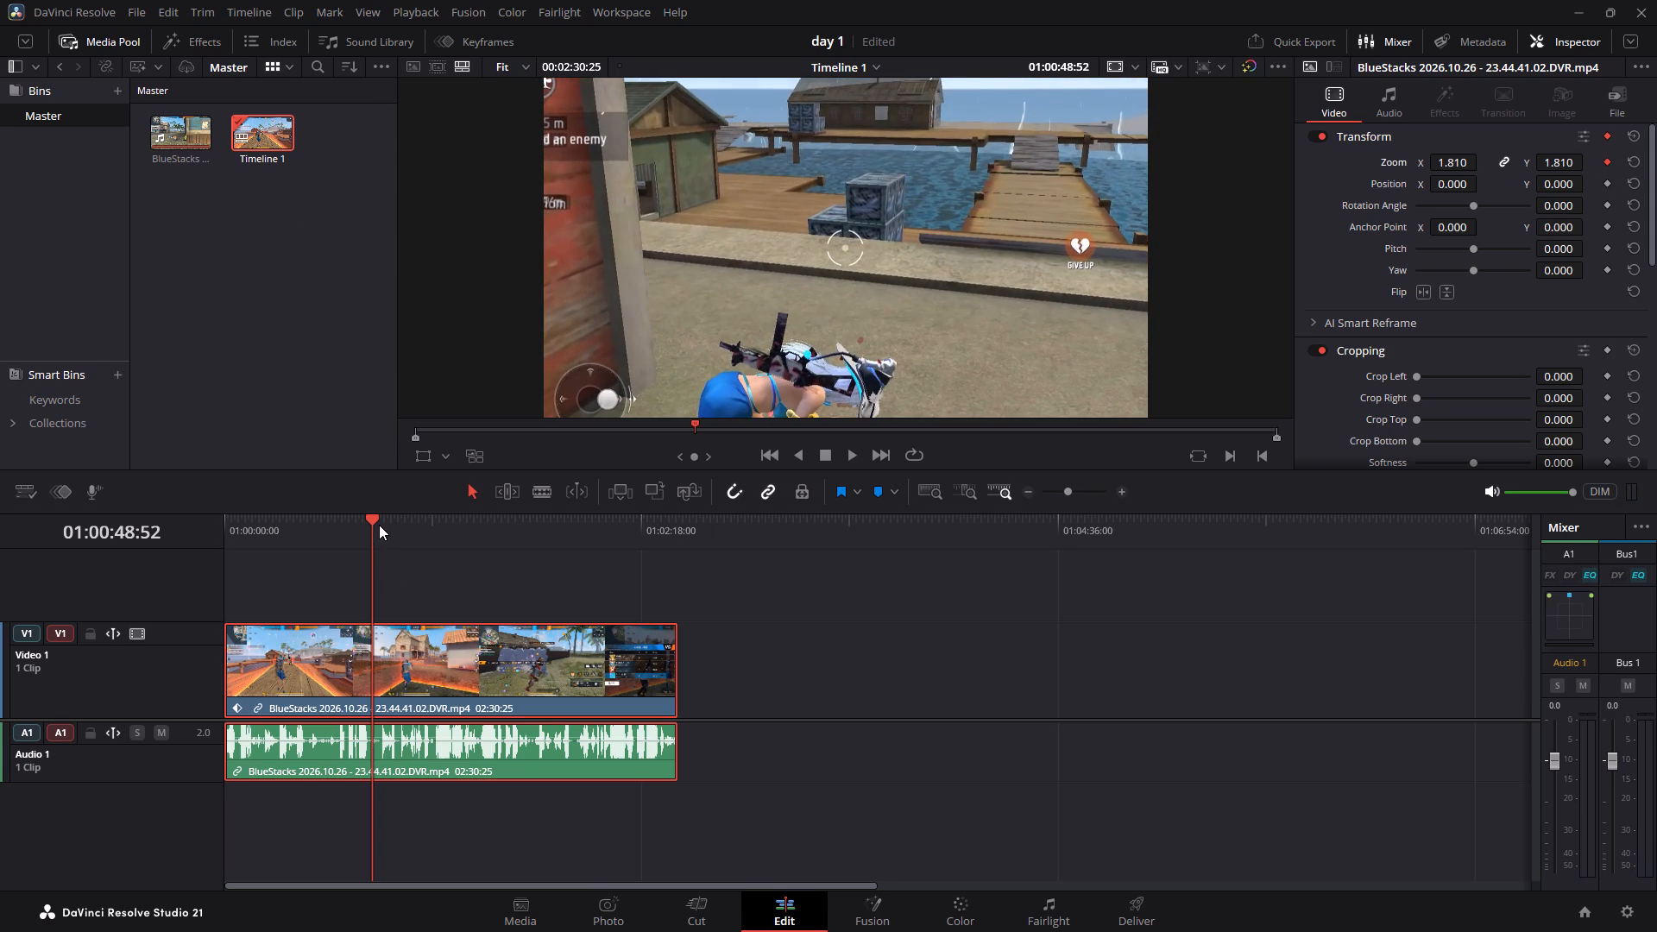
At 01:01:35:44, set the clip's zoom to 1.030 on X and Y as a second keyframe.
drag(378, 525, 513, 527)
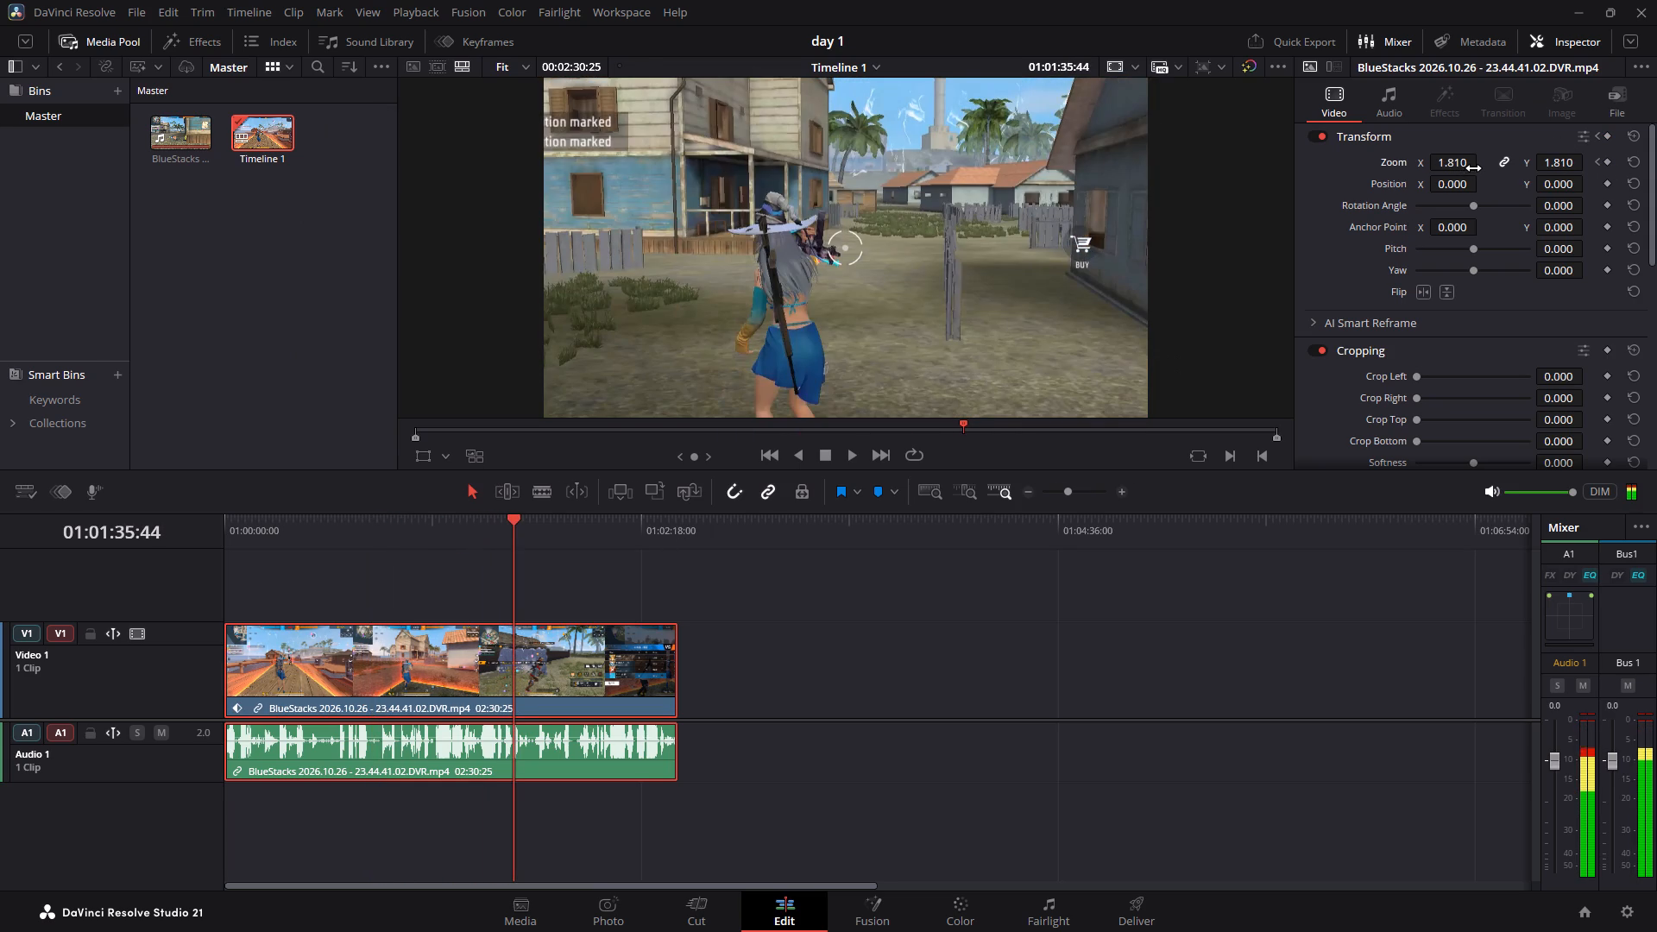
drag(1469, 168, 1402, 185)
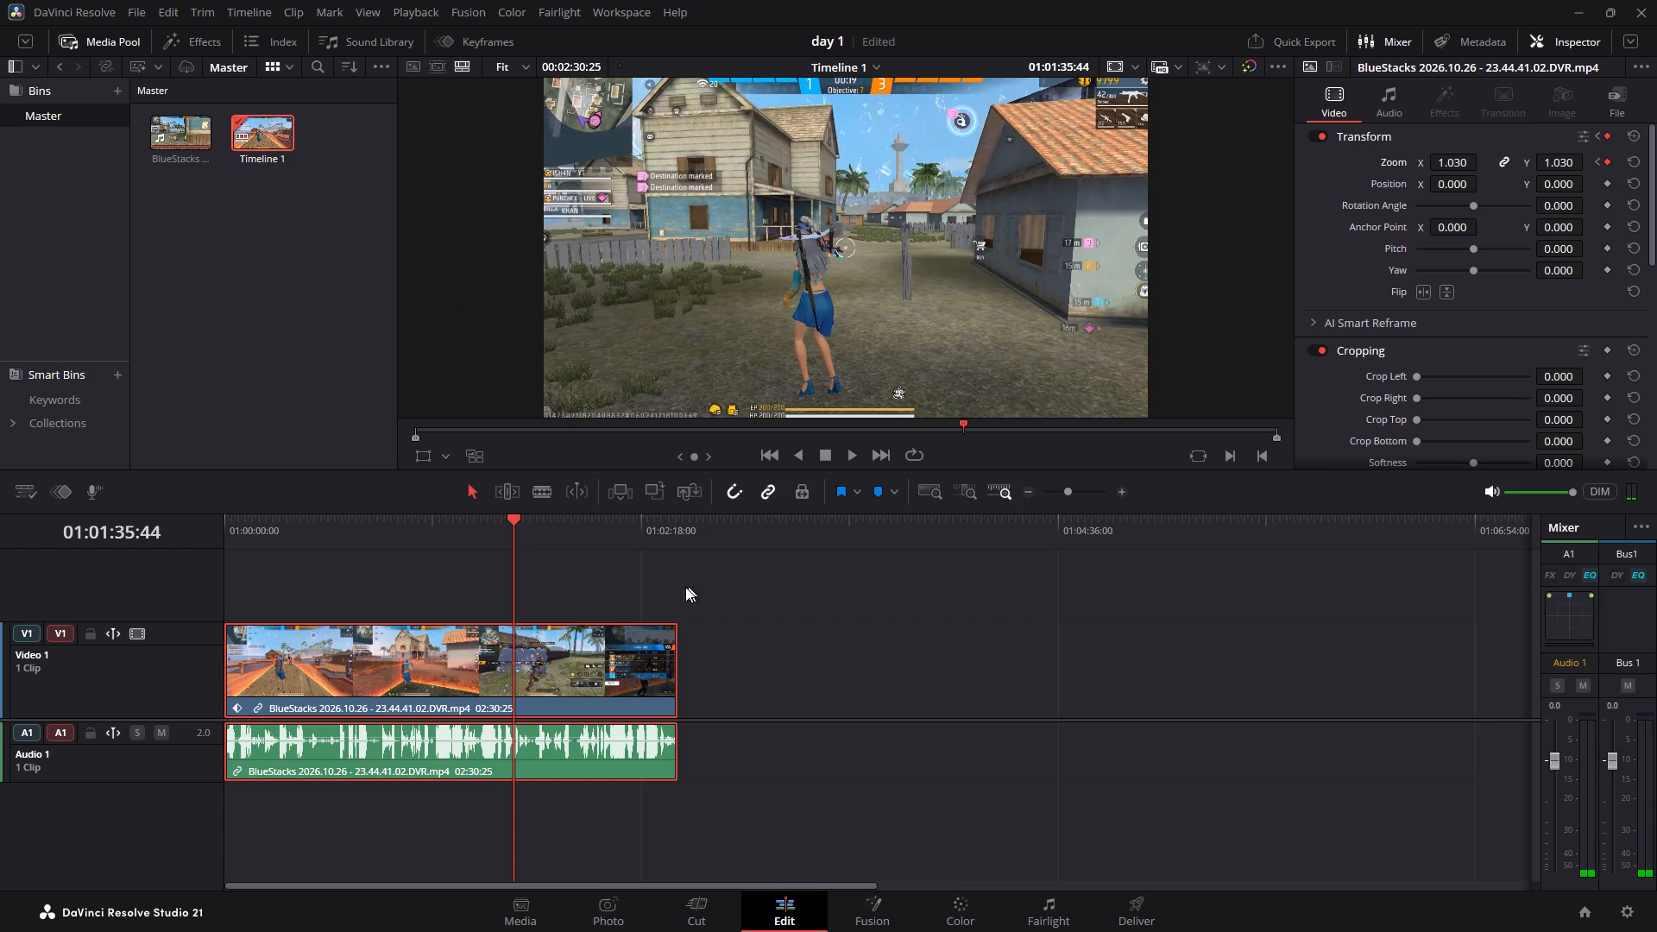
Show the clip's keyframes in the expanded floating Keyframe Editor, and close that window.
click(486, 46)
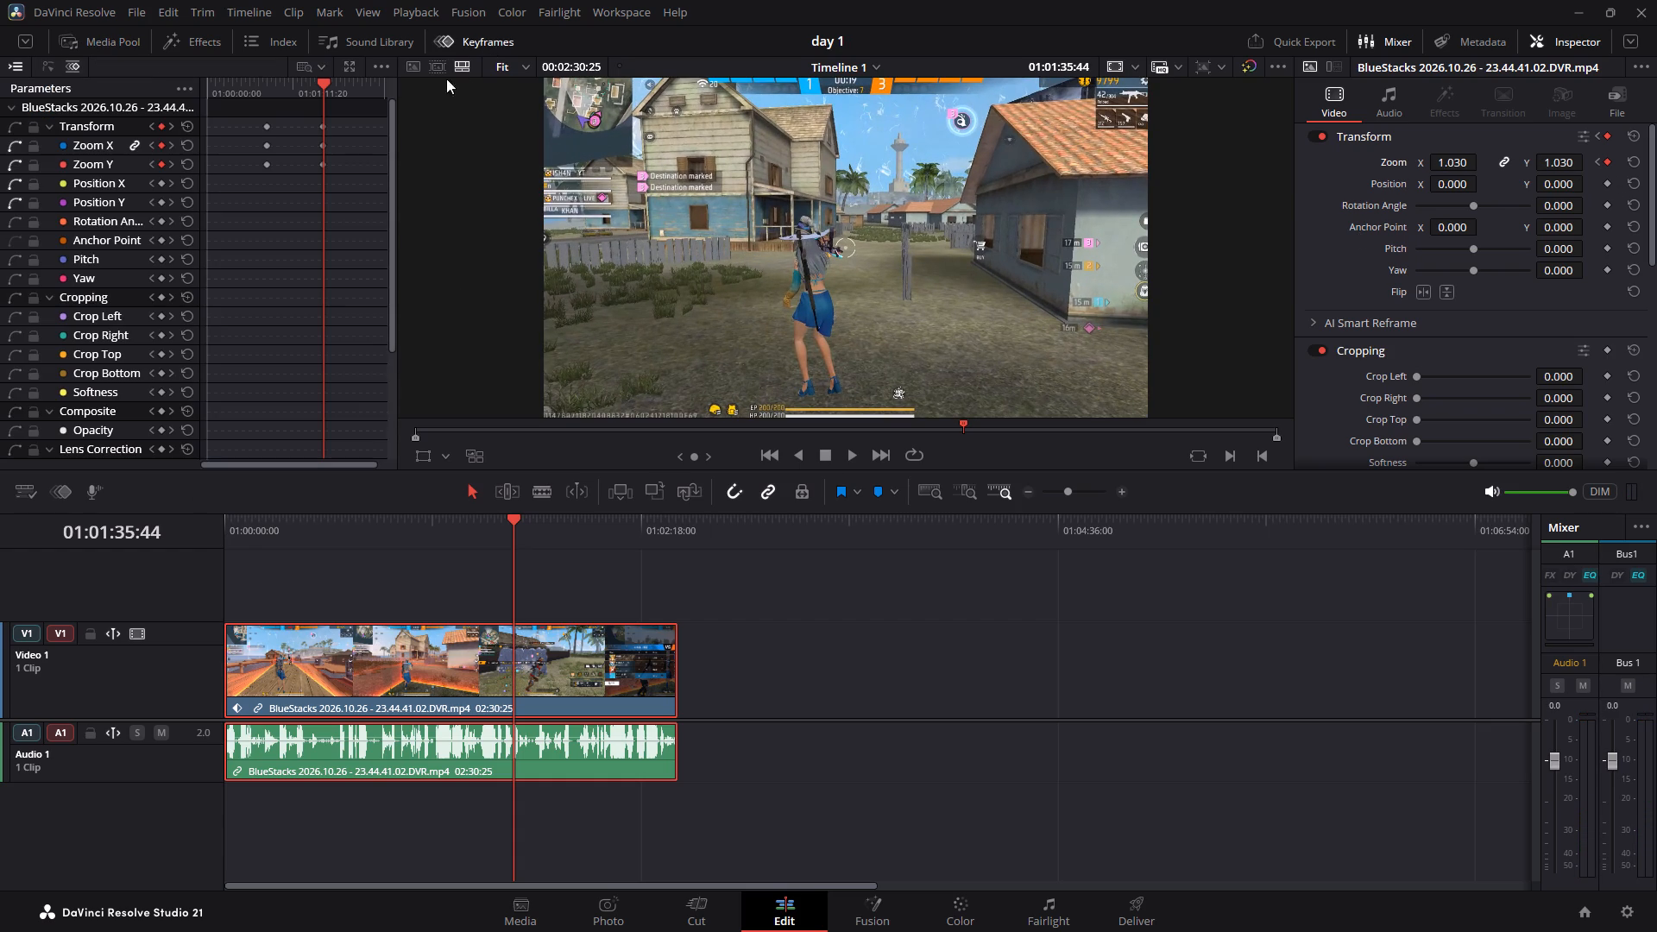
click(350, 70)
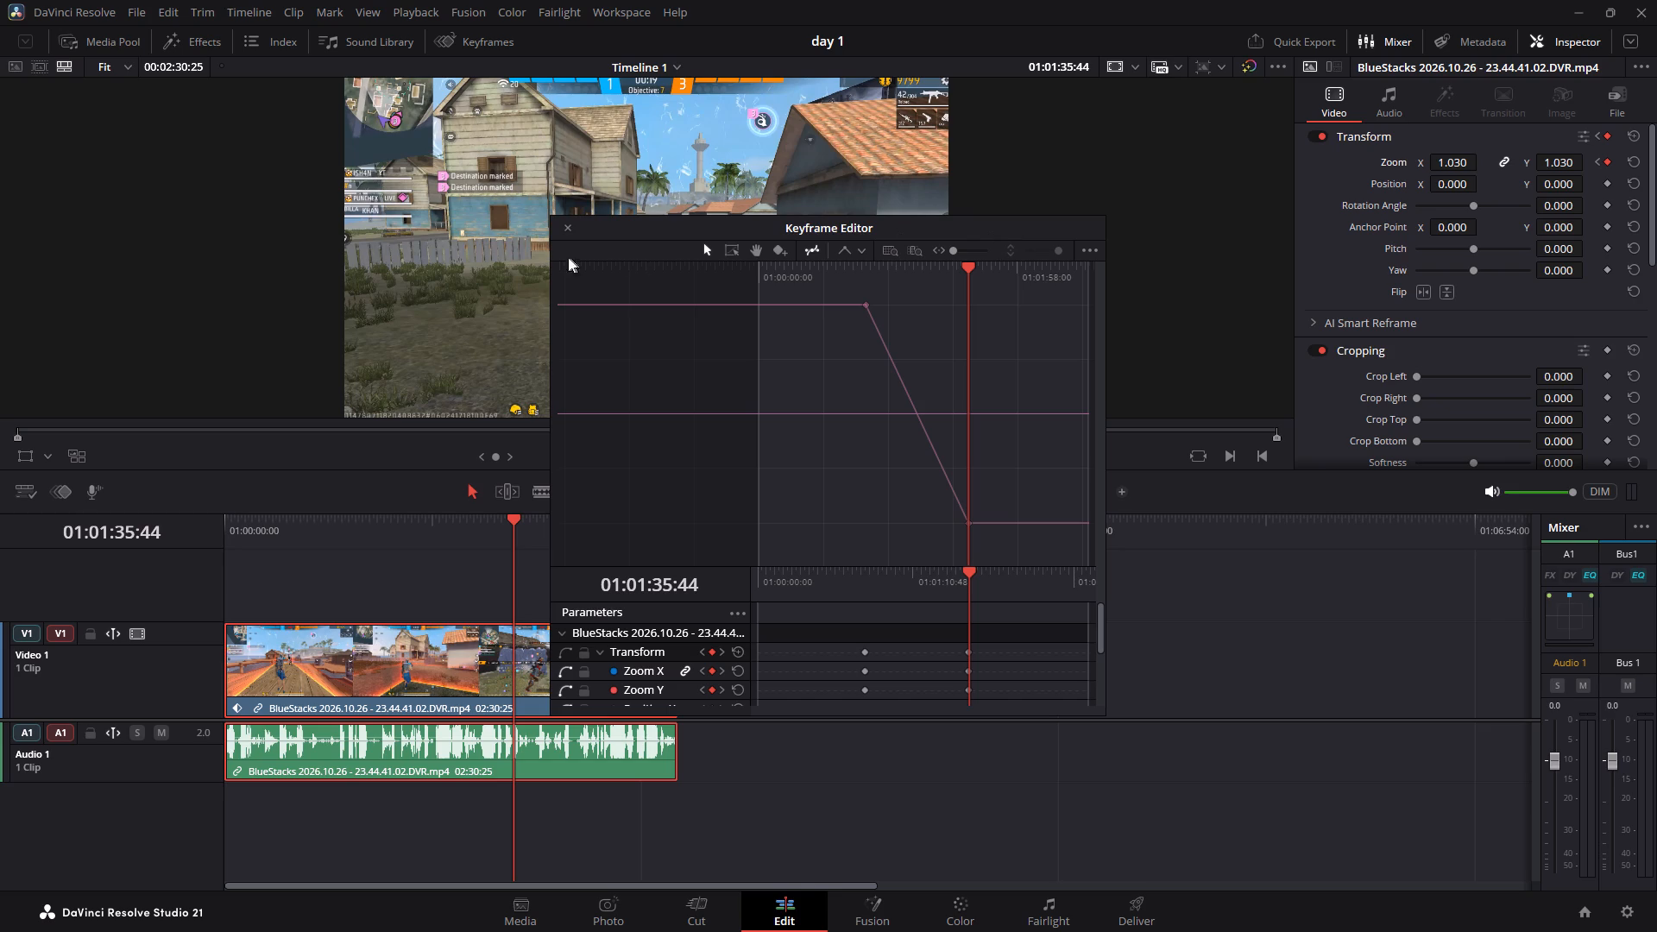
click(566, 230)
Reopen the floating Keyframe Editor for the gameplay clip and move it off the viewer image, over the Inspector.
click(459, 38)
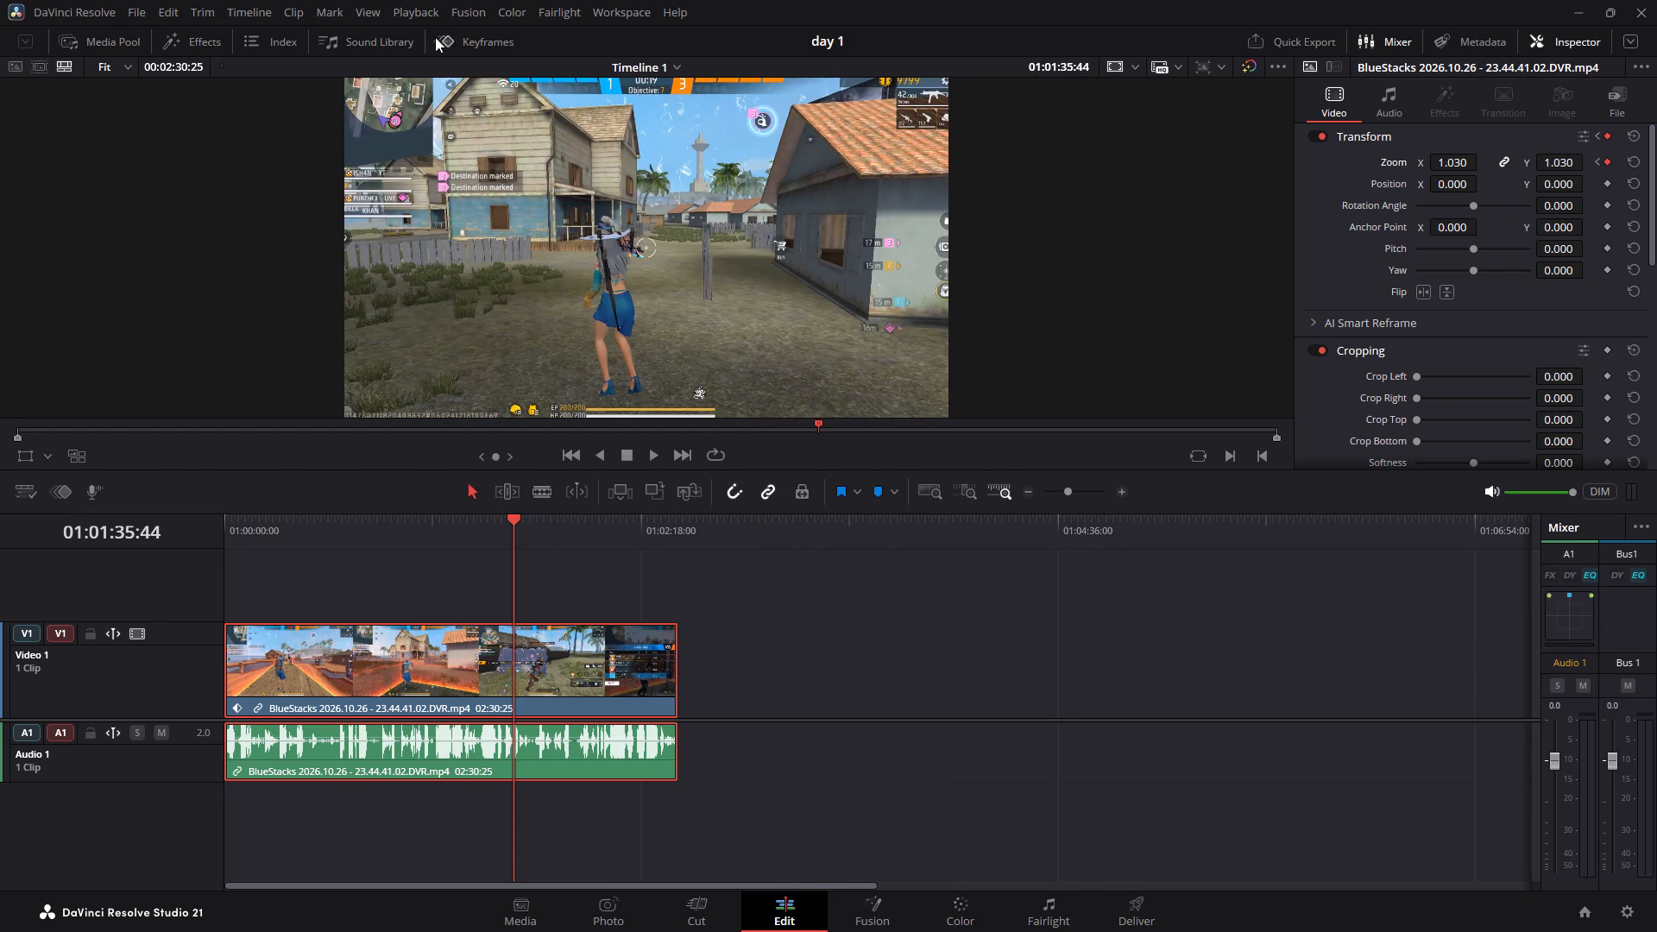
click(479, 38)
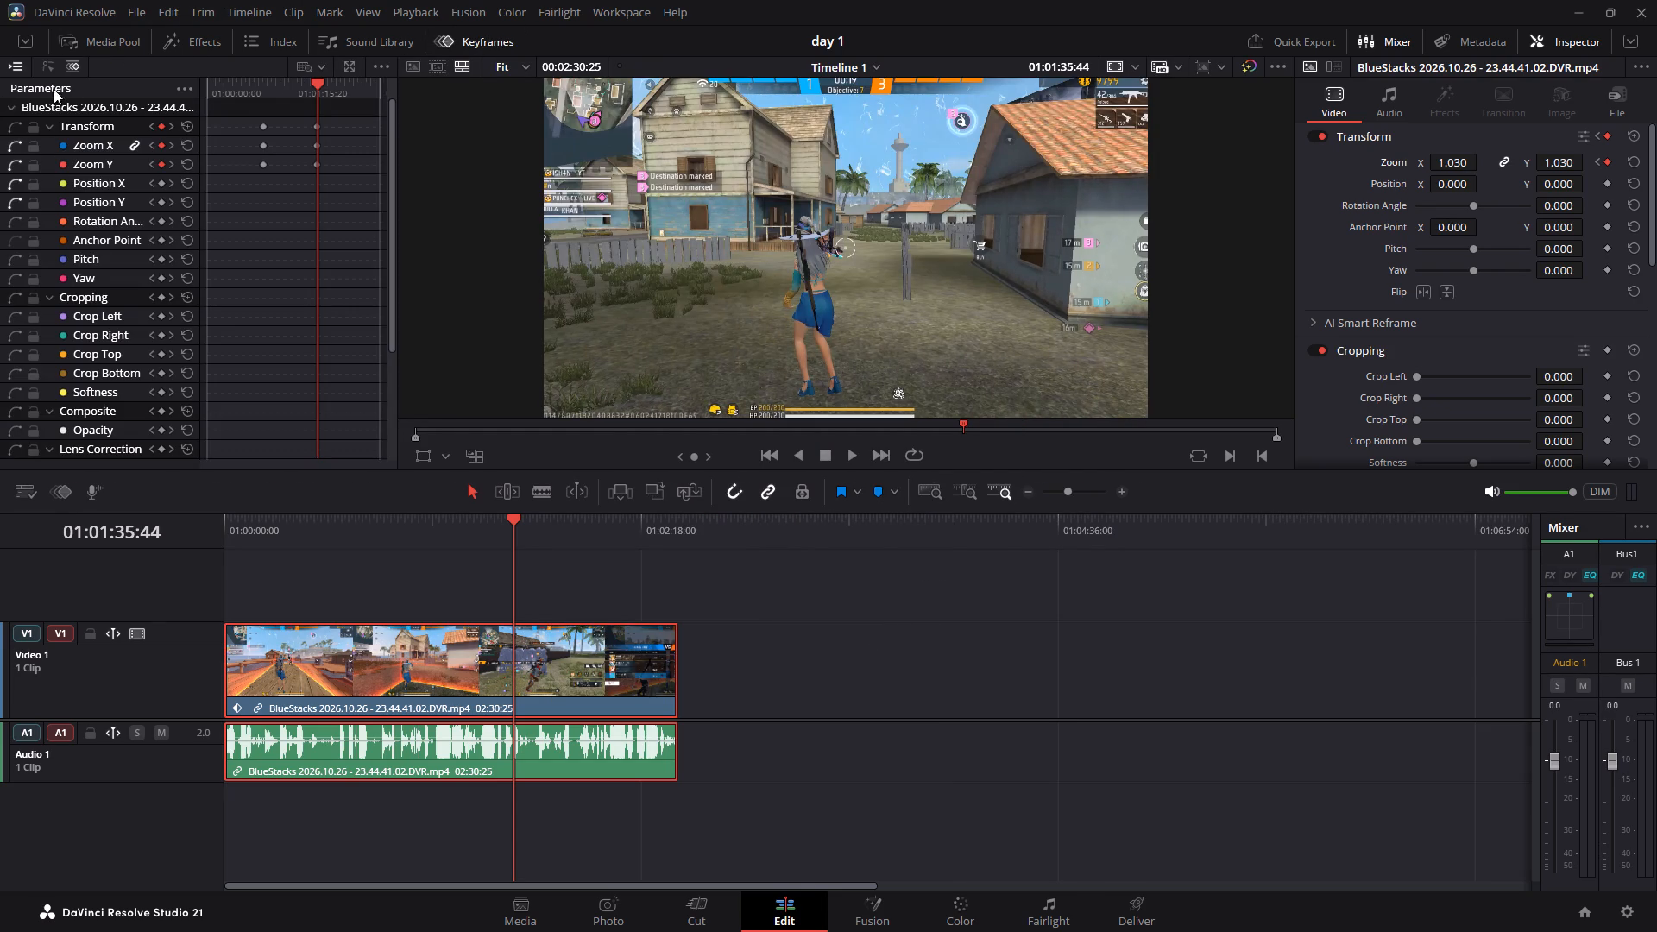
click(344, 72)
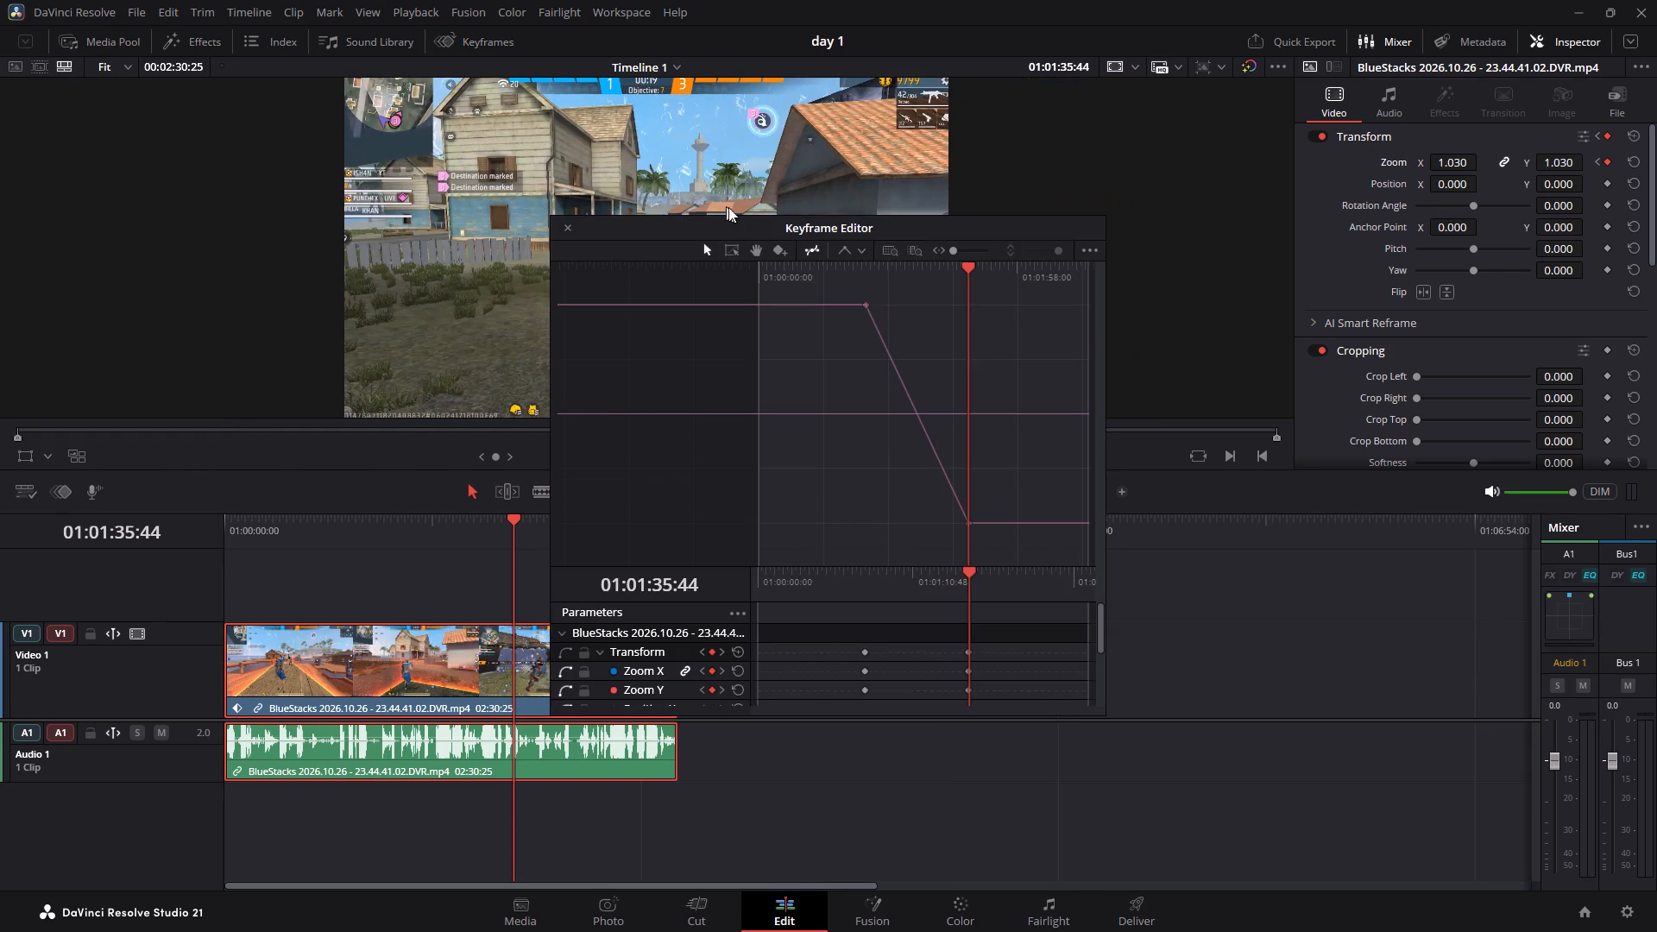
drag(754, 224, 1135, 149)
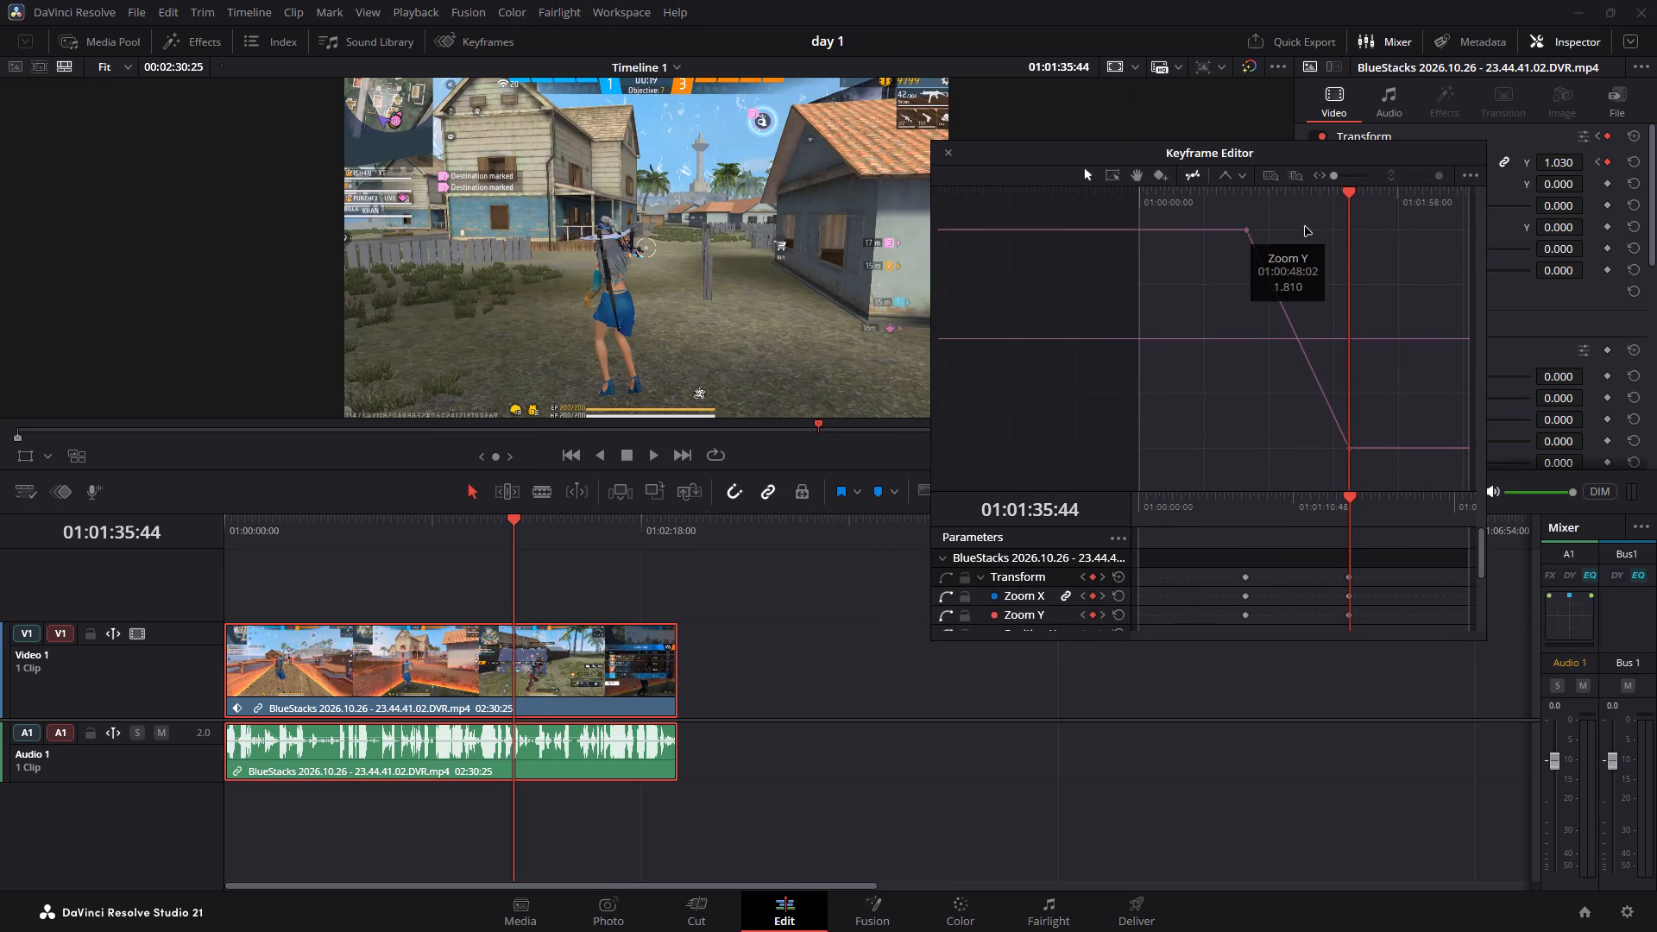
Scrub along the zoom curve in the Keyframe Editor to preview the transition, stopping at 01:00:59:27.
drag(1207, 200, 1249, 343)
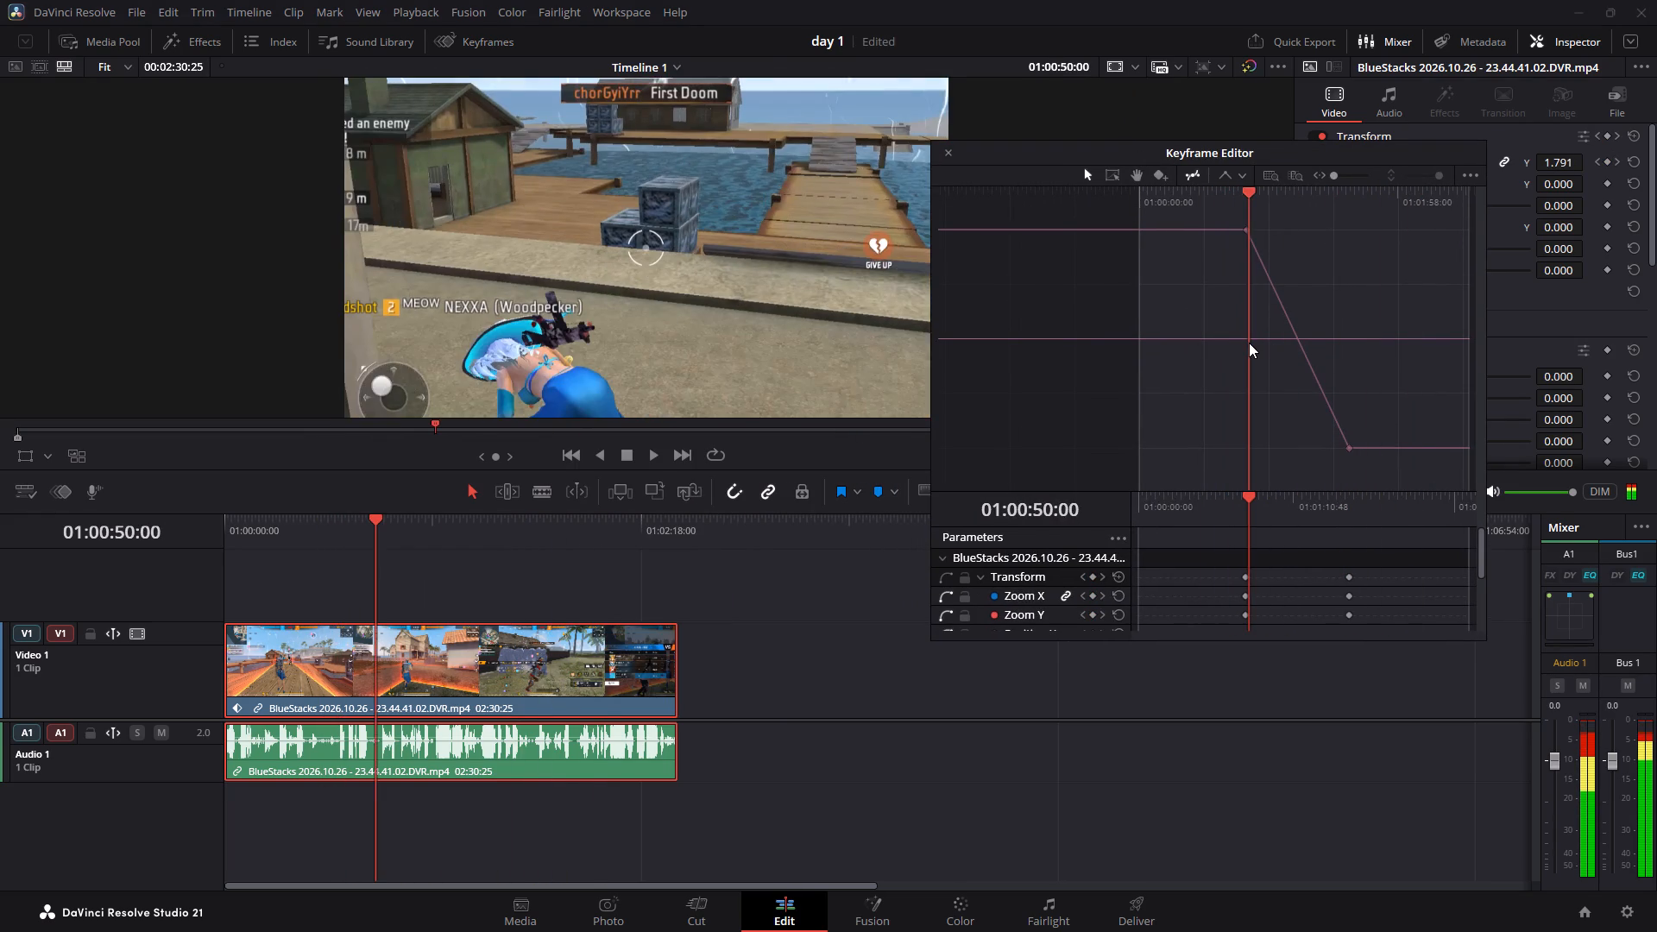
drag(1249, 343, 1270, 350)
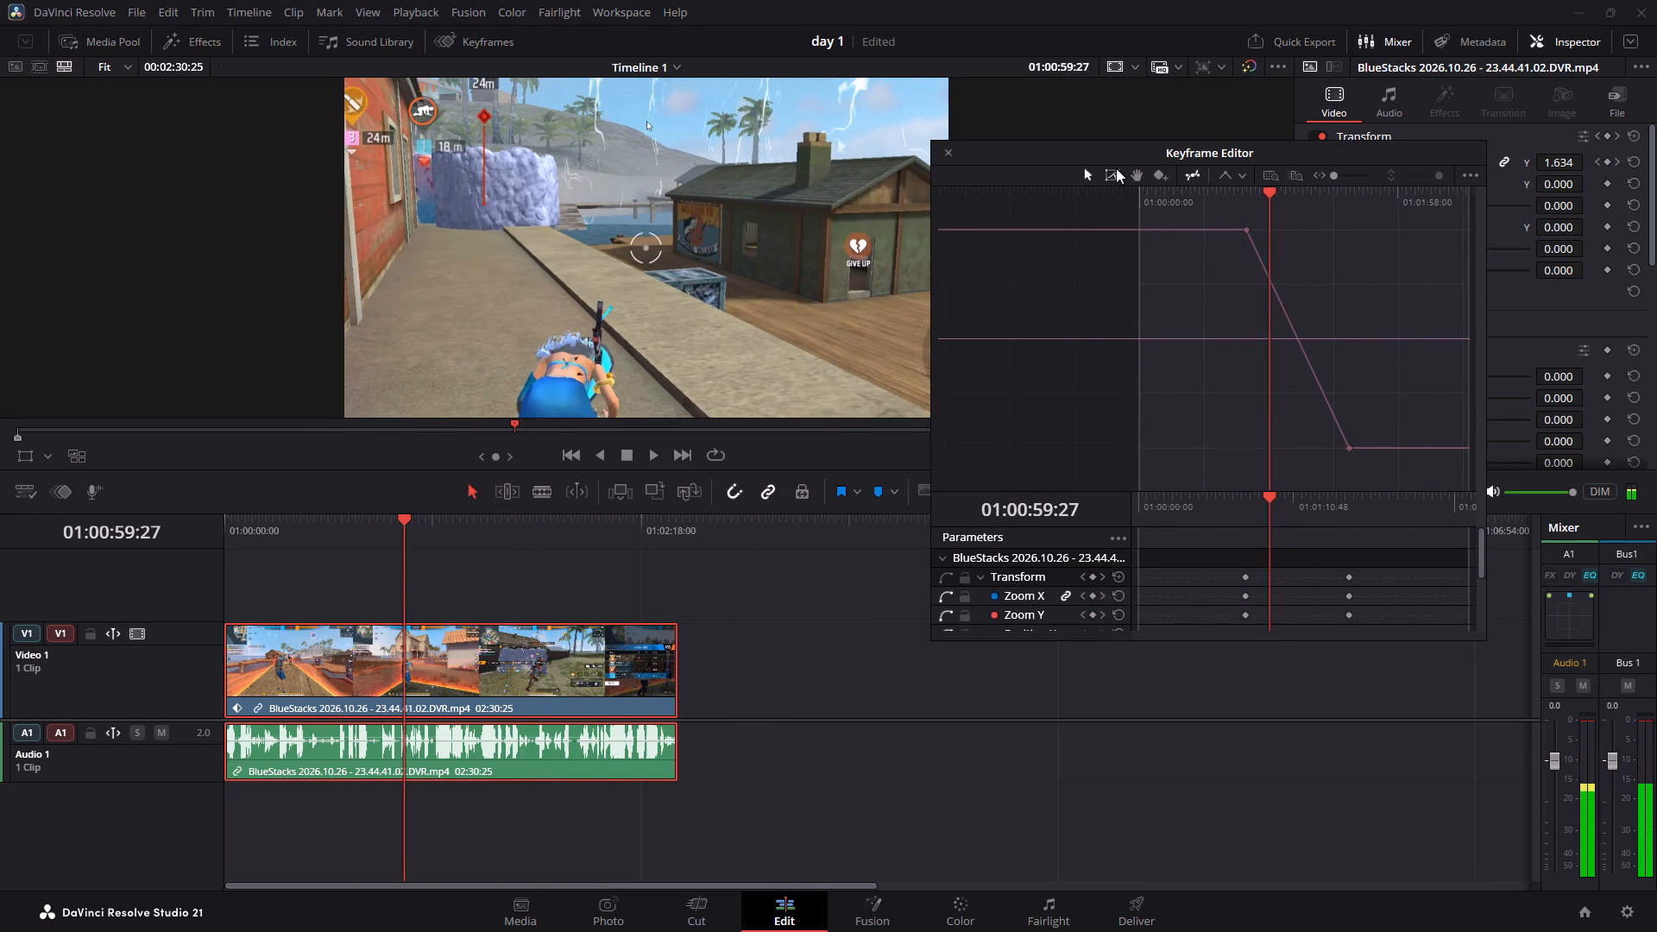
Select all the zoom keyframes in the Keyframe Editor and apply Ease In interpolation to them.
key(ctrl+a)
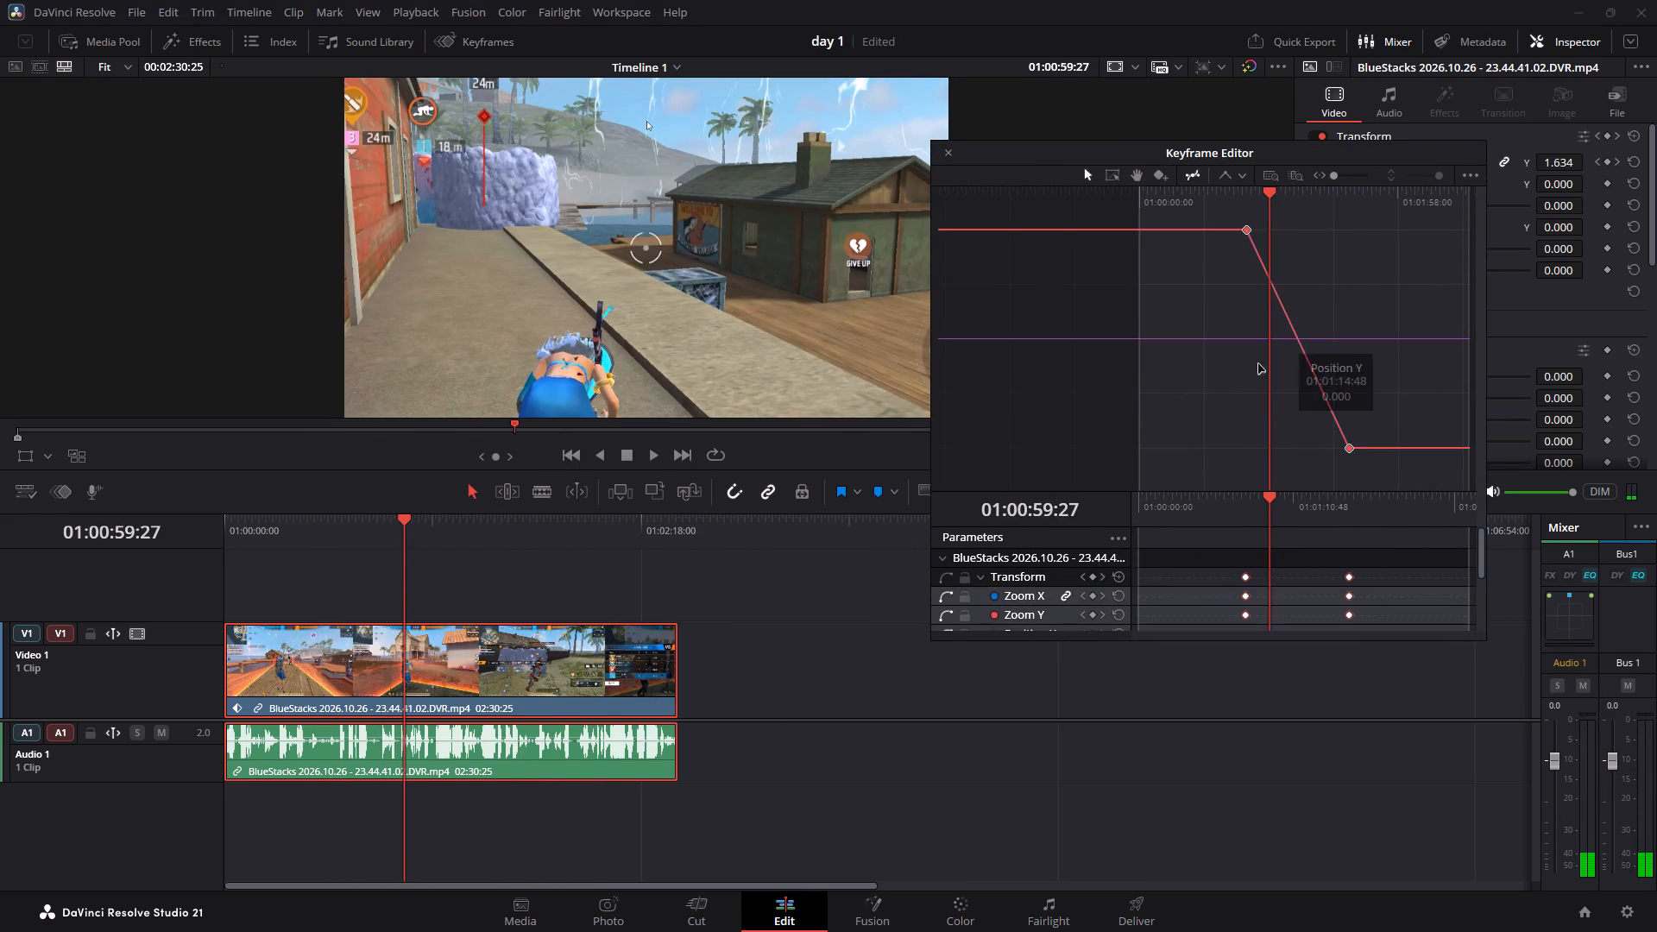
click(1240, 176)
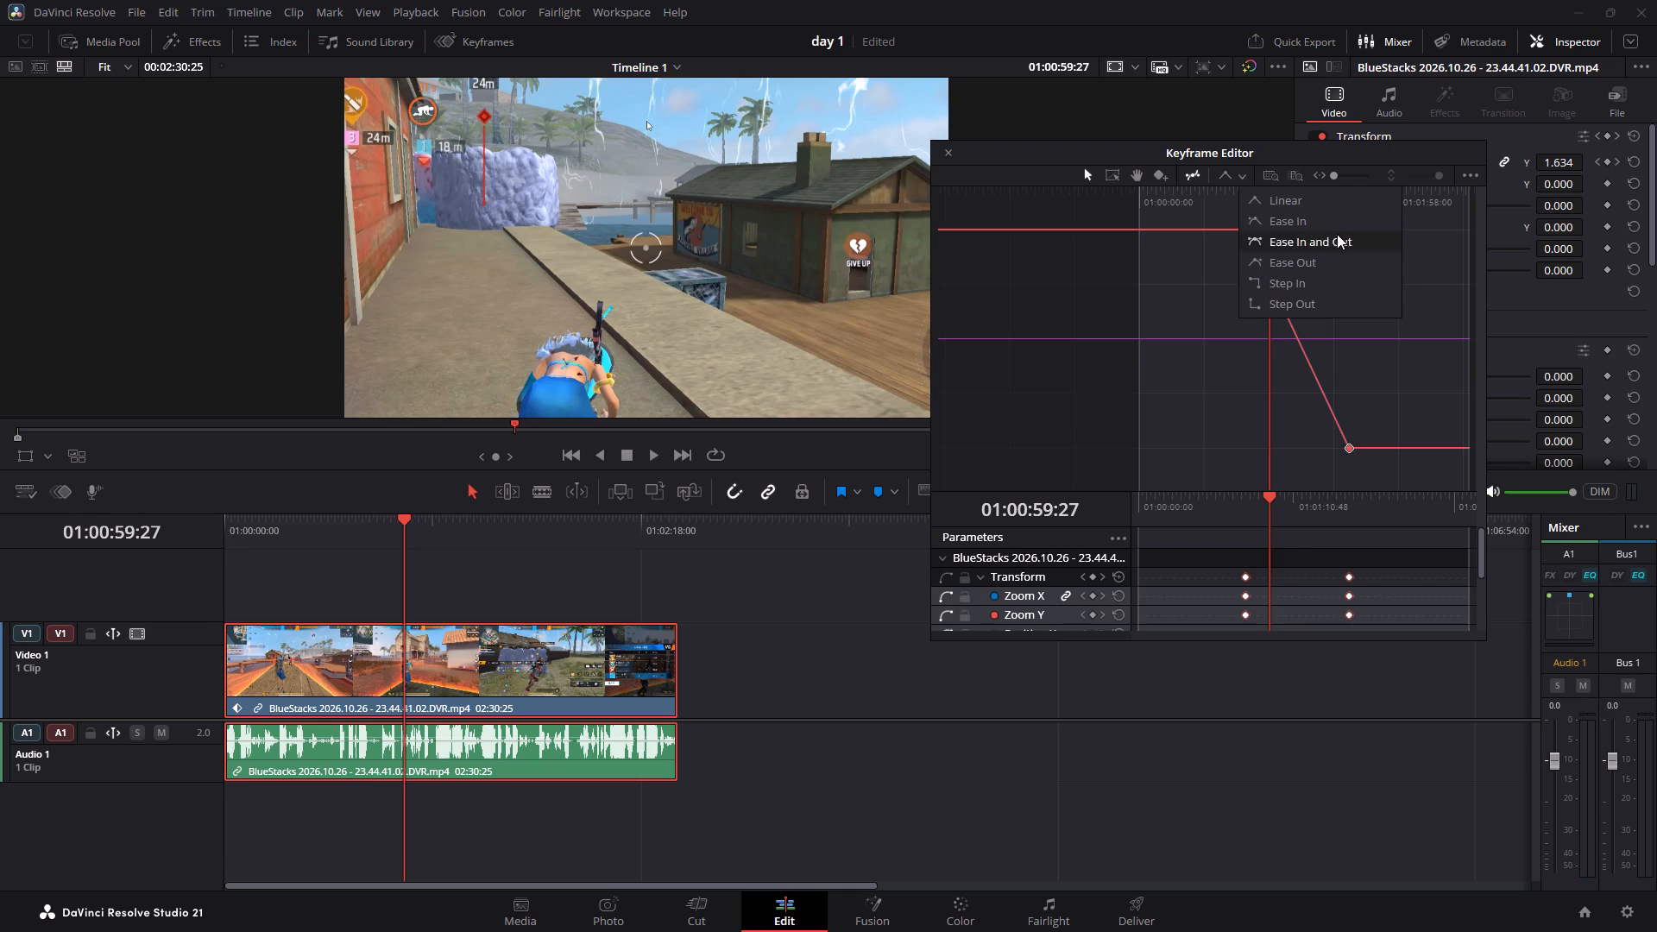
scroll(1327, 261, down, 2)
click(1248, 217)
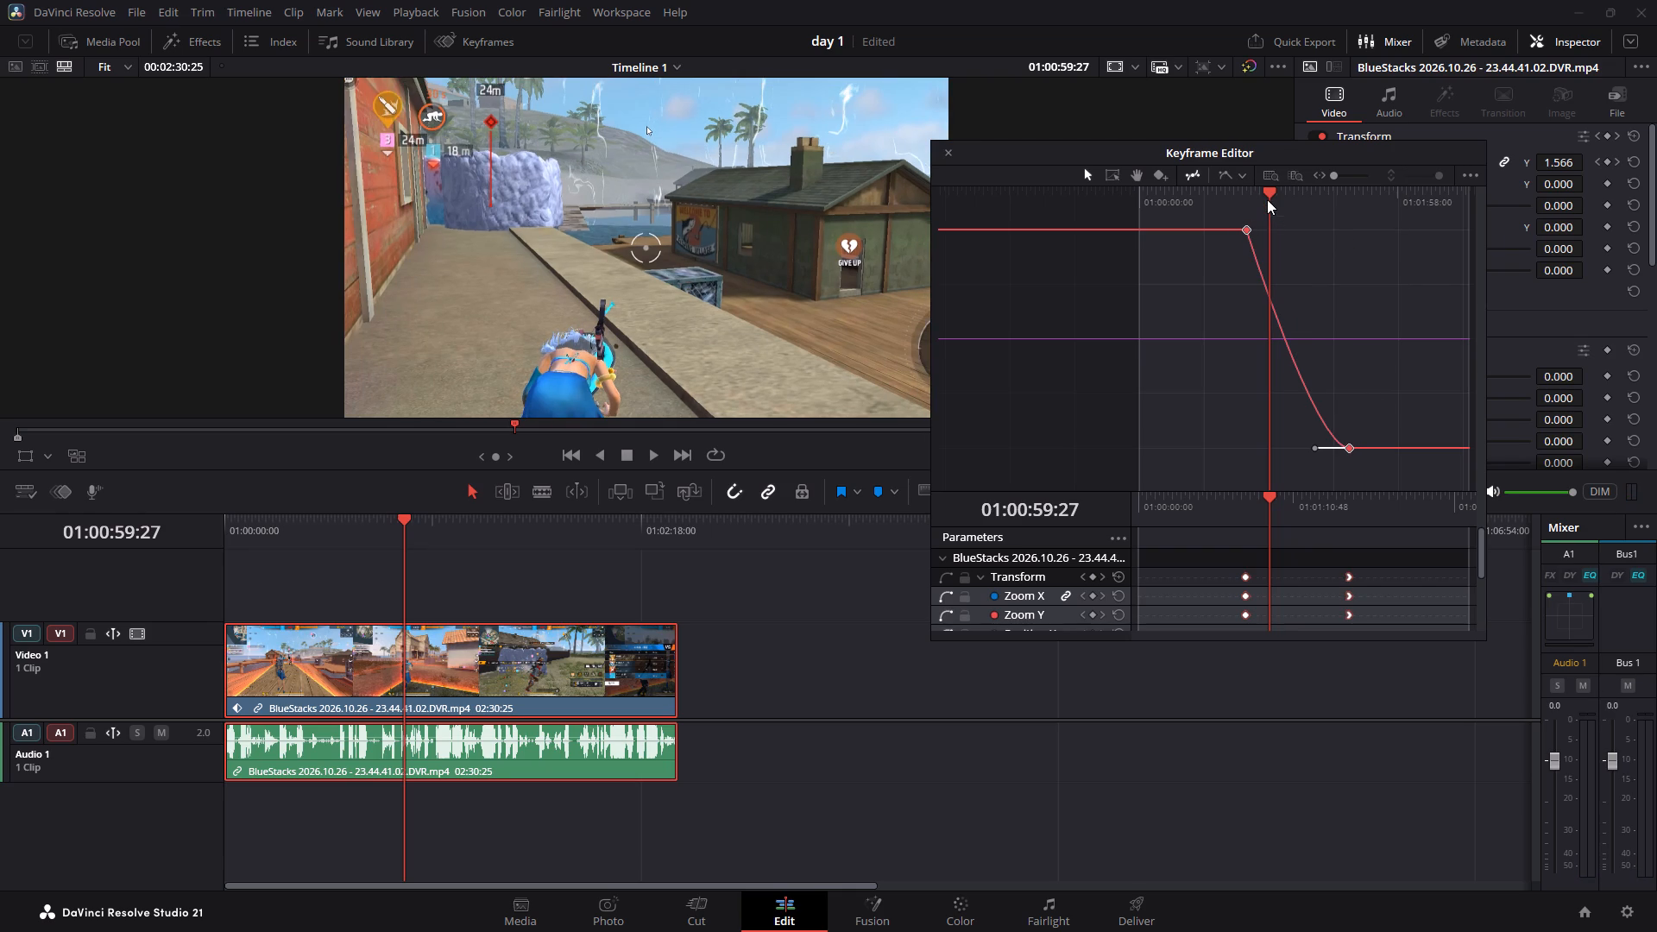
Scrub along the zoom curve in the Keyframe Editor to preview the eased transition, stopping at 01:01:35:41.
drag(1264, 199, 1314, 226)
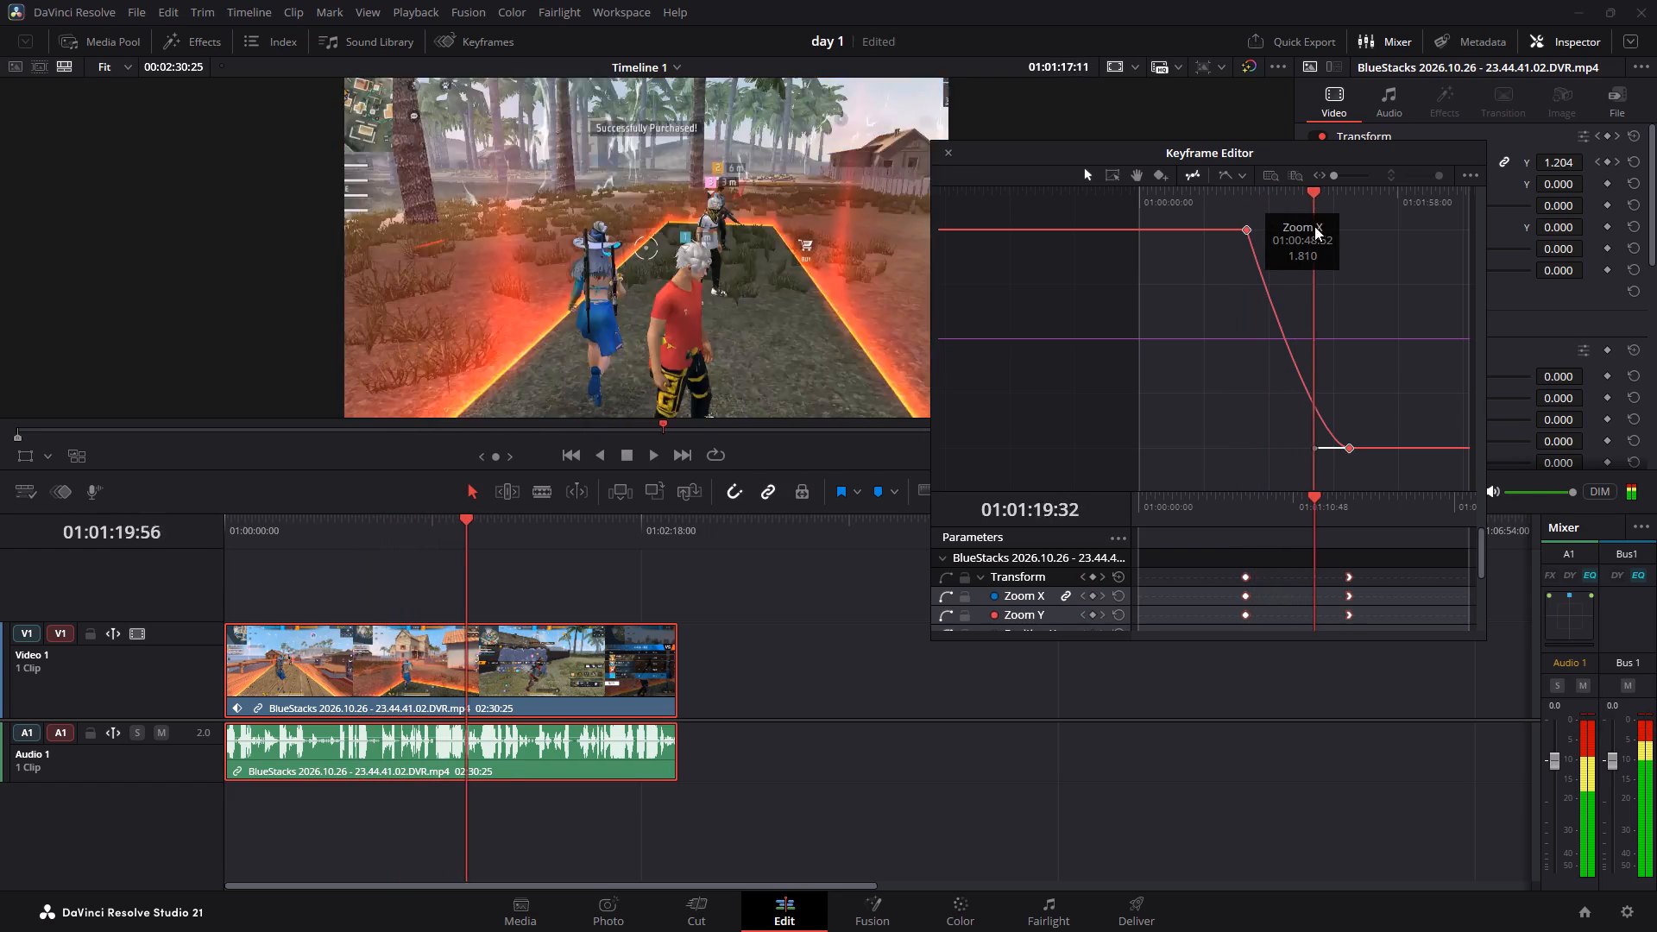
drag(1314, 226, 1349, 244)
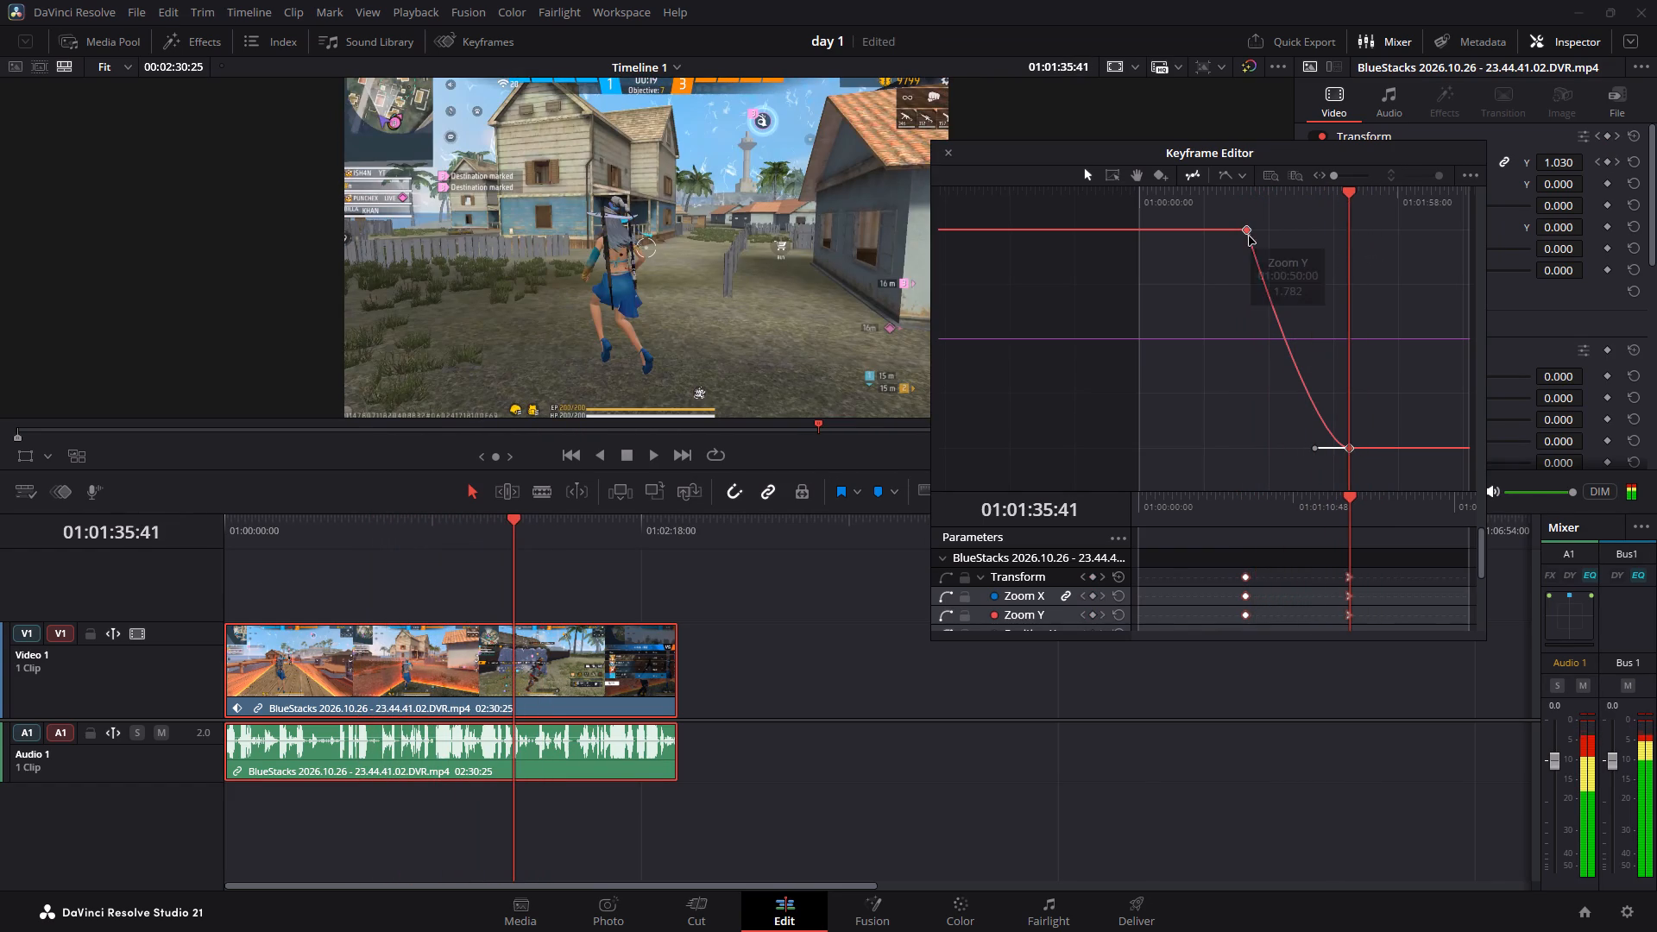
Stretch the end zoom keyframe's easing handle back until it sits nearly flat beneath the start keyframe.
click(1248, 231)
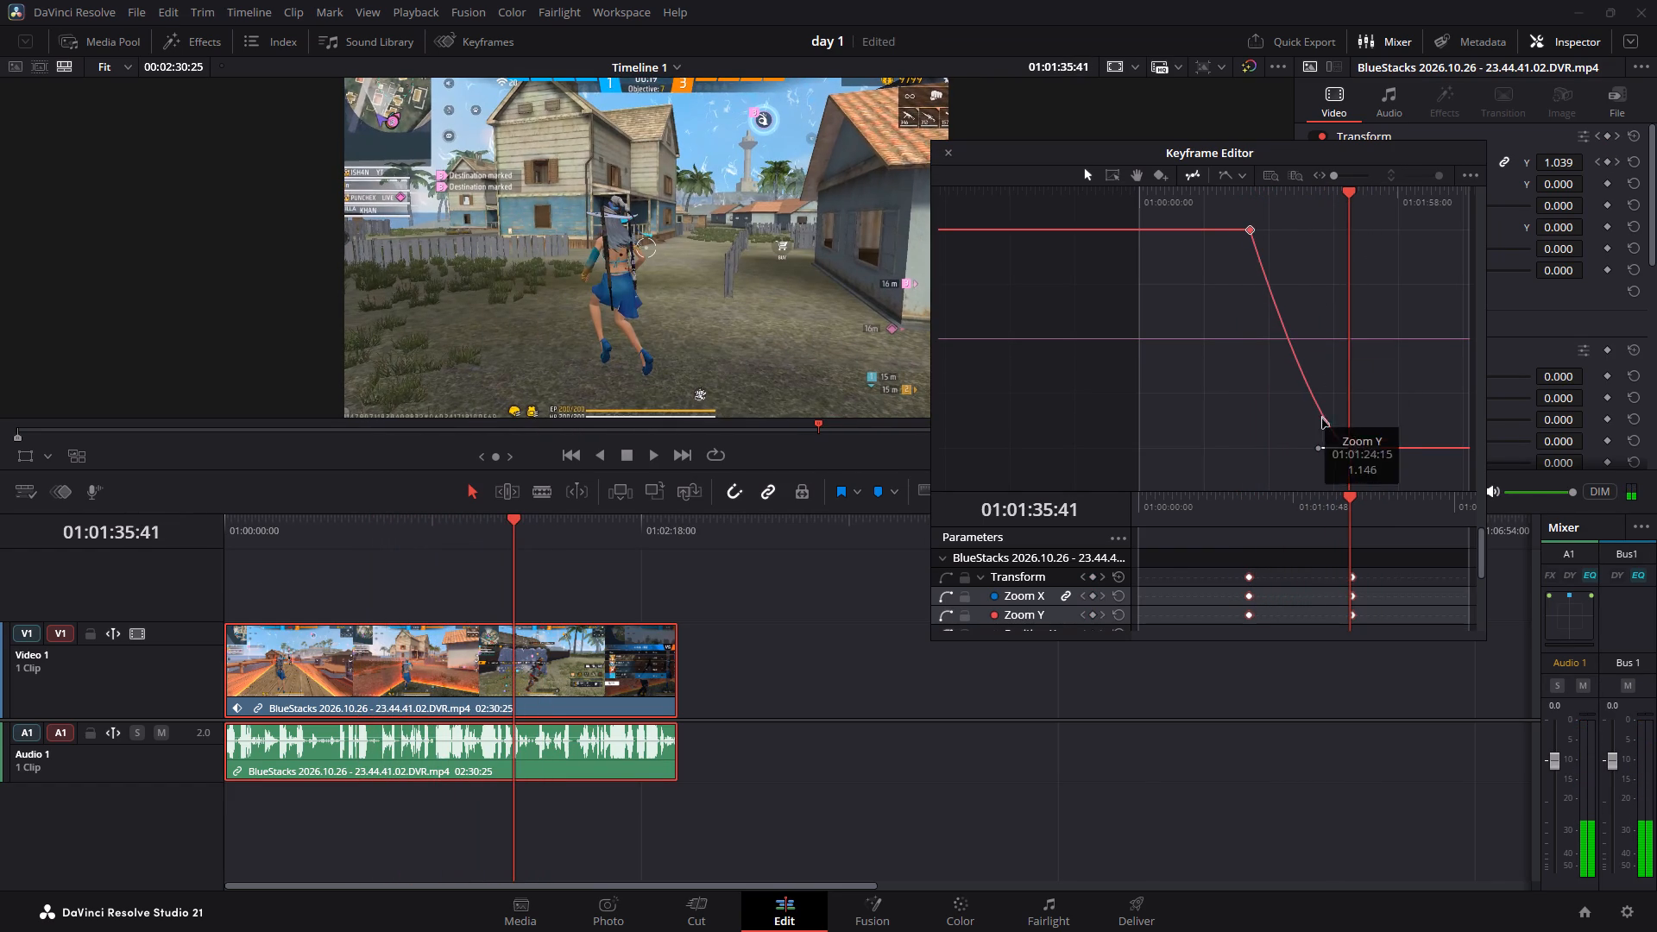
drag(1319, 448, 1263, 451)
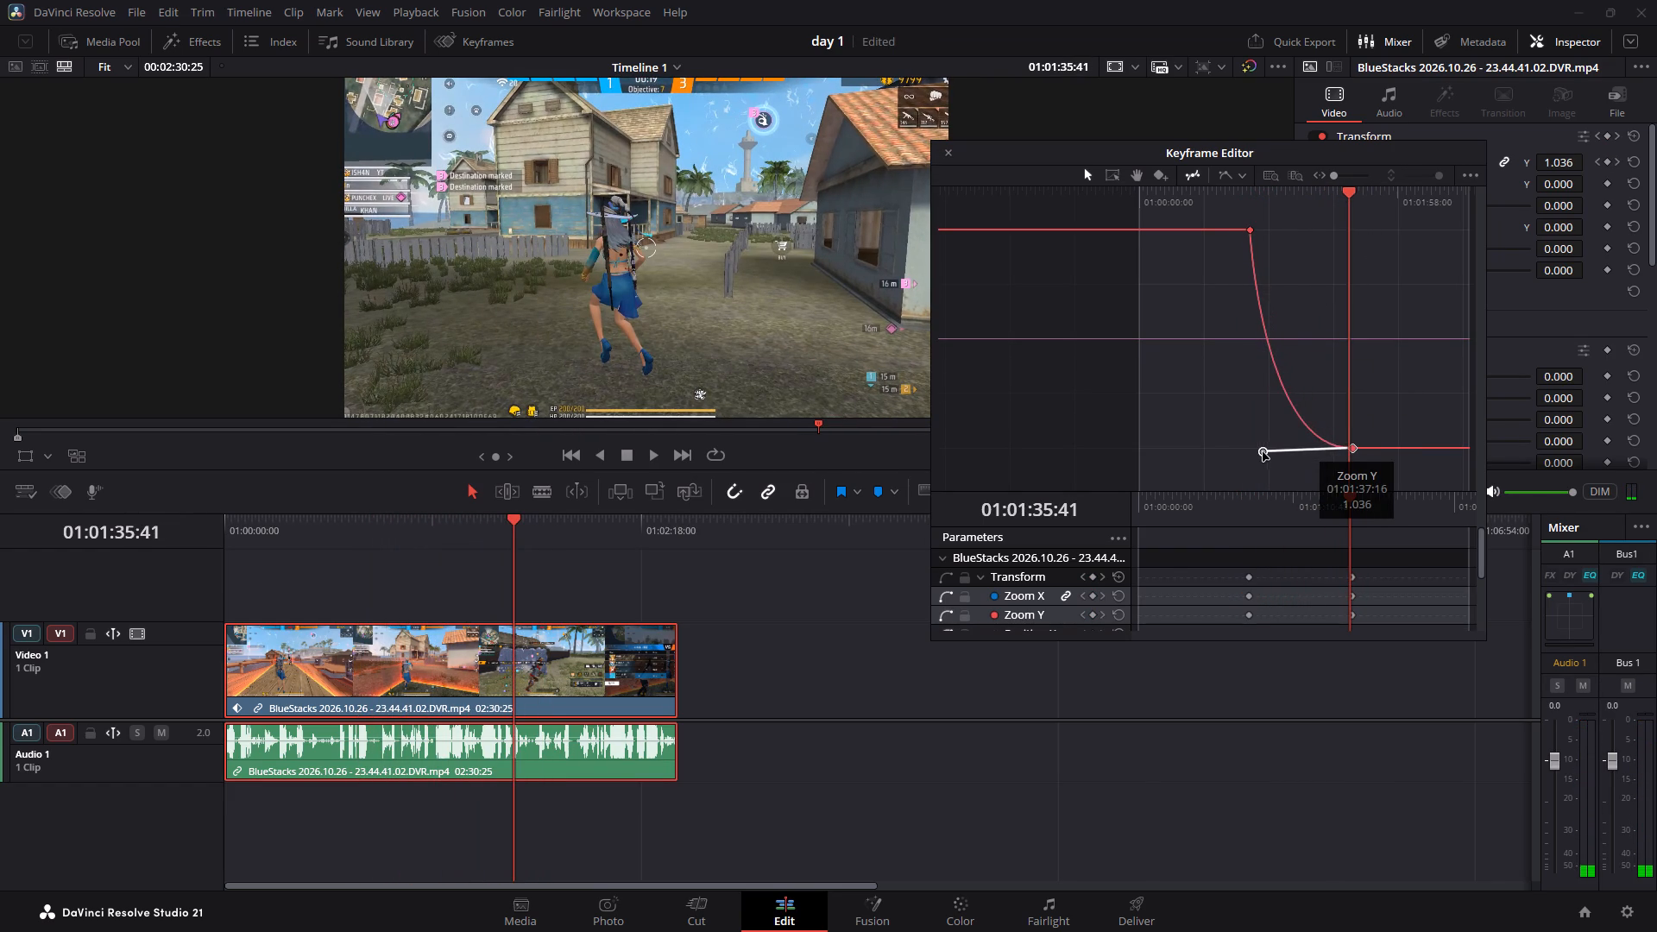
drag(1263, 451, 1263, 452)
drag(1263, 451, 1262, 449)
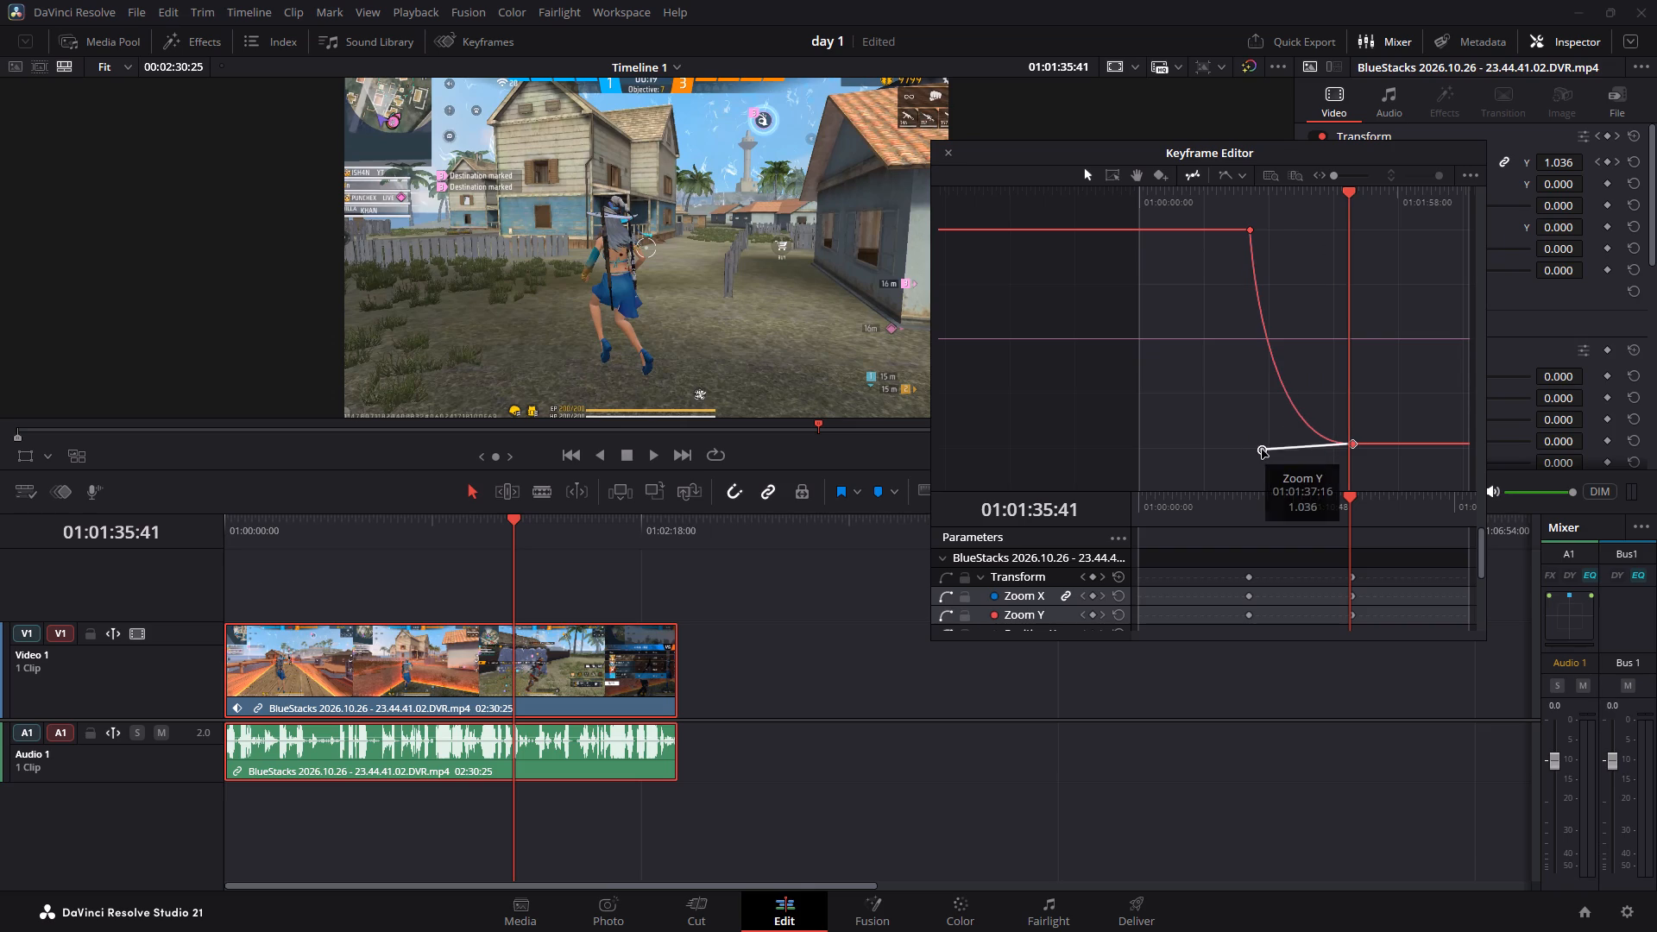
drag(1262, 449, 1245, 441)
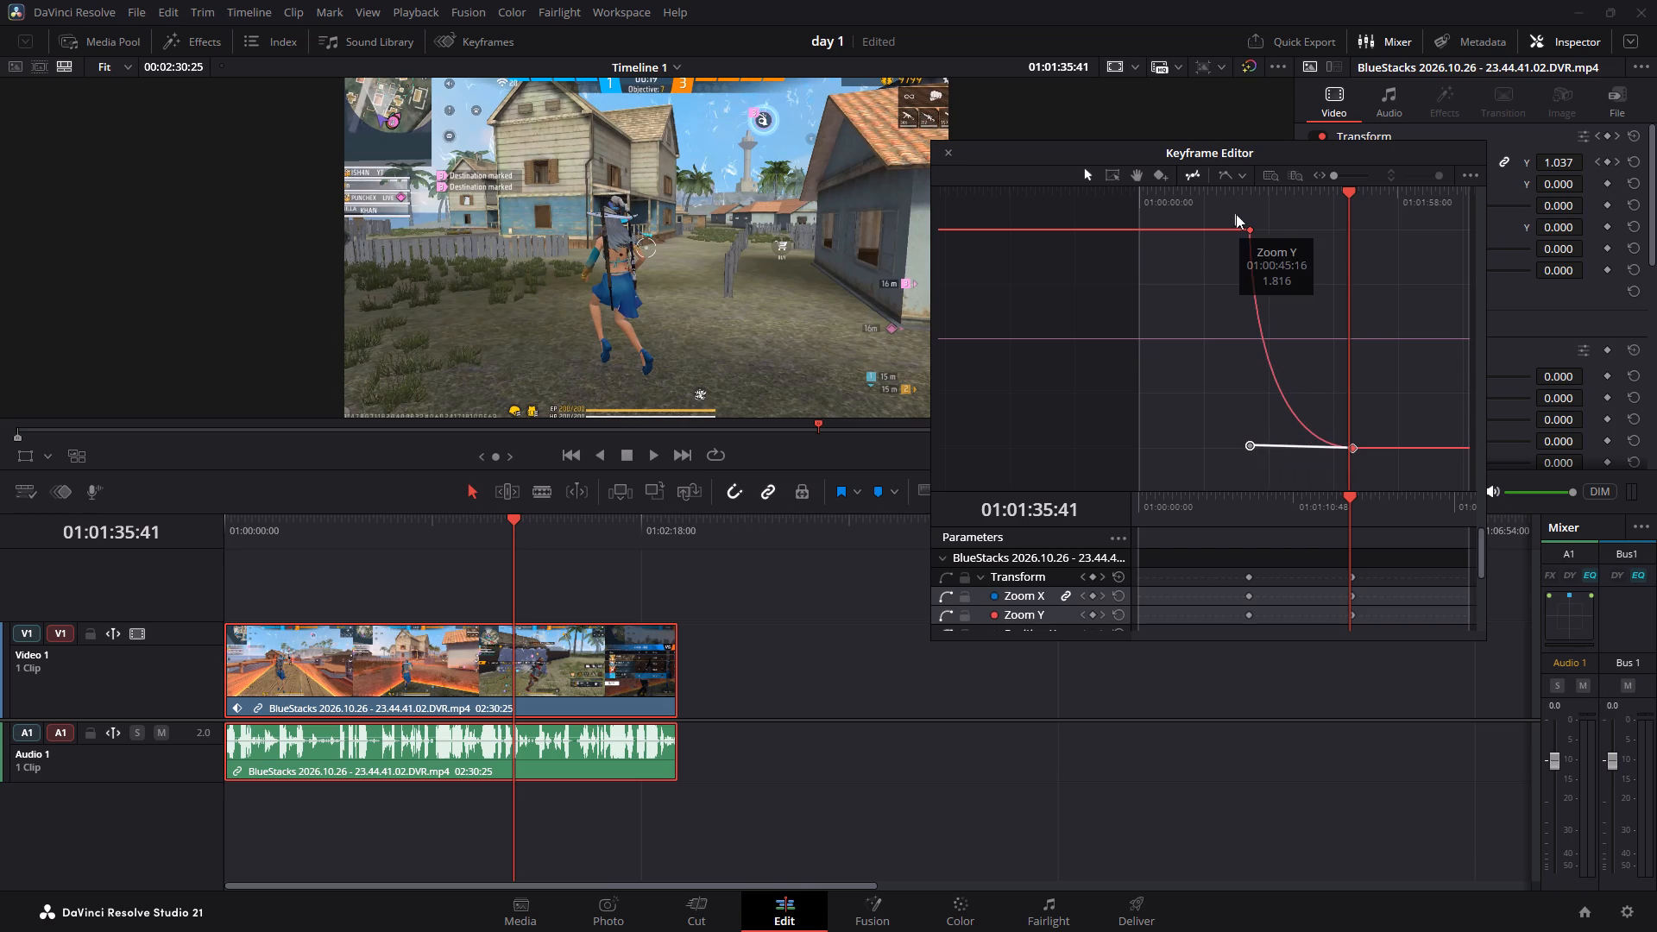
Move the start zoom keyframe slightly earlier, to about 01:00:47:15.
click(1254, 230)
drag(1251, 230, 1243, 229)
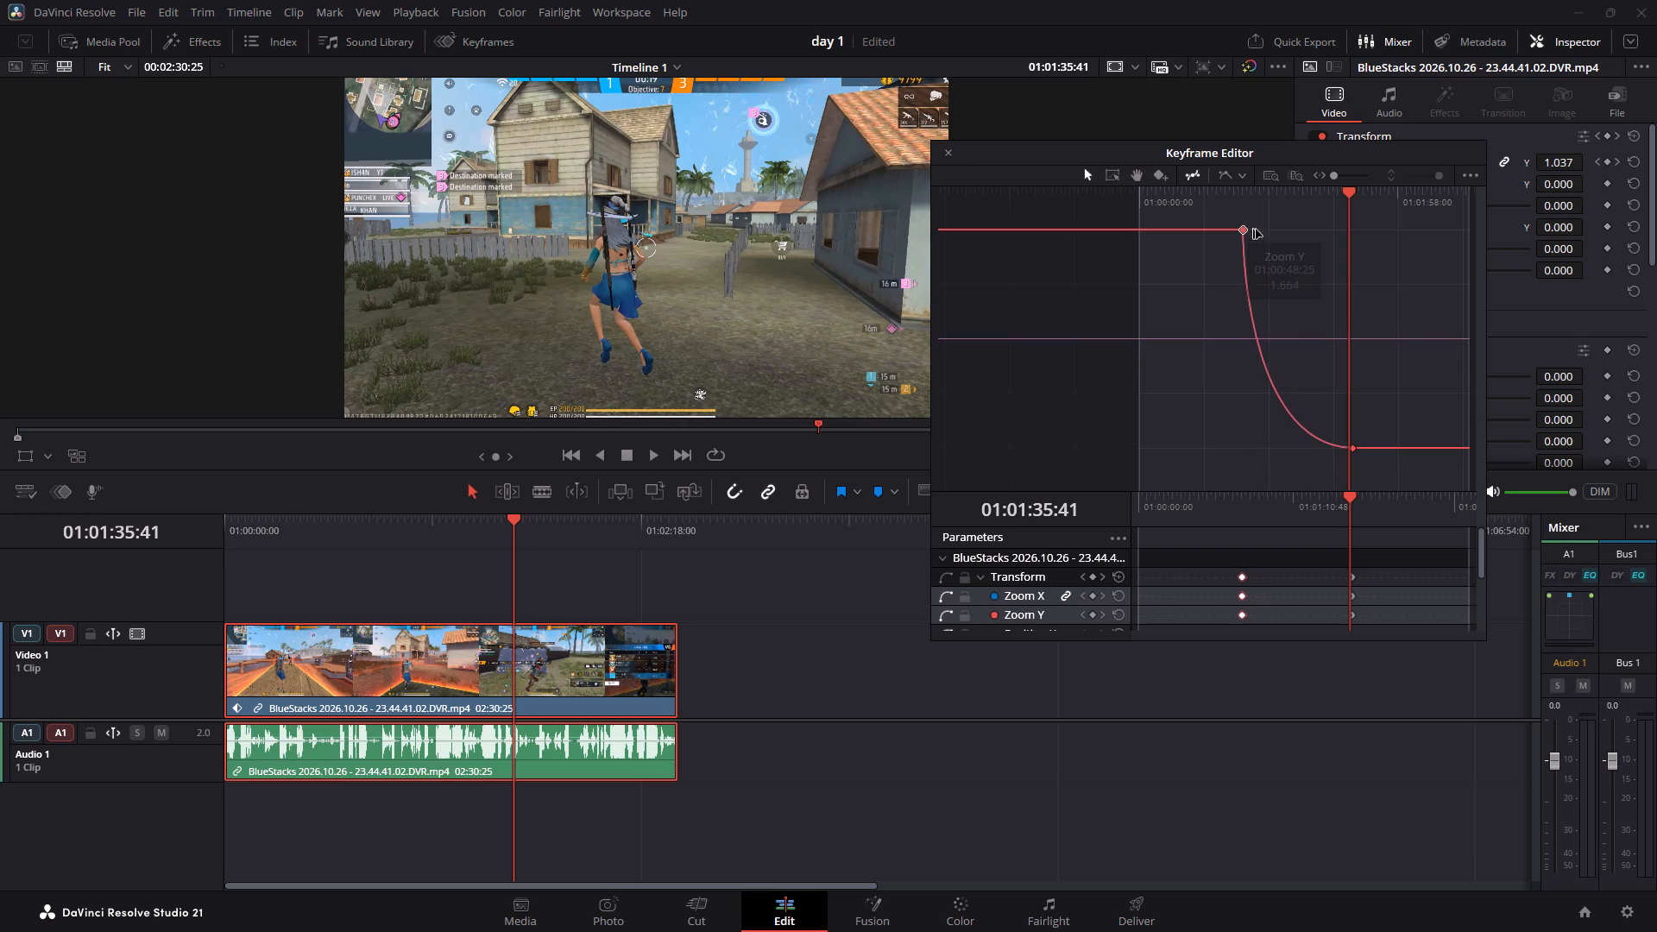
Preview the reshaped zoom by scrubbing back before the start keyframe and playing through it, stopping at 01:00:49:32.
drag(1344, 200, 1294, 204)
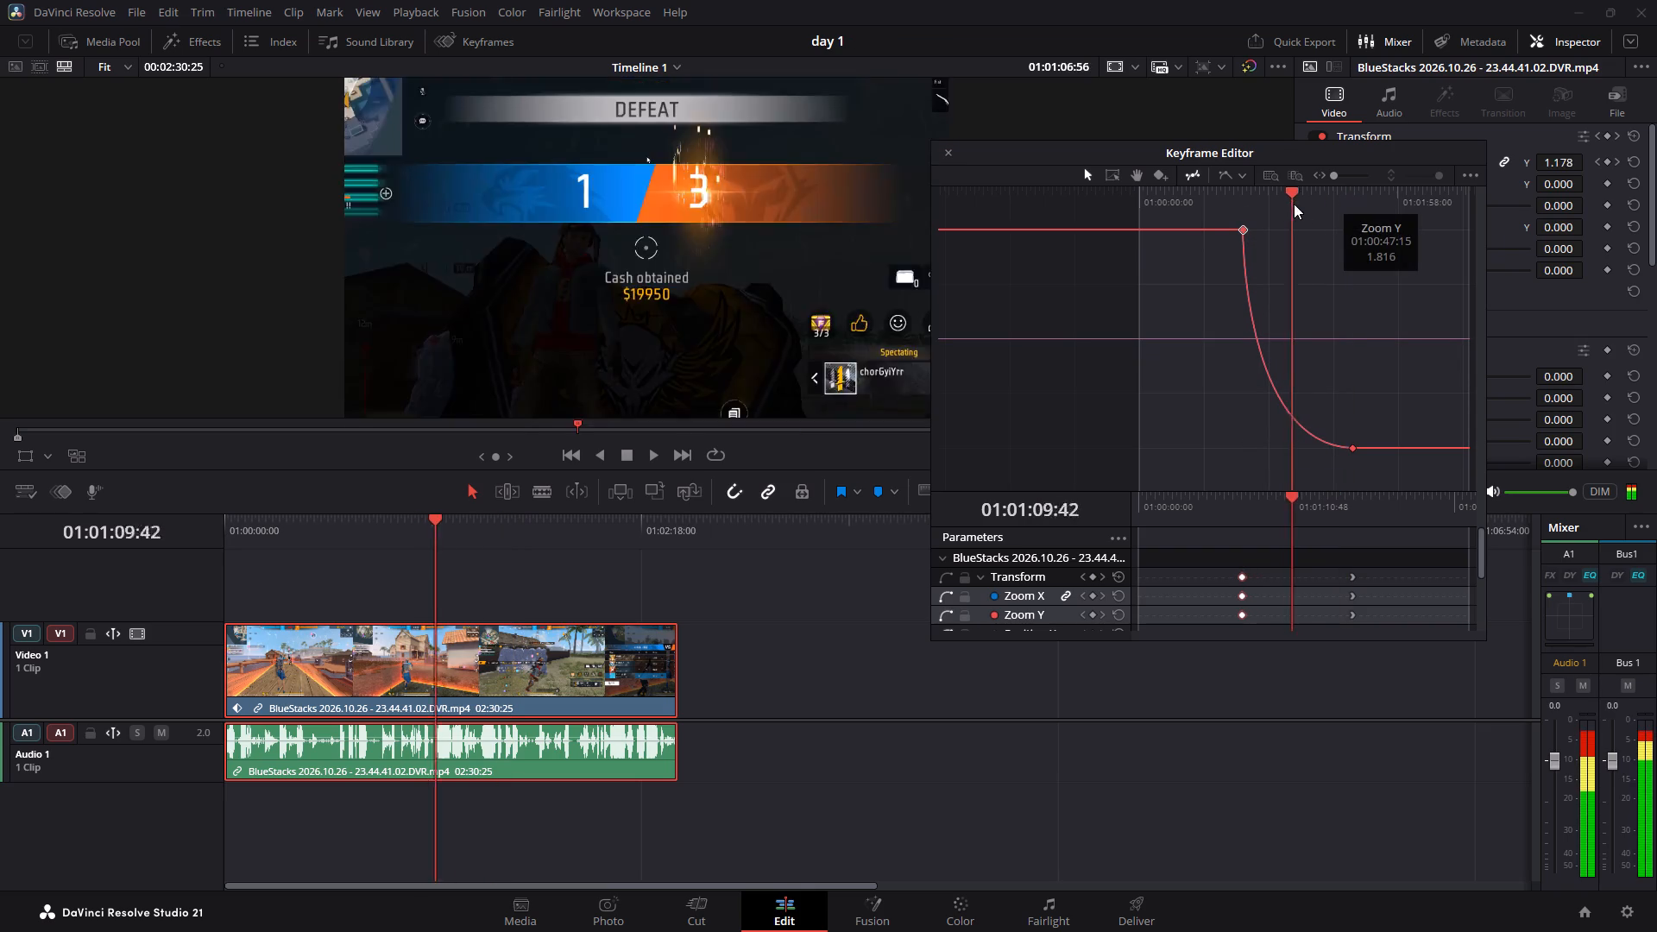
drag(1294, 204, 1200, 206)
key(space)
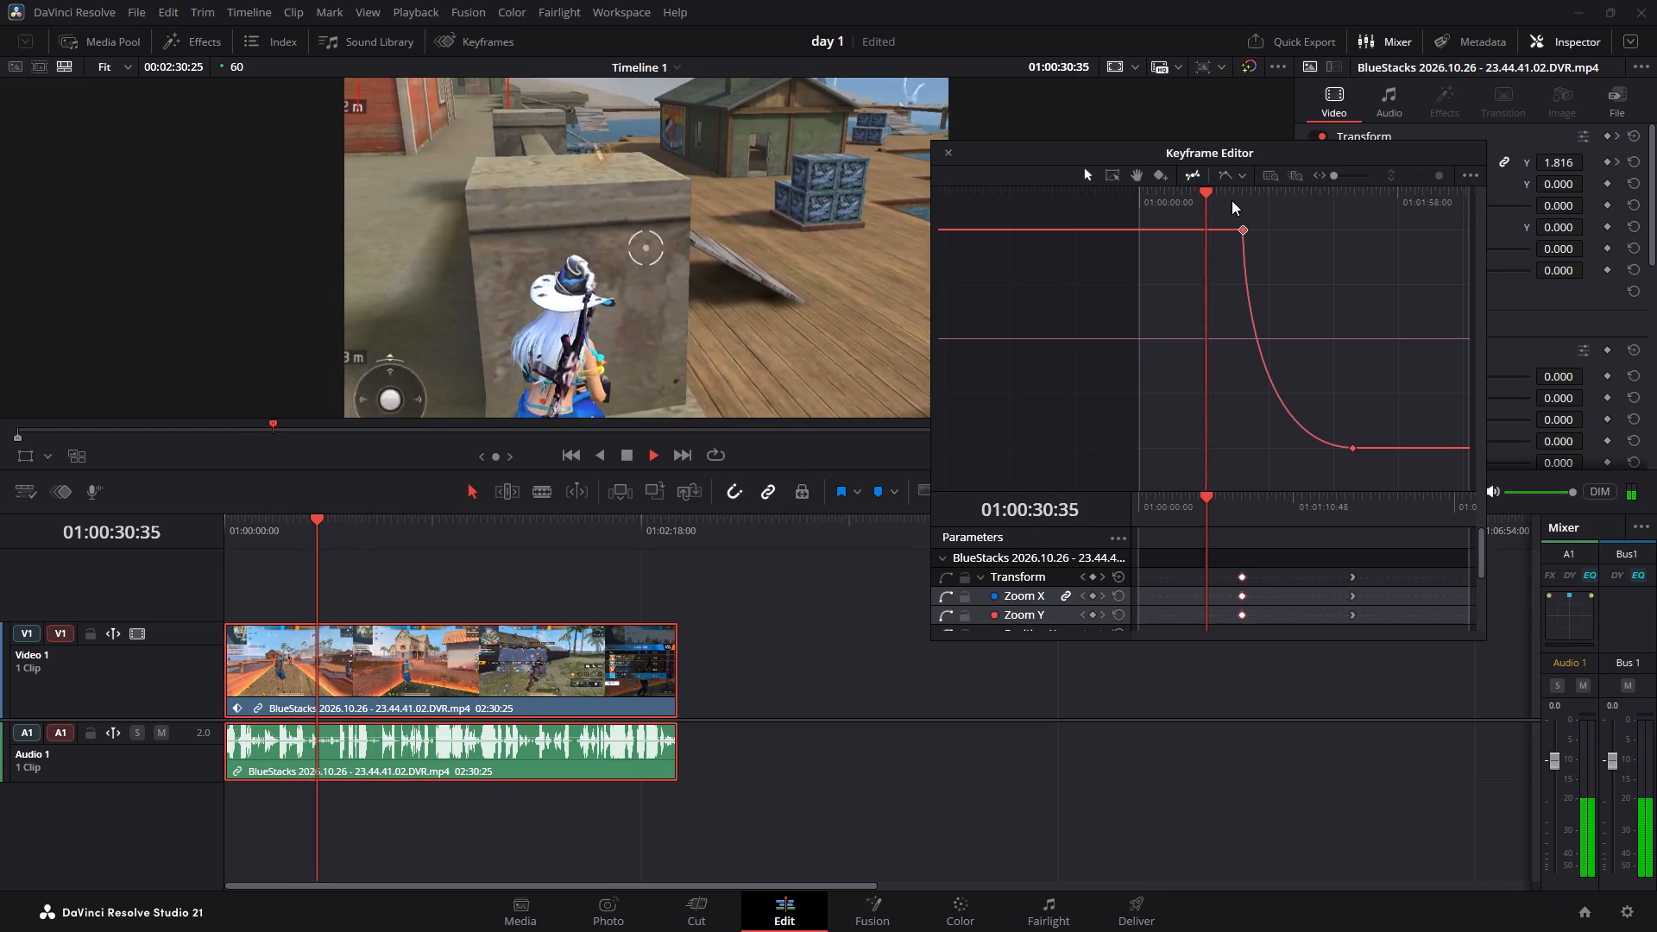
click(1231, 198)
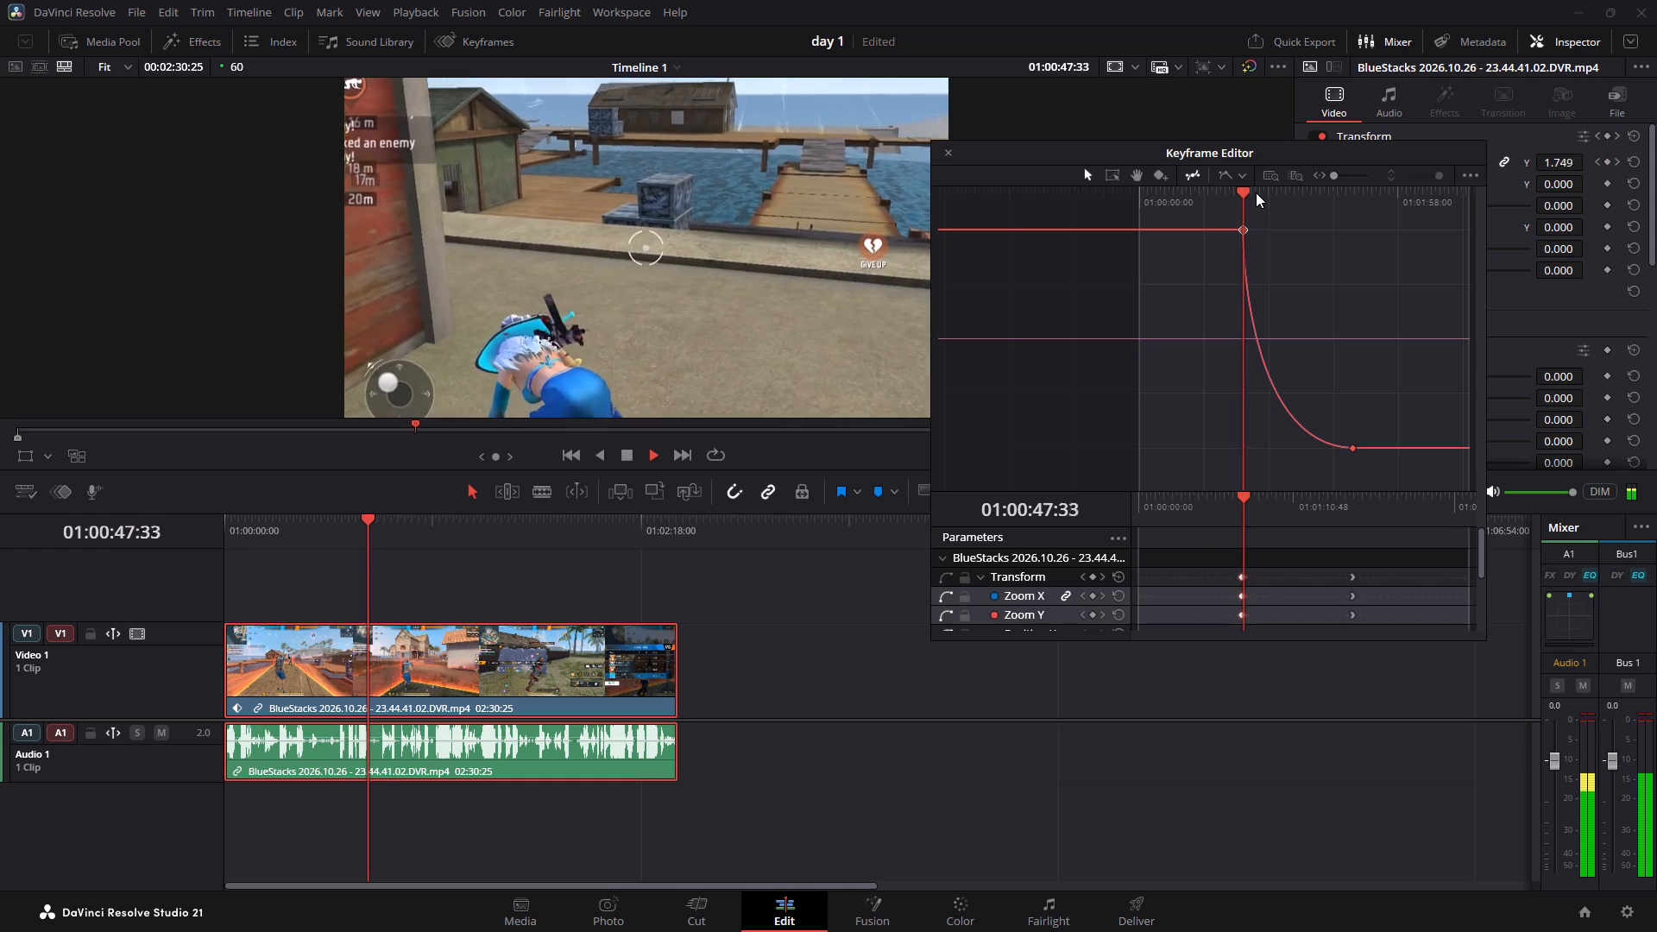
key(space)
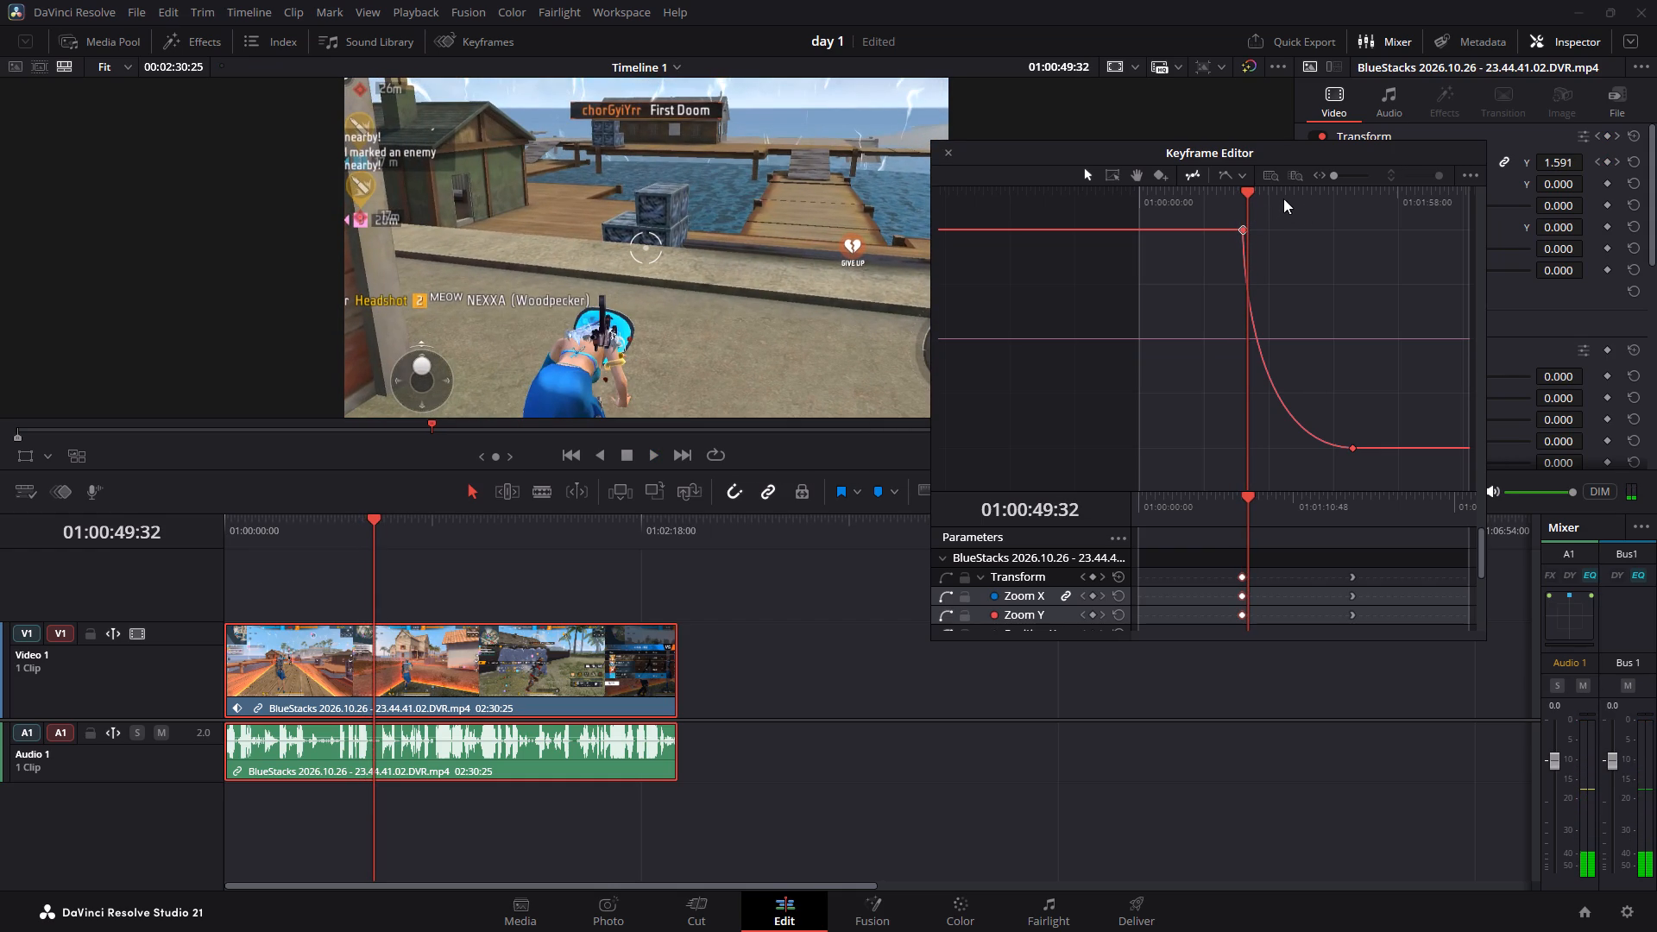
Apply an outgoing ease to the start zoom keyframe and stretch its handle nearly flat toward the end keyframe's time.
click(1188, 173)
click(1188, 173)
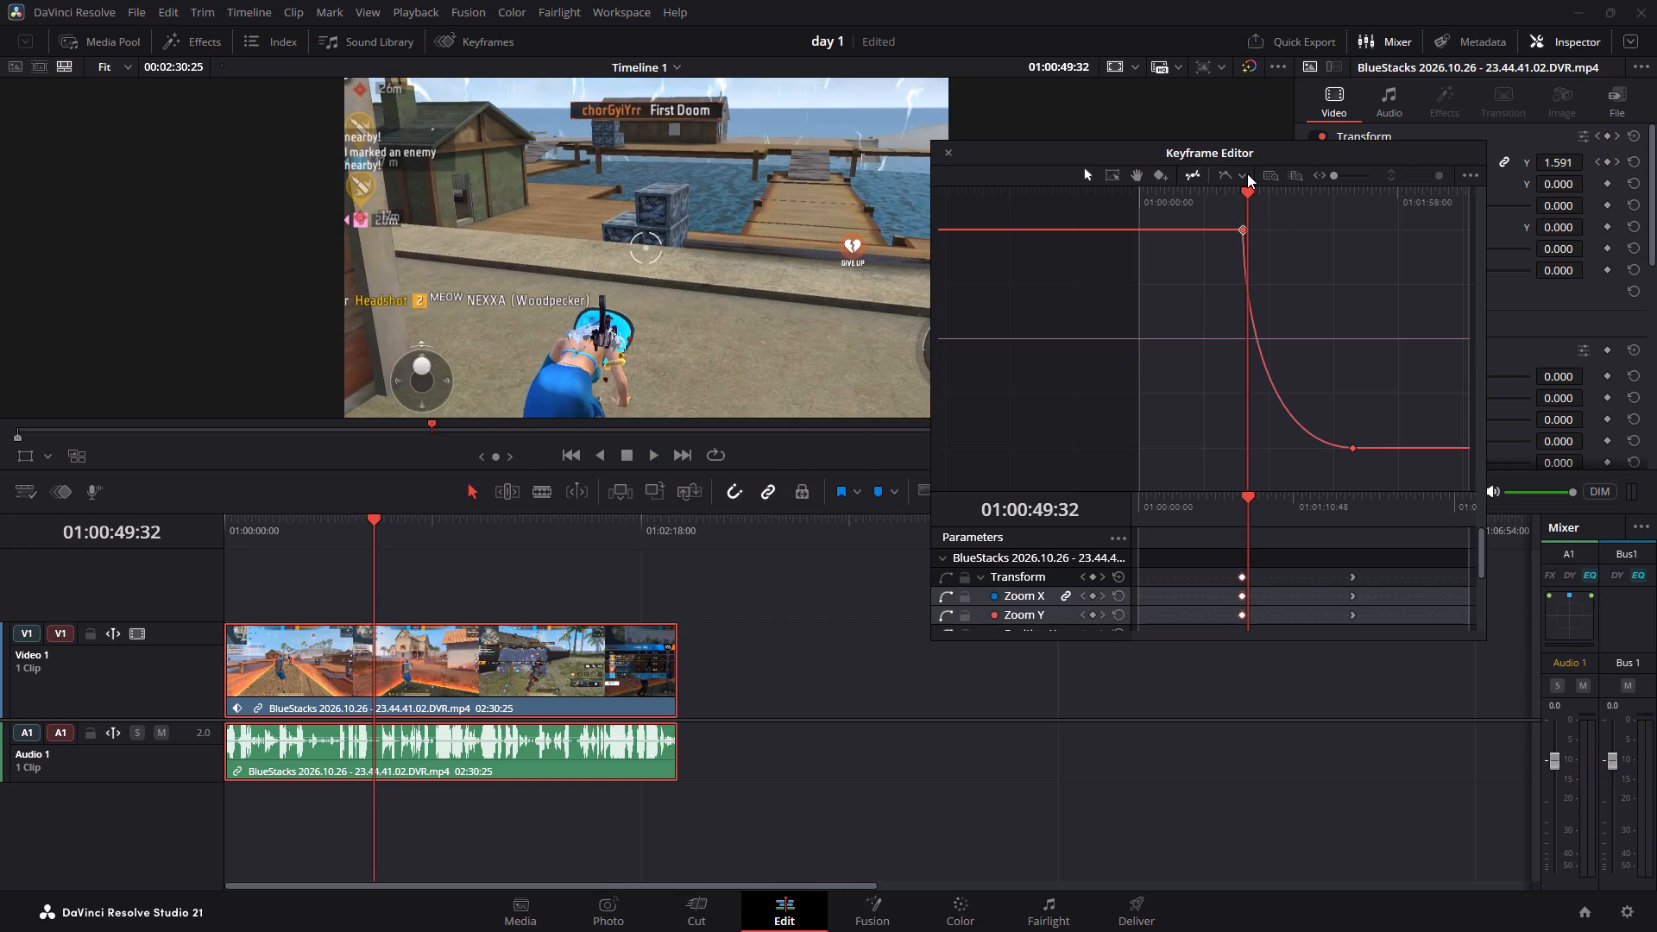
double_click(1247, 173)
click(1290, 248)
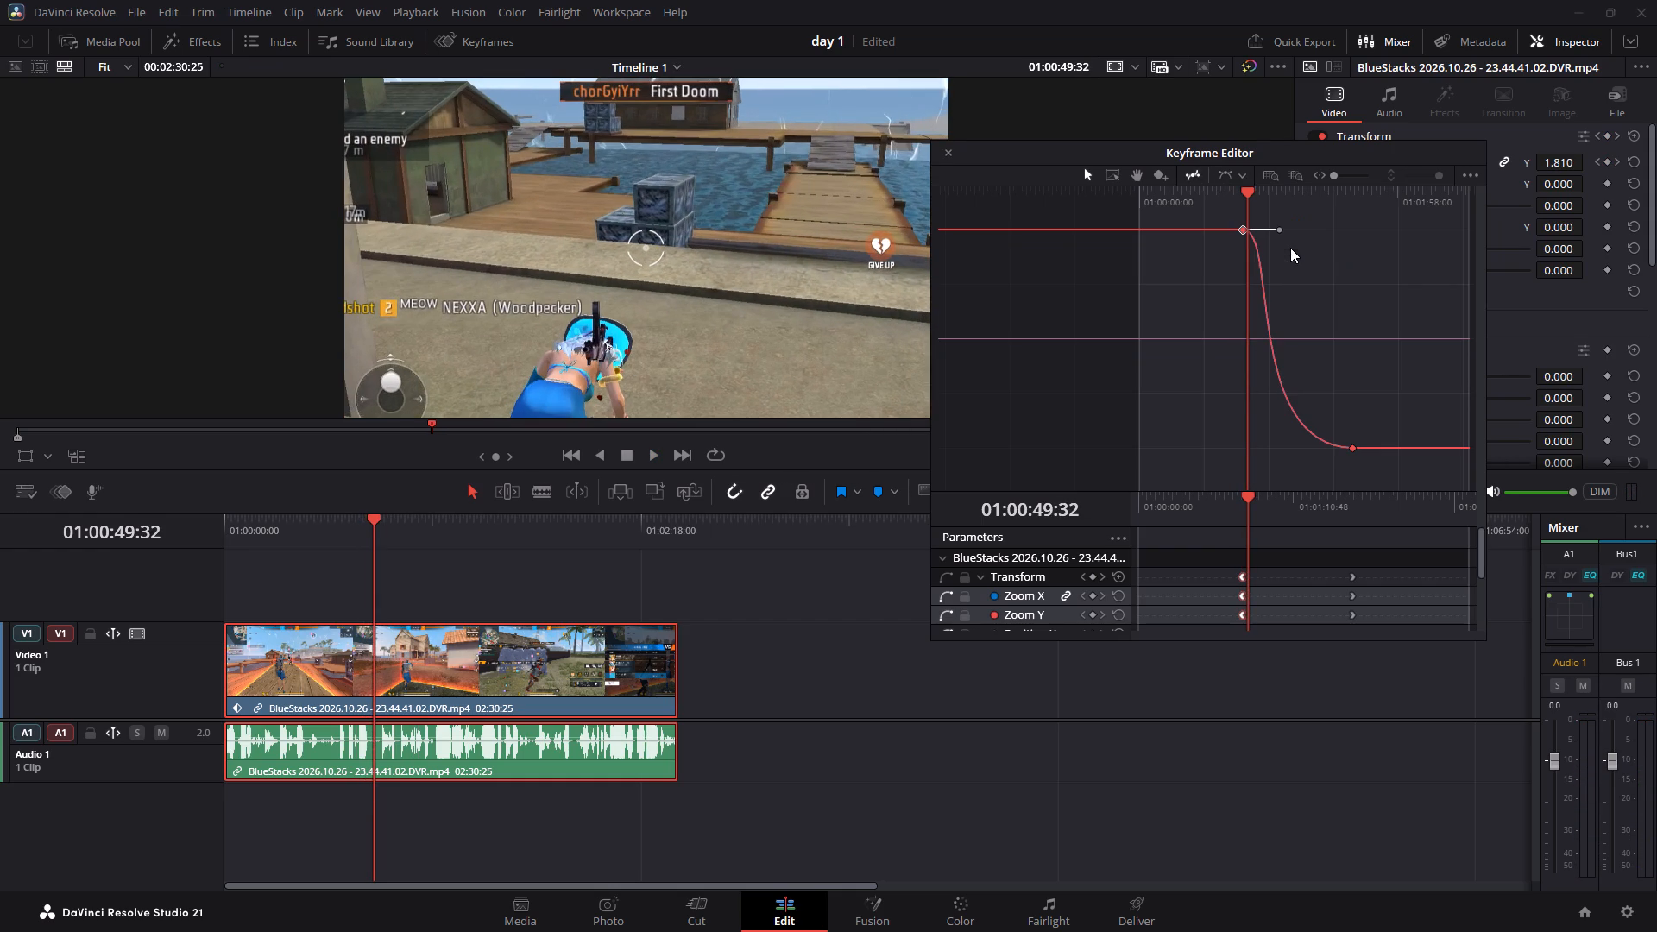
drag(1276, 231, 1274, 231)
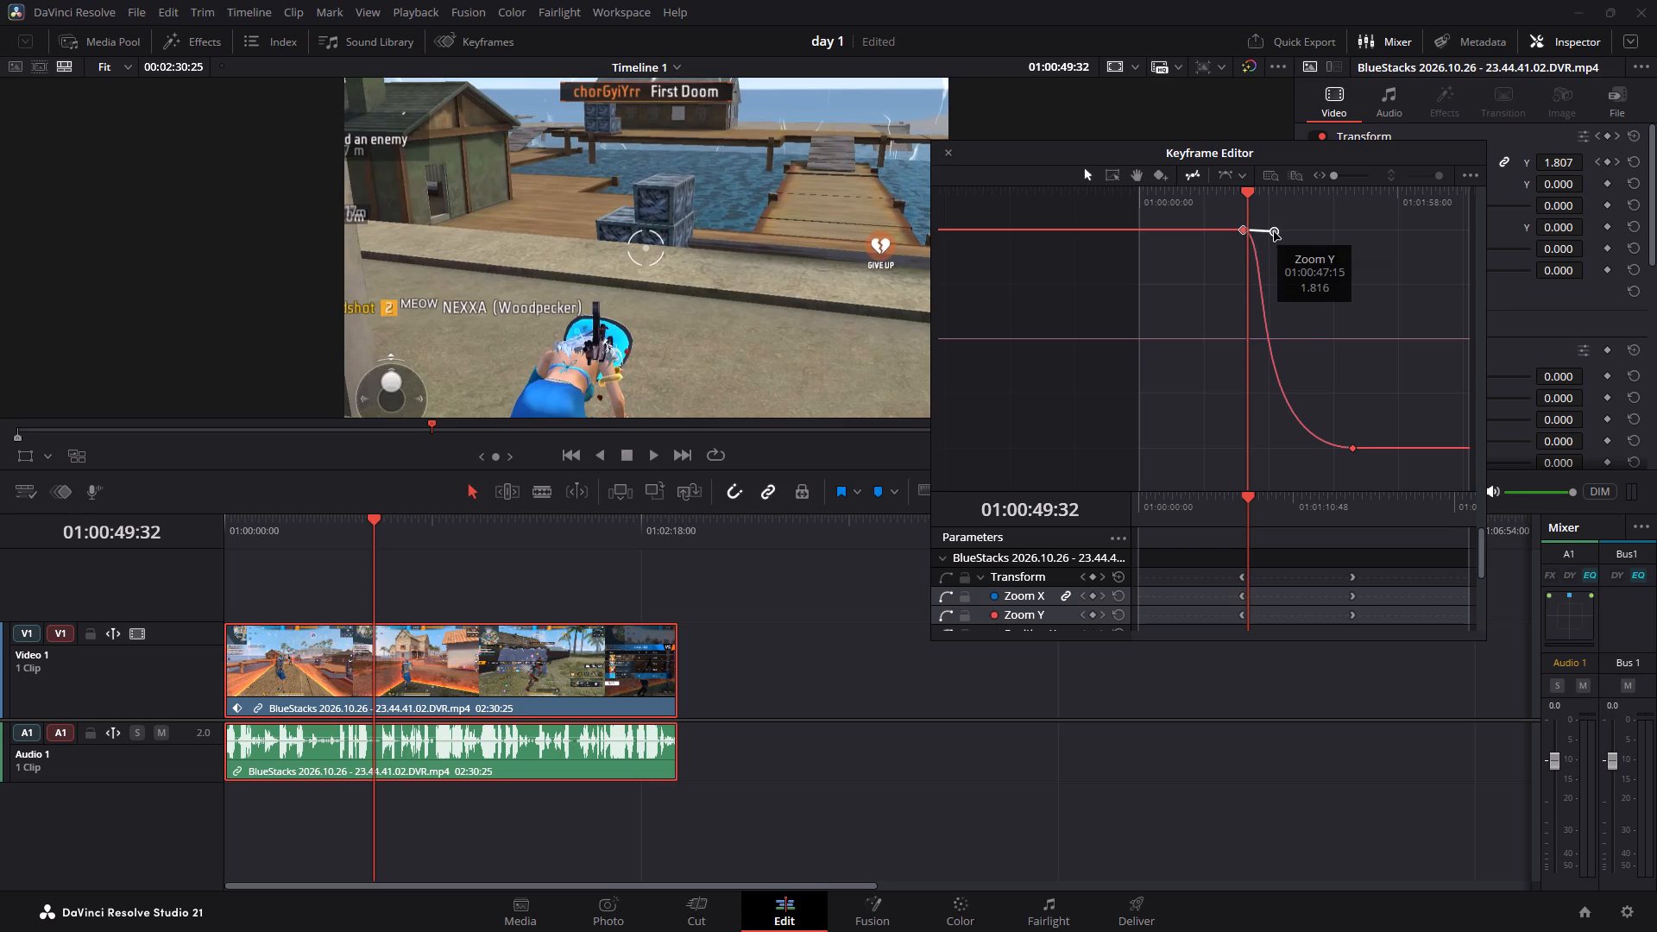
drag(1274, 231, 1331, 230)
Shorten the end zoom keyframe's easing handle and angle it upward toward the middle of the curve.
click(1354, 453)
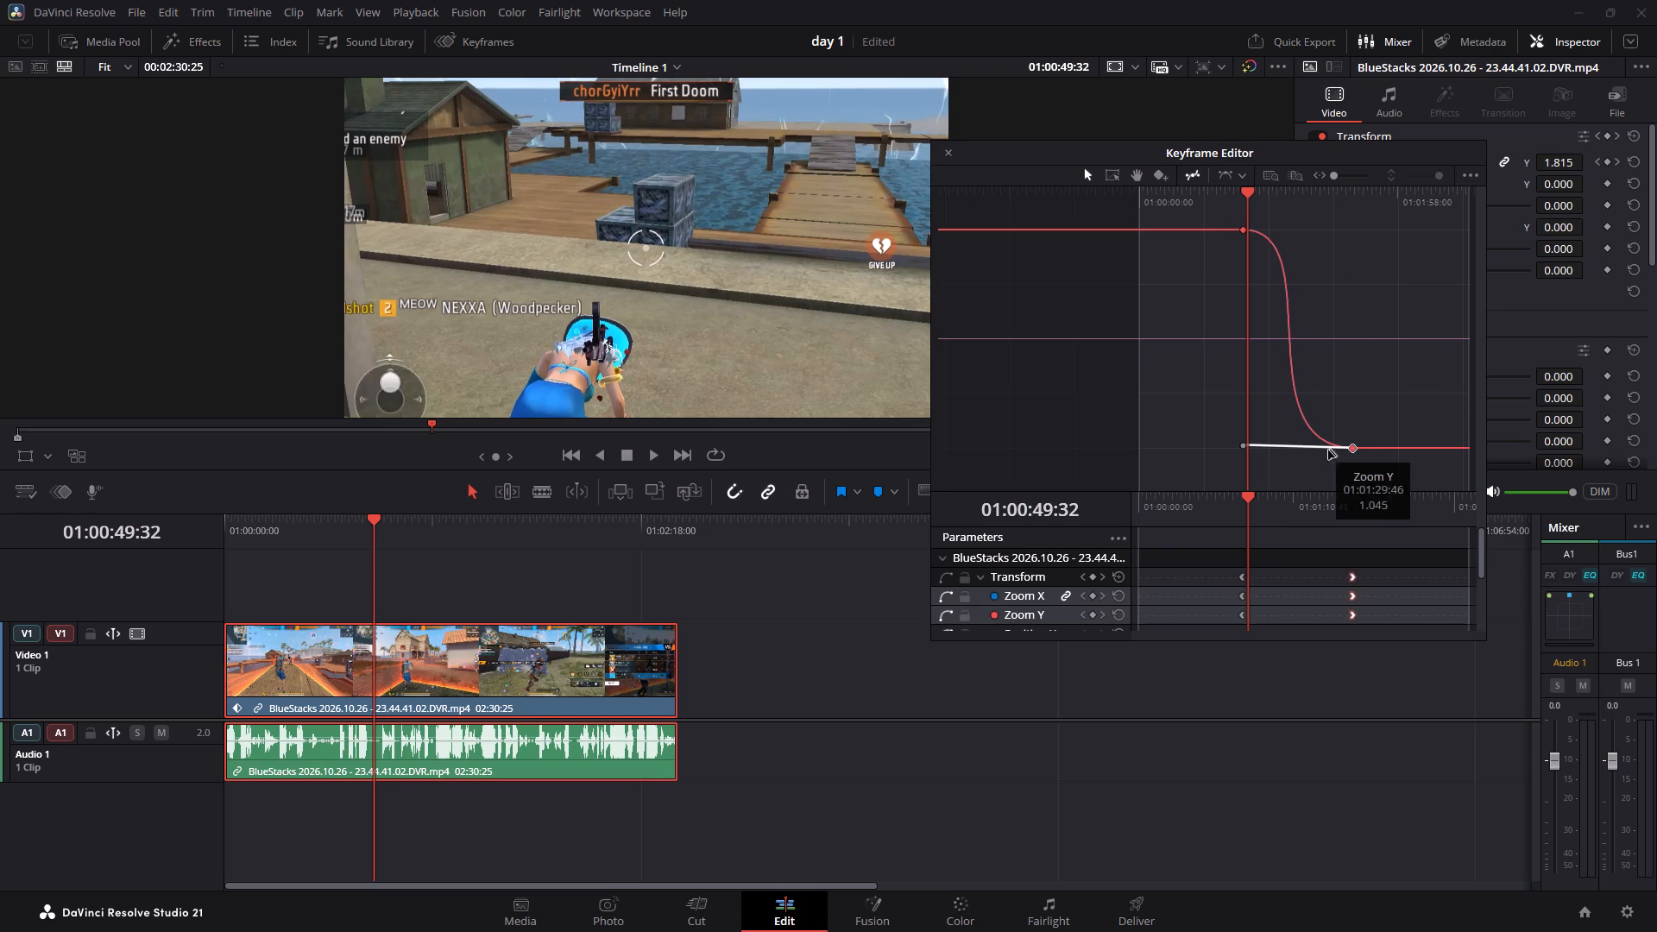
drag(1243, 450, 1257, 444)
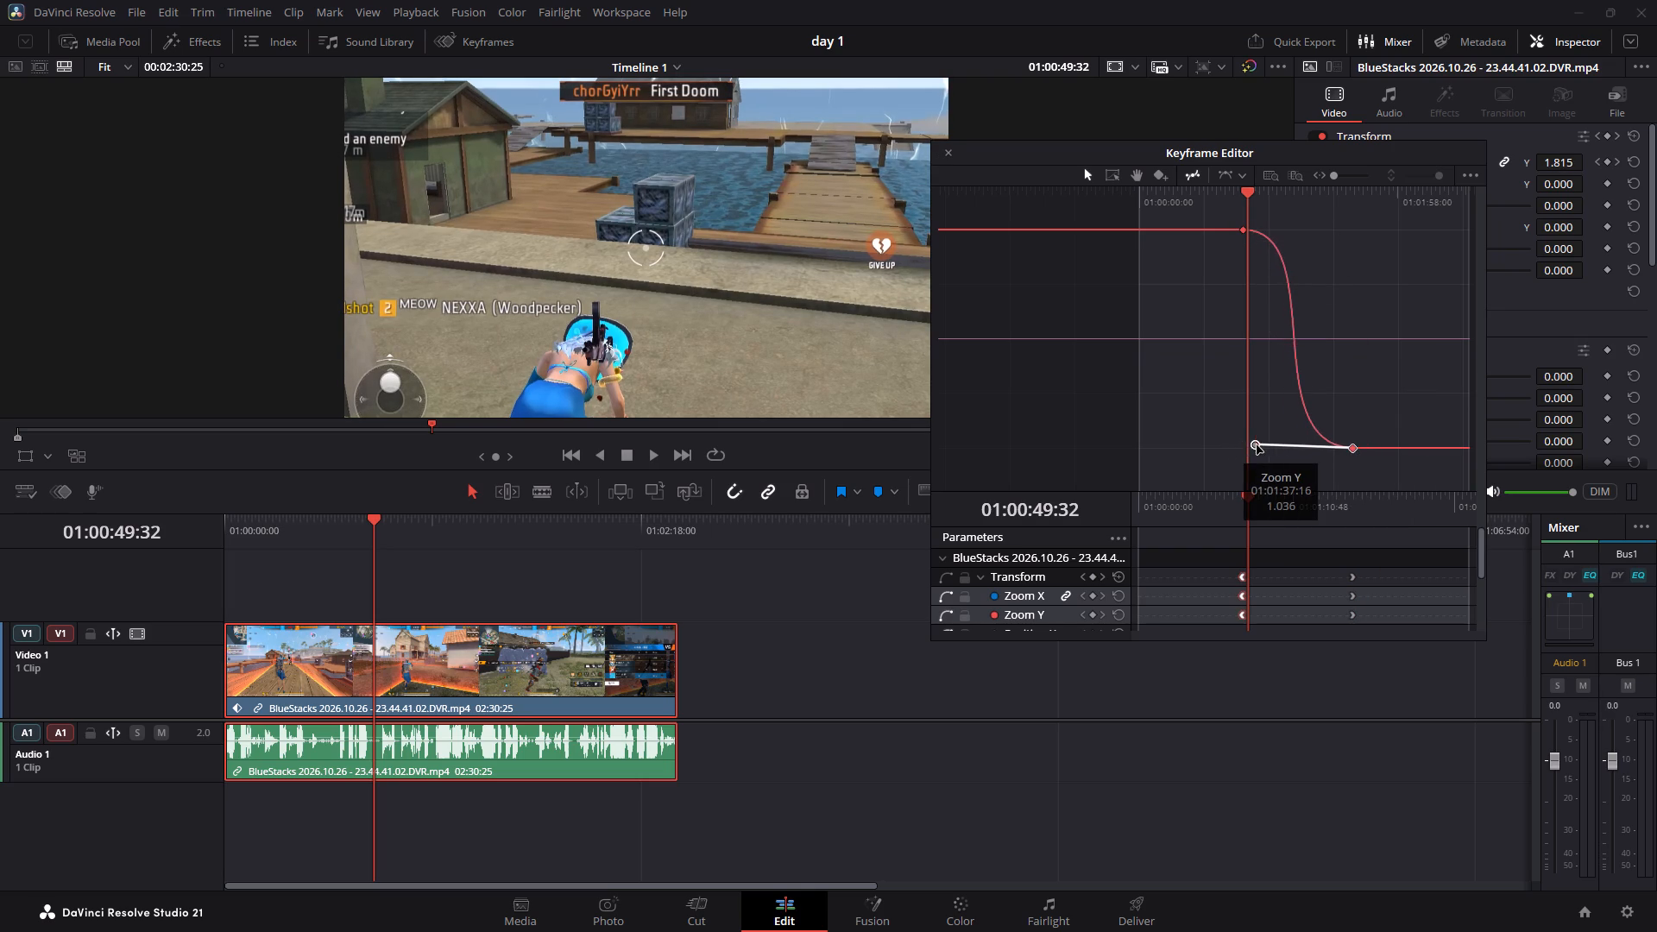
drag(1257, 444, 1266, 371)
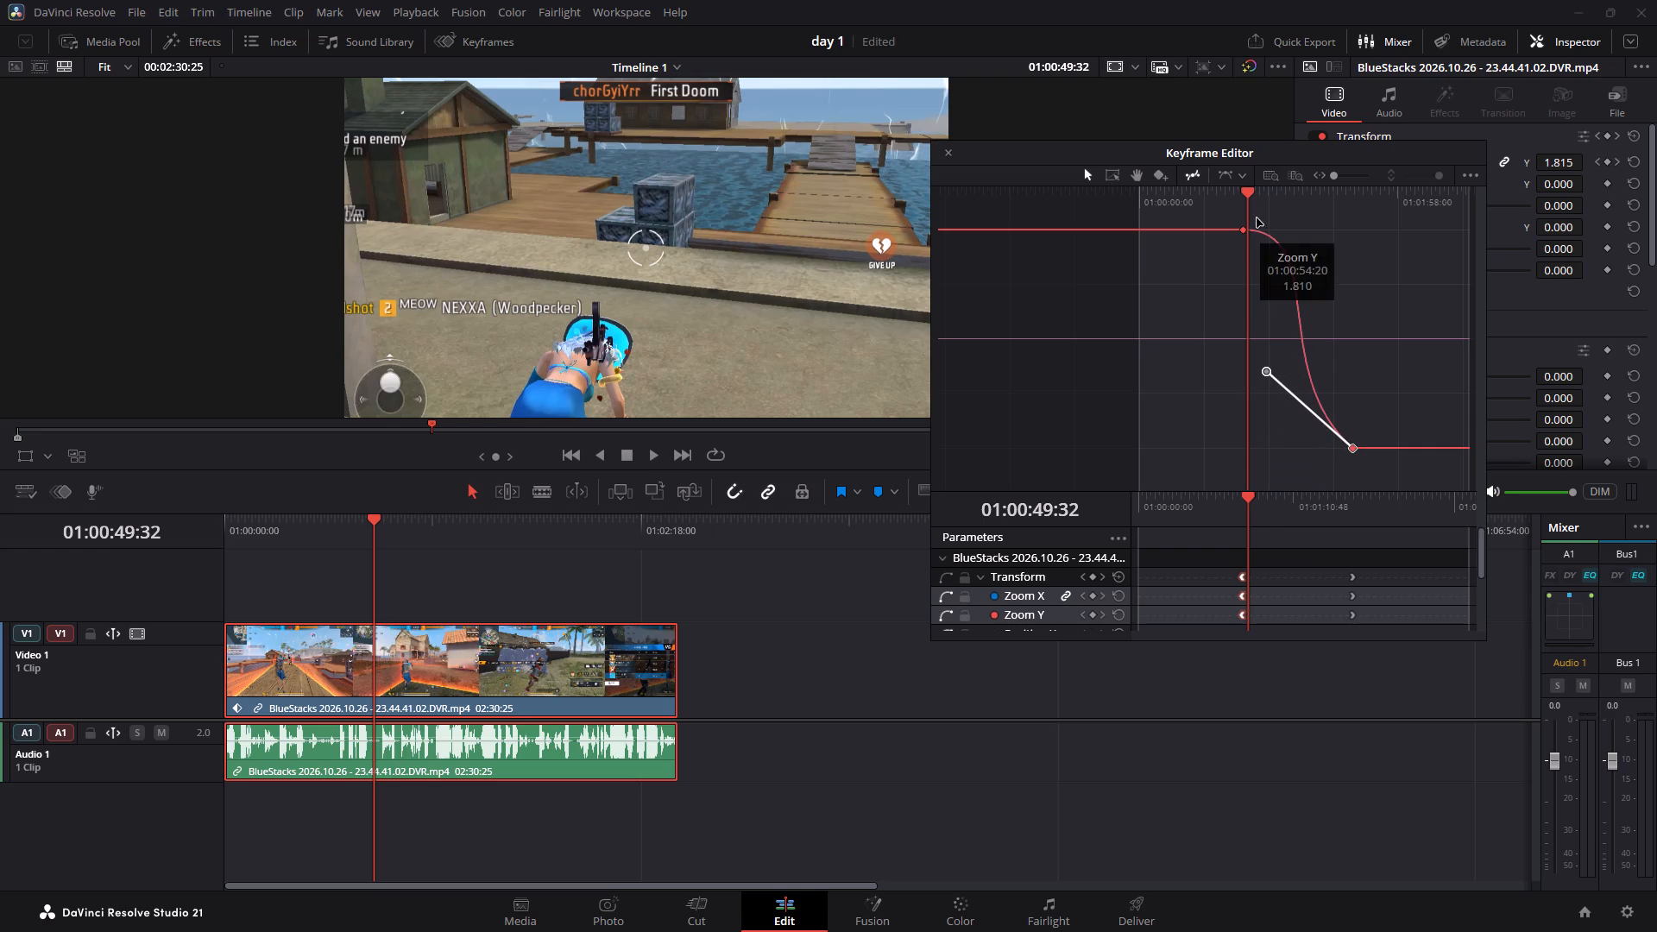
Close the floating Keyframe Editor, hide the keyframe view, and show the Media Pool.
scroll(1097, 390, down, 4)
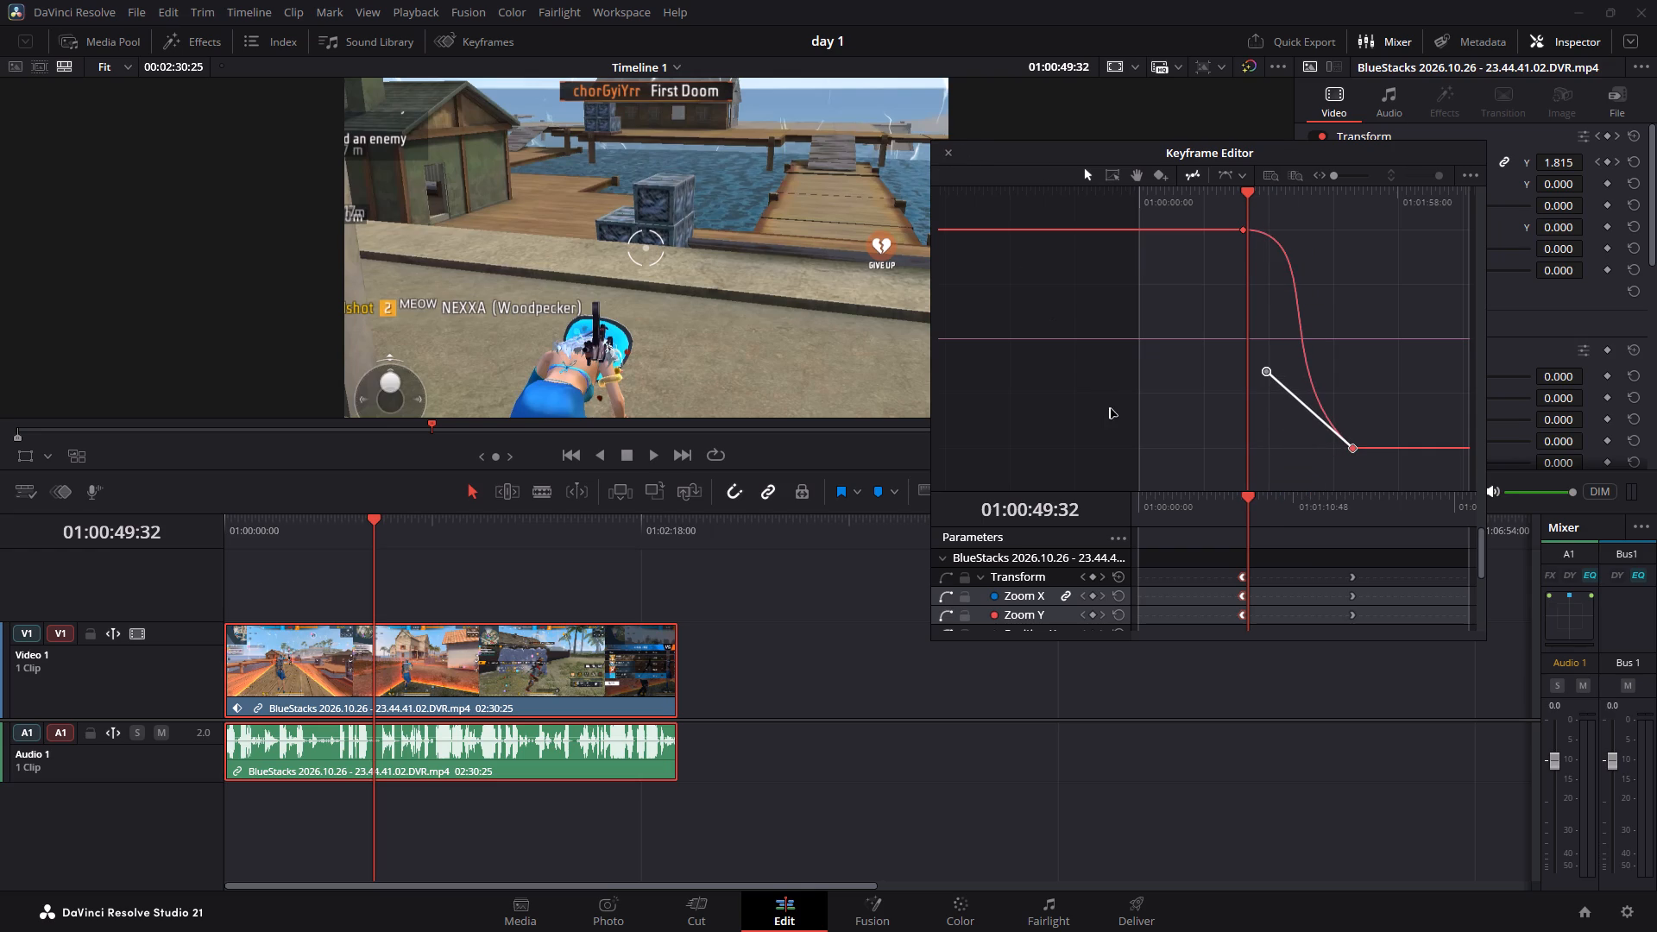
scroll(1111, 408, down, 2)
scroll(1232, 515, down, 4)
scroll(1330, 565, down, 4)
click(952, 154)
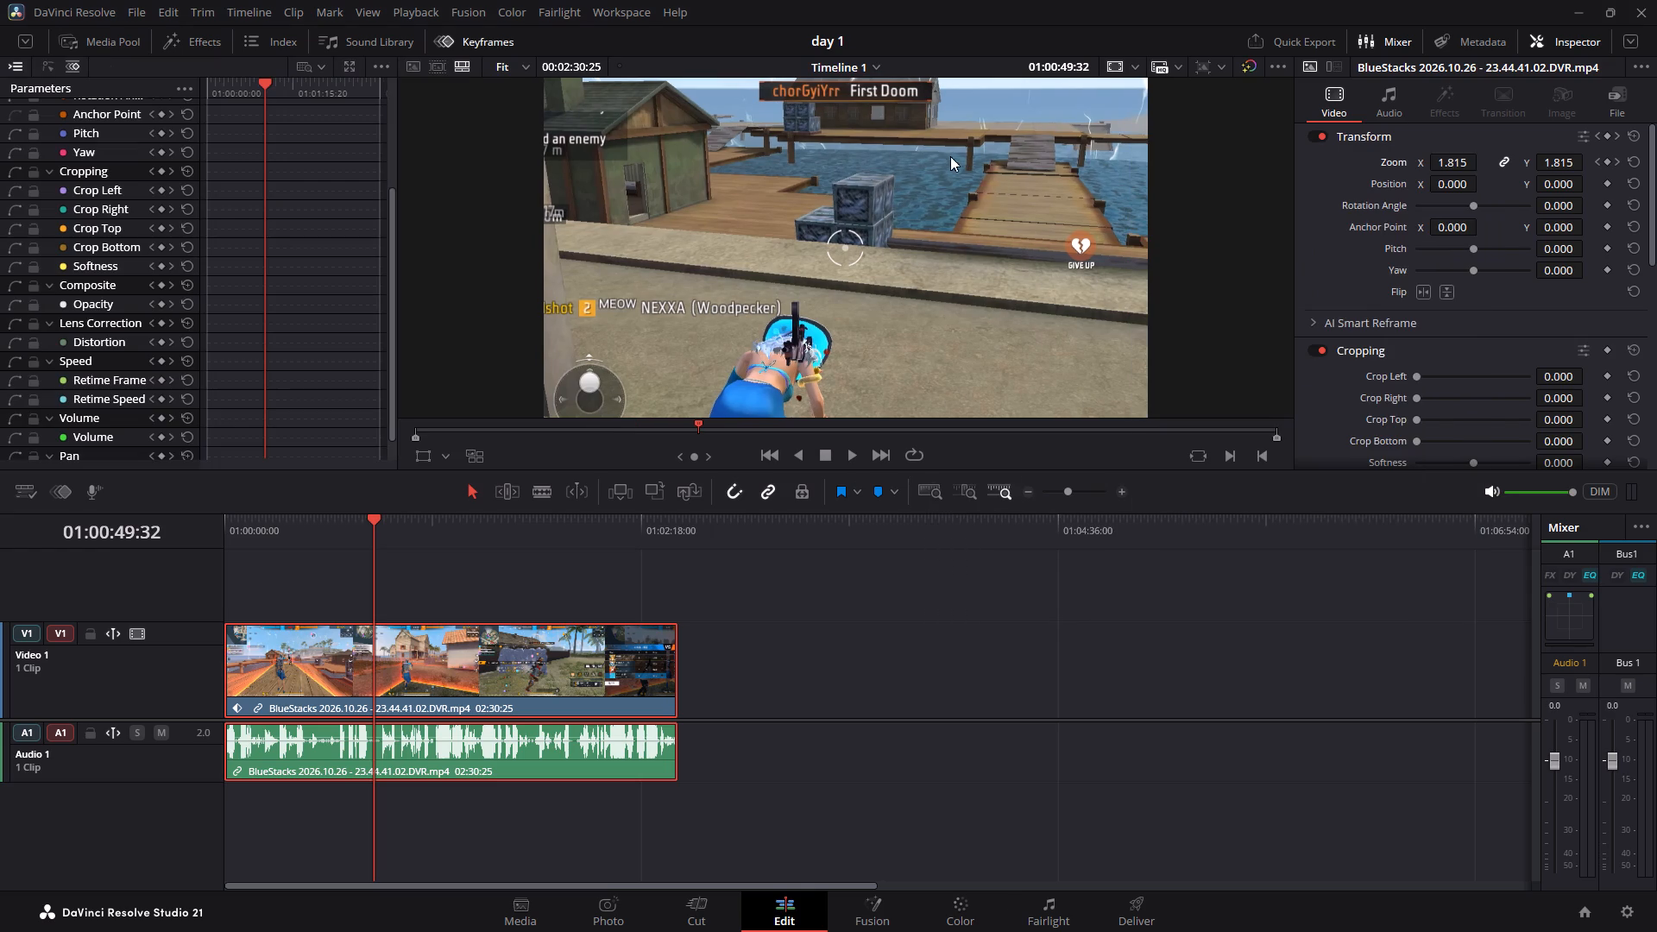
click(477, 34)
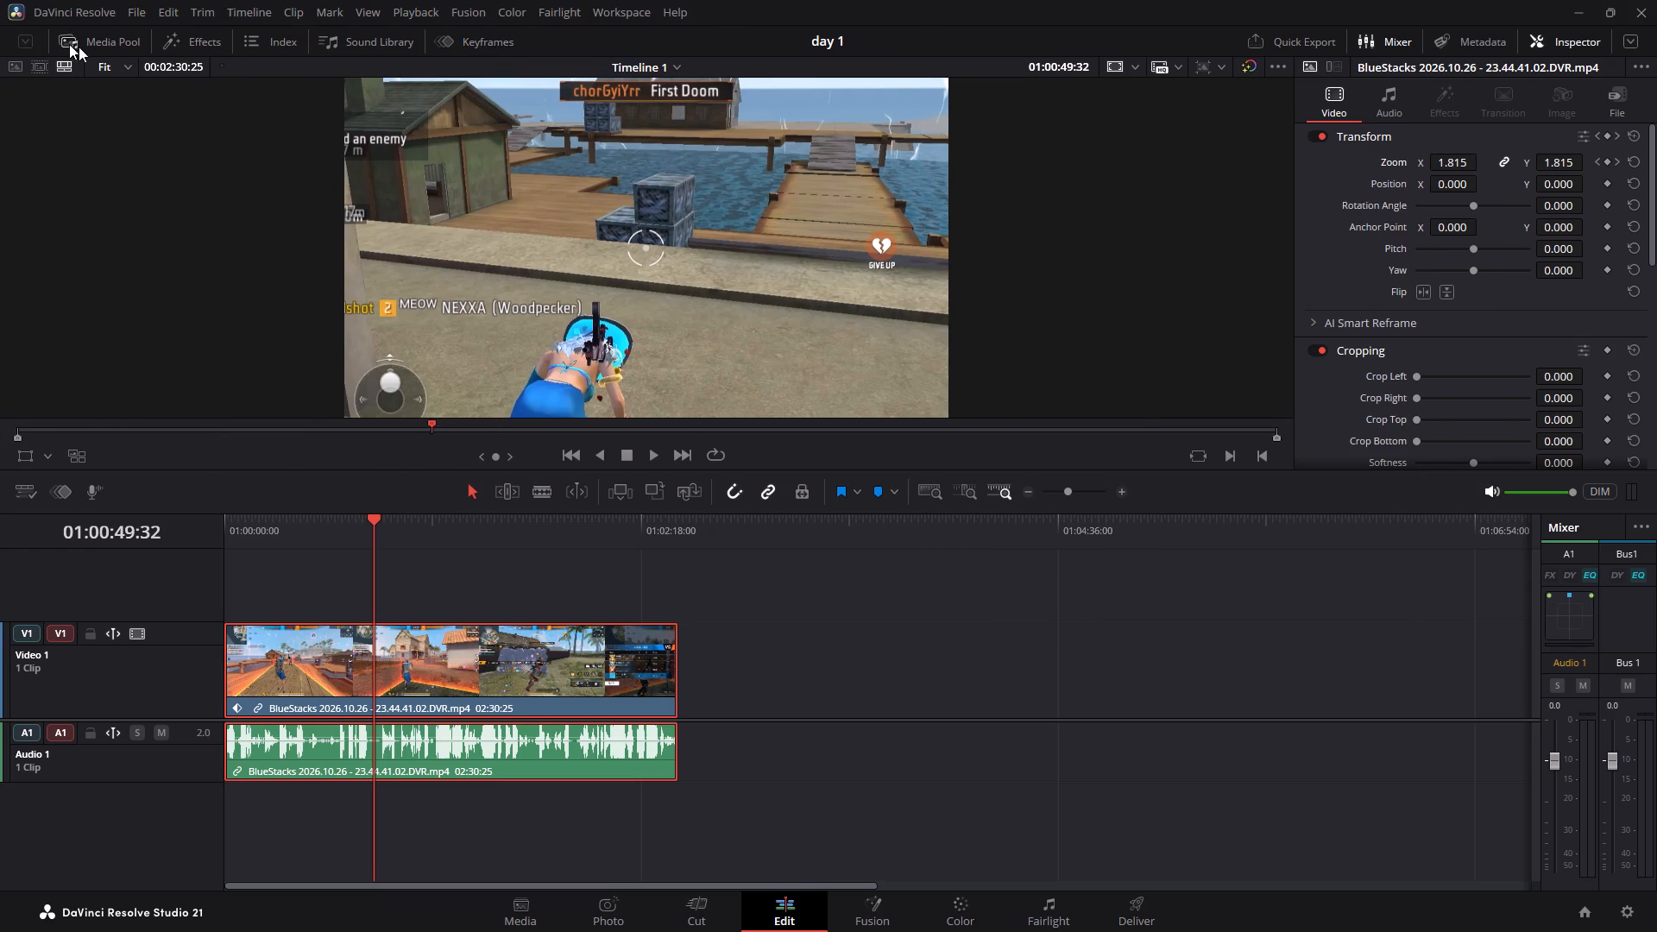
click(69, 44)
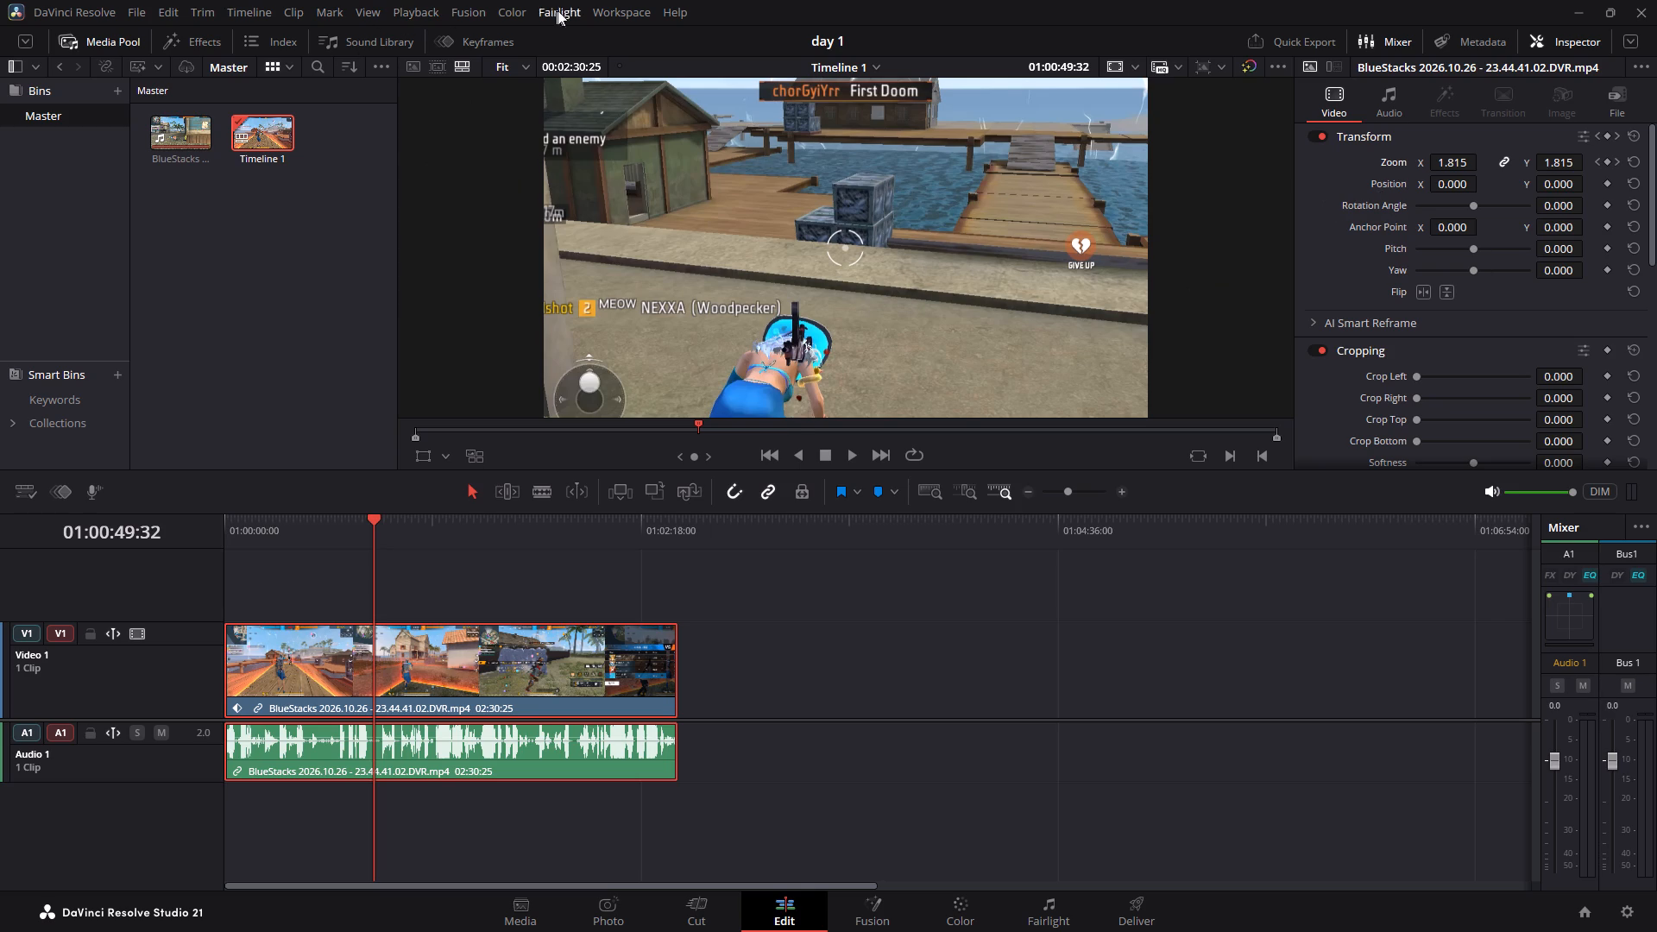
Launch the Nothi Toolkit for DaVinci Resolve and dismiss its "One more step" notice.
click(632, 13)
click(822, 532)
click(683, 427)
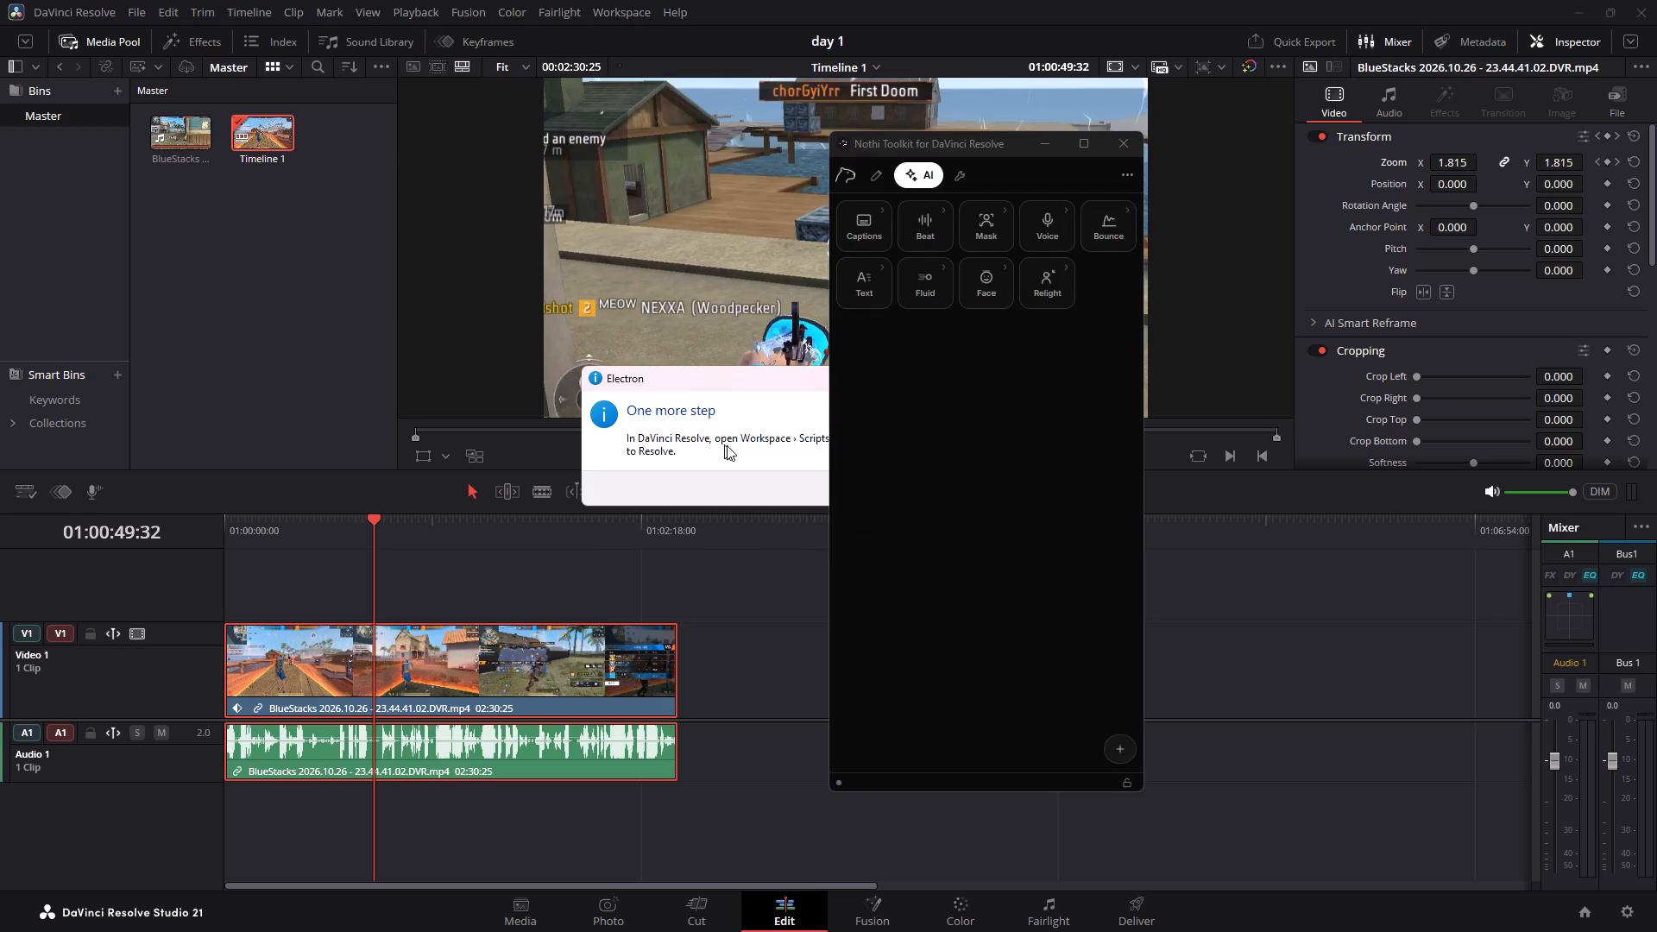
drag(611, 368, 446, 378)
drag(570, 381, 405, 379)
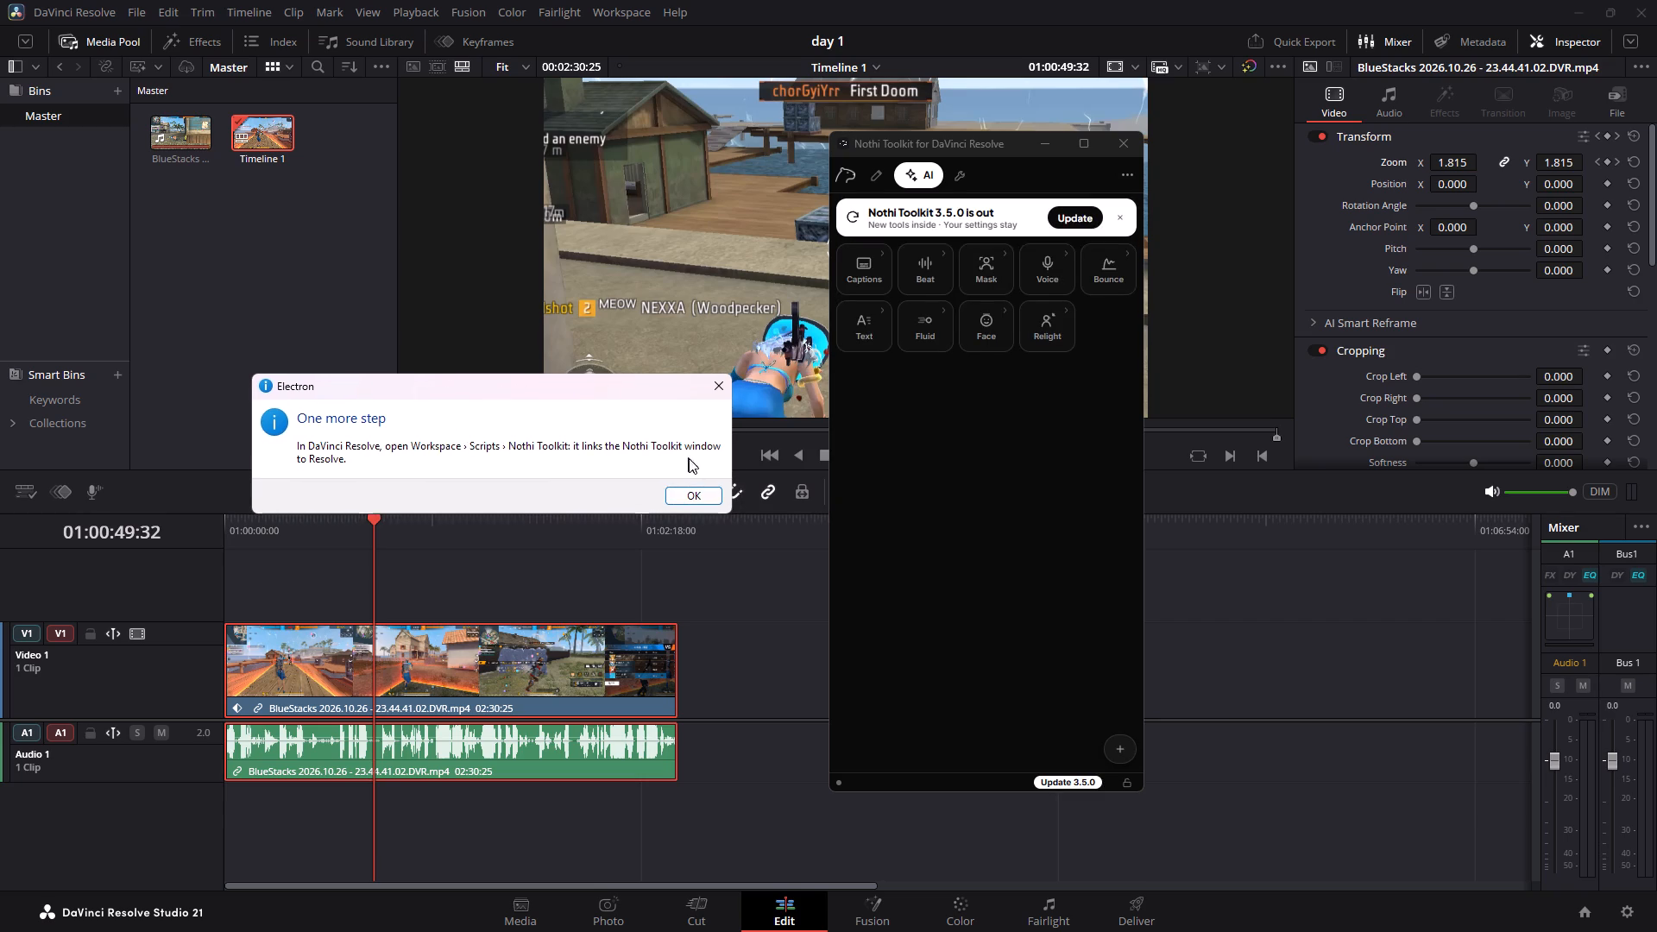
click(707, 495)
Look at the Bounce tool's settings on the toolkit's AI page, return to the tool list, and dismiss the update banner.
click(847, 181)
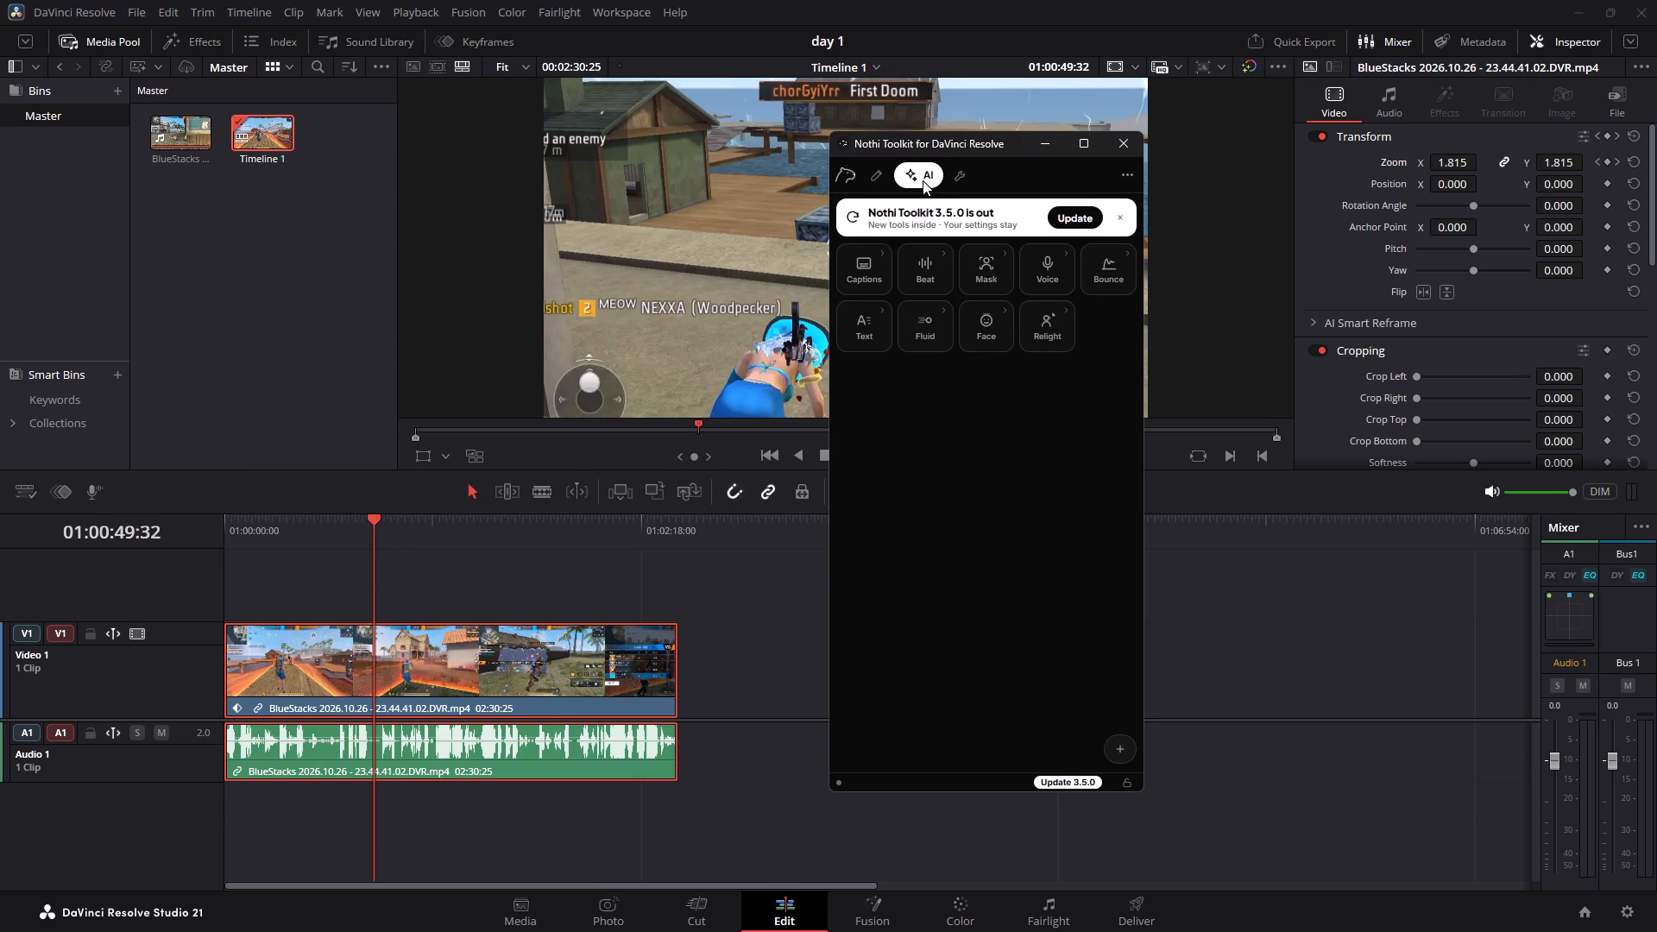
click(924, 179)
click(1102, 283)
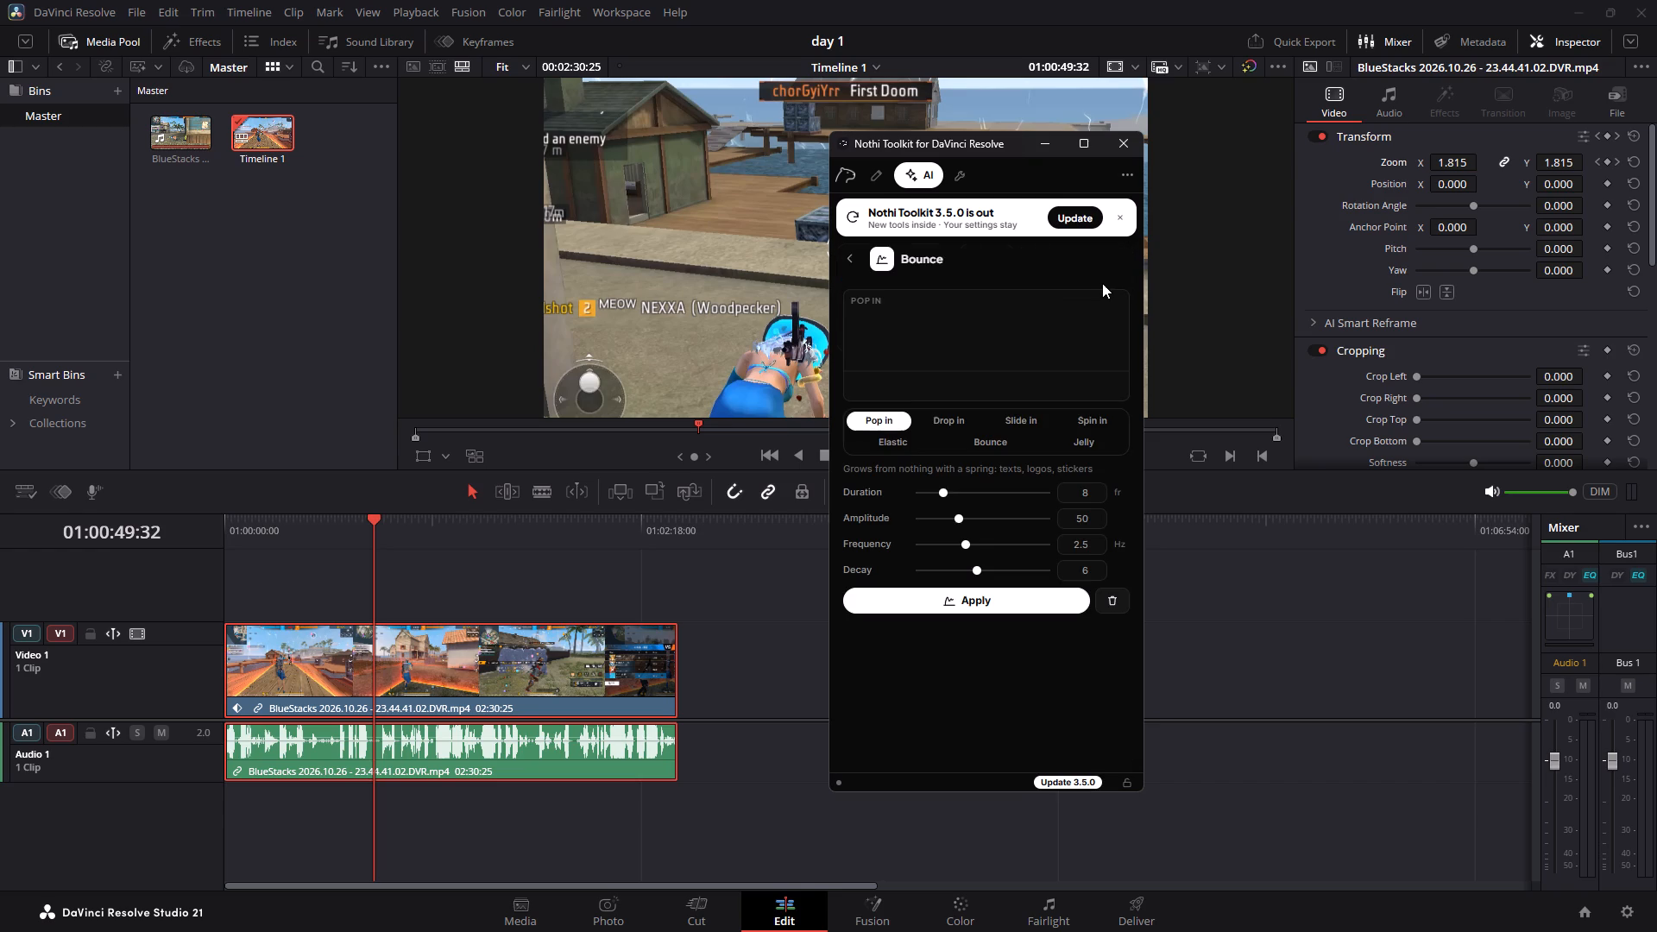
click(850, 257)
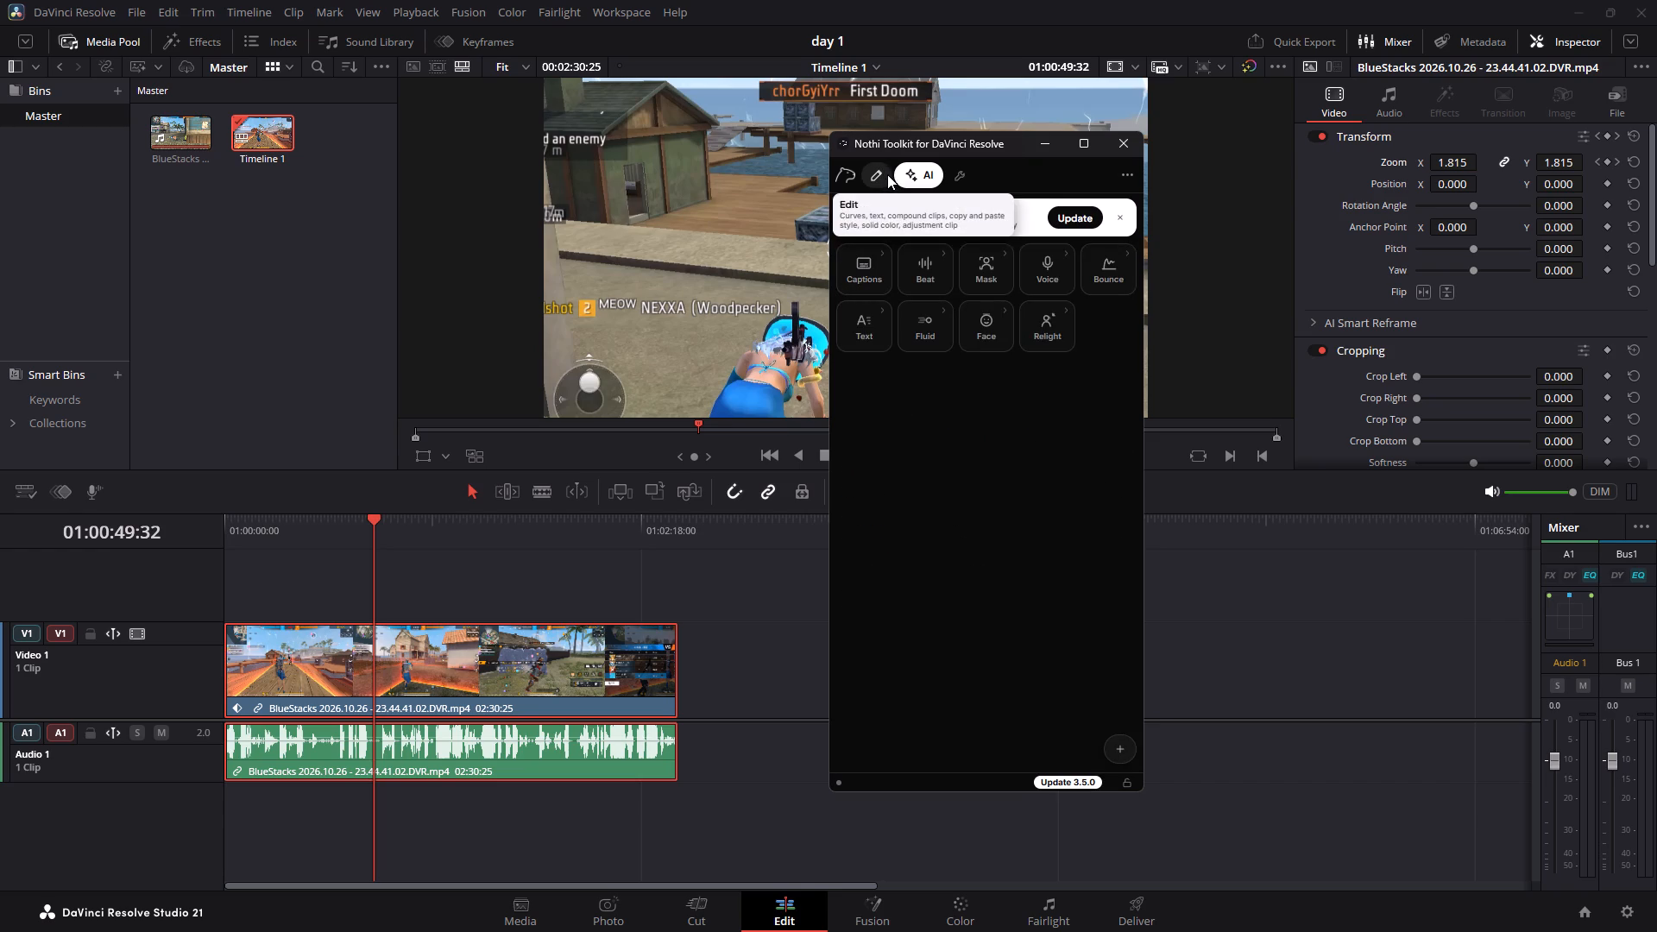
click(1120, 218)
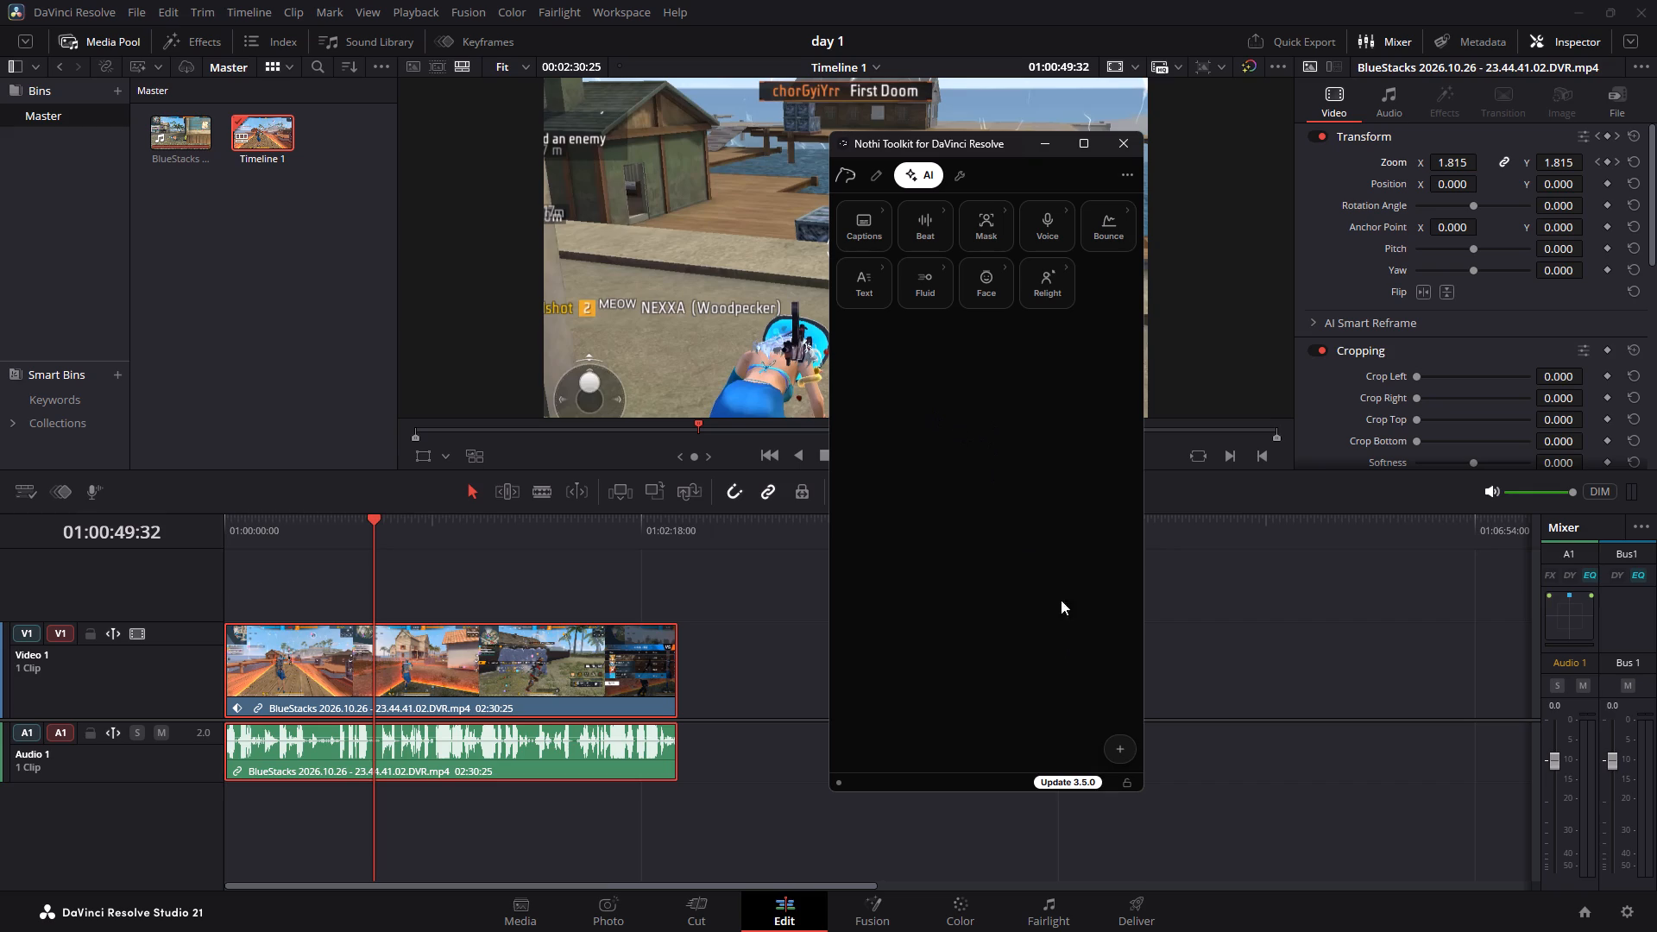
Customize the toolkit's AI page by adding the Curves tool to it.
click(1118, 737)
scroll(1032, 577, down, 3)
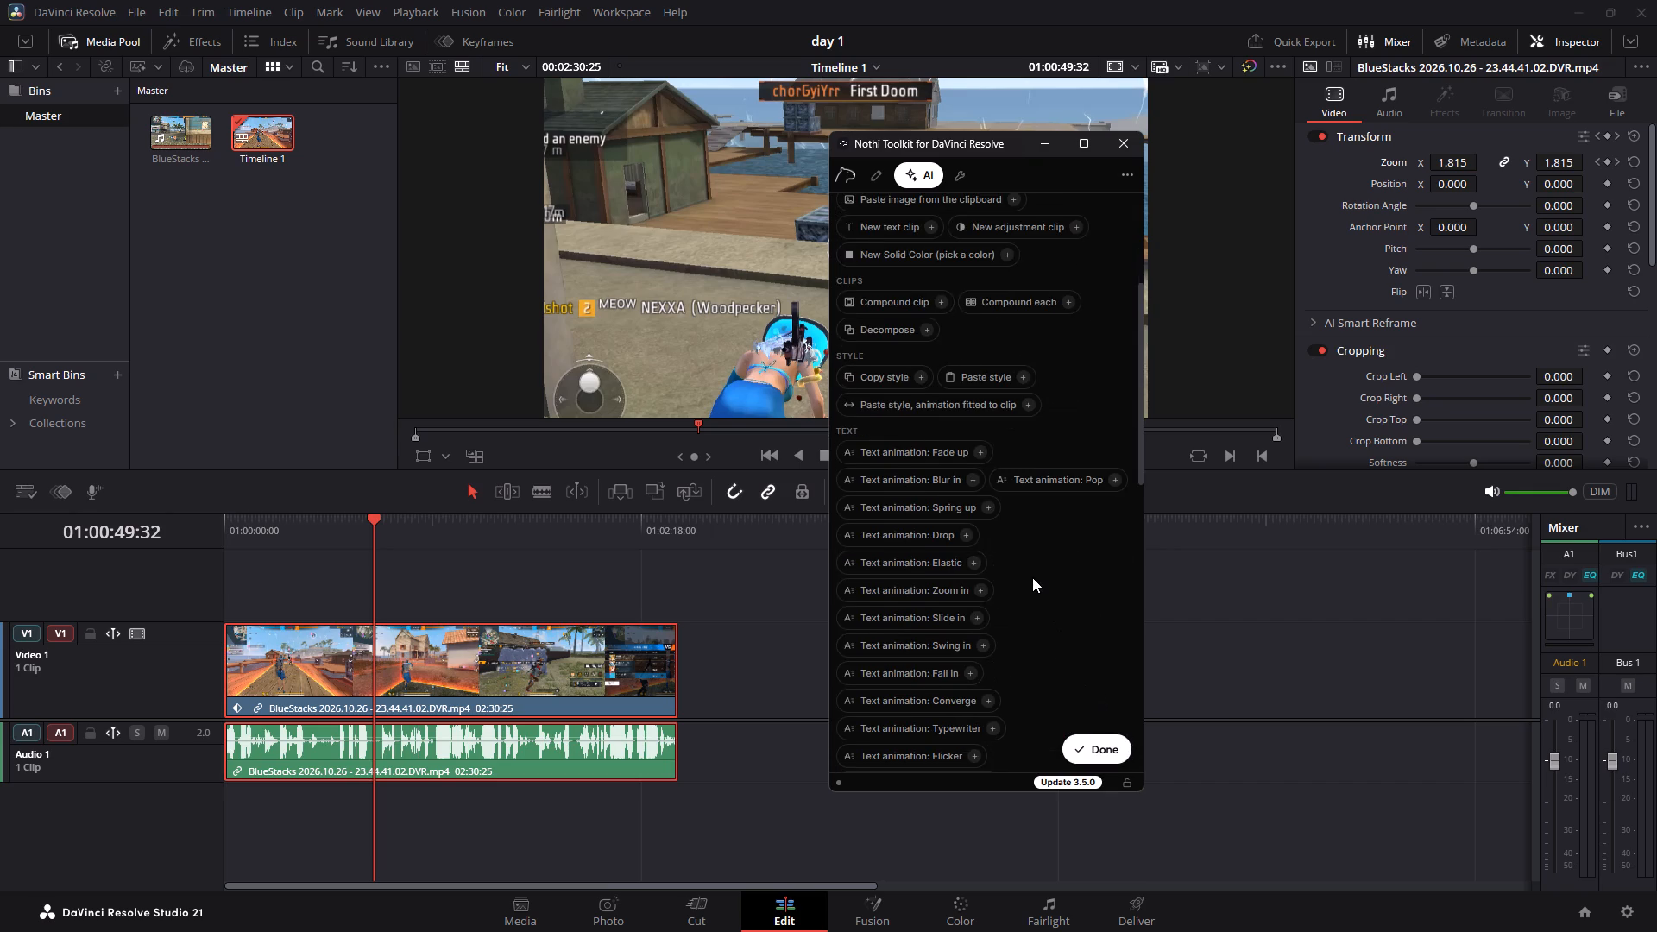
scroll(1032, 577, up, 4)
click(901, 377)
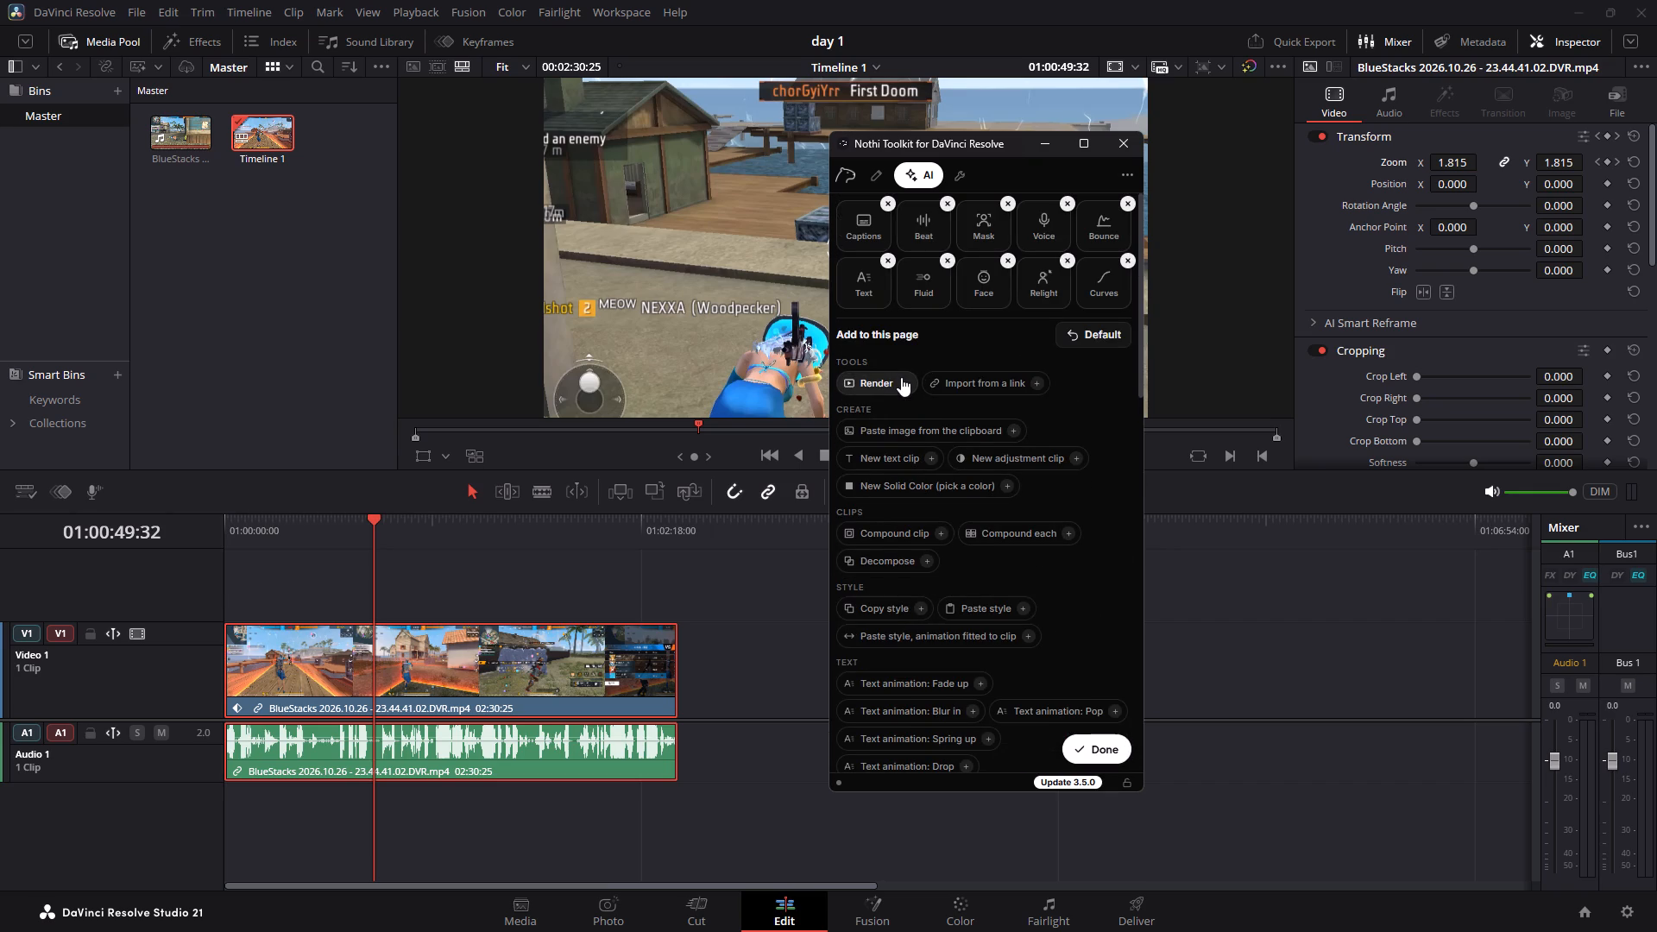
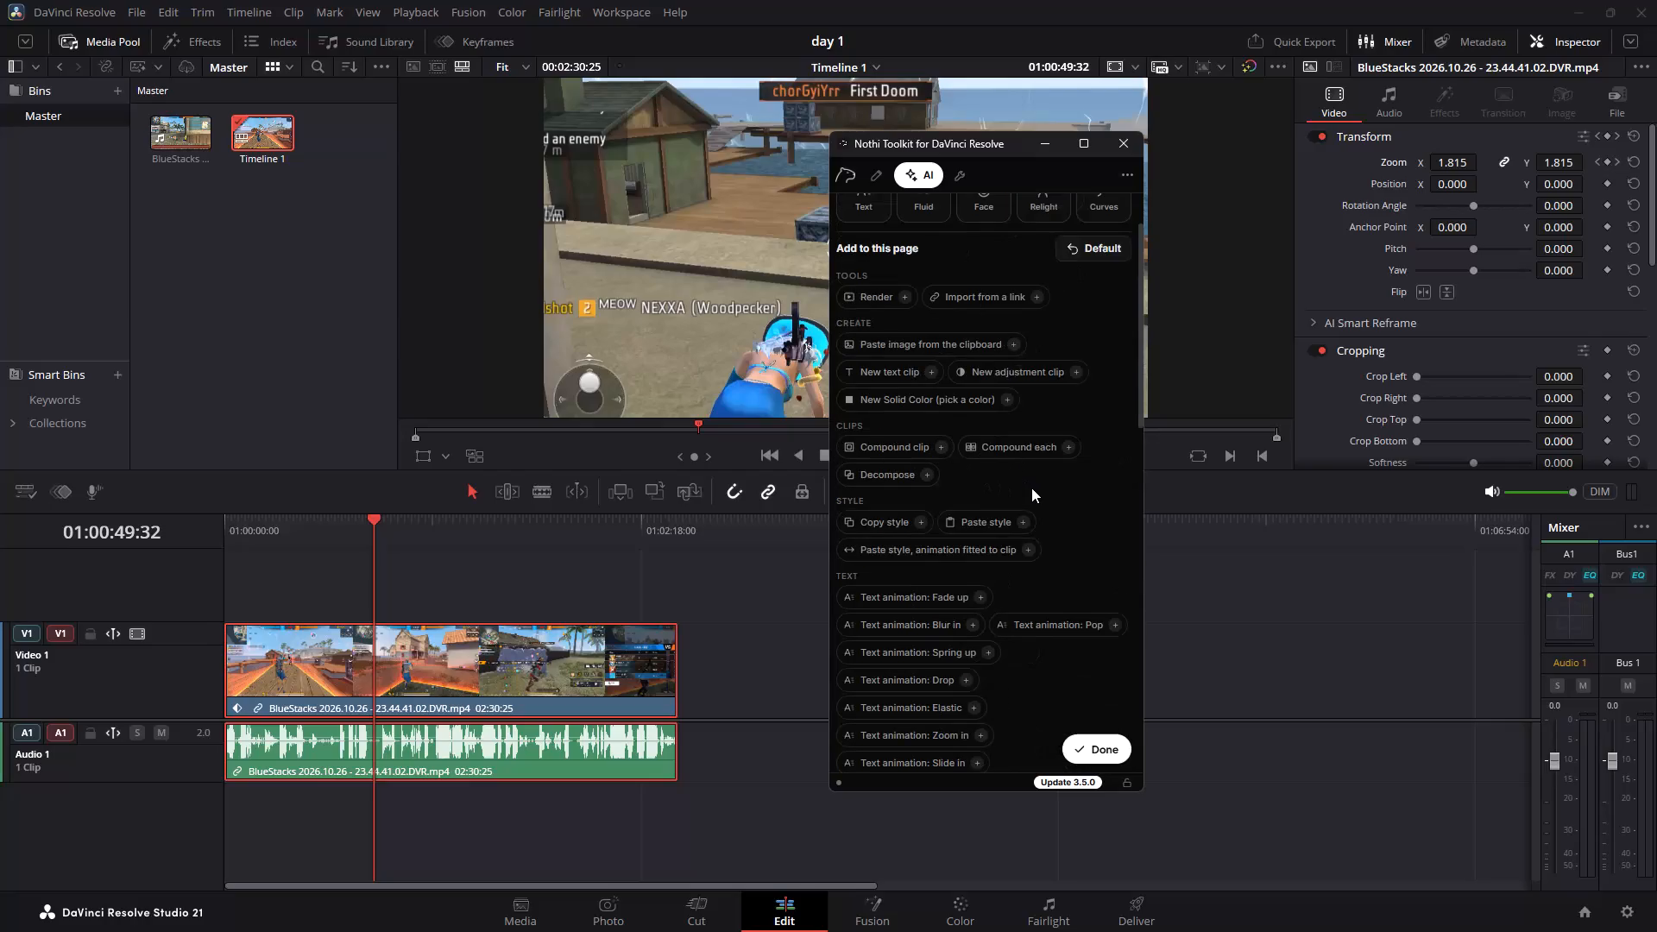
Review the tools and presets available to add to the toolkit's AI page and finish customizing the page.
scroll(1031, 488, down, 7)
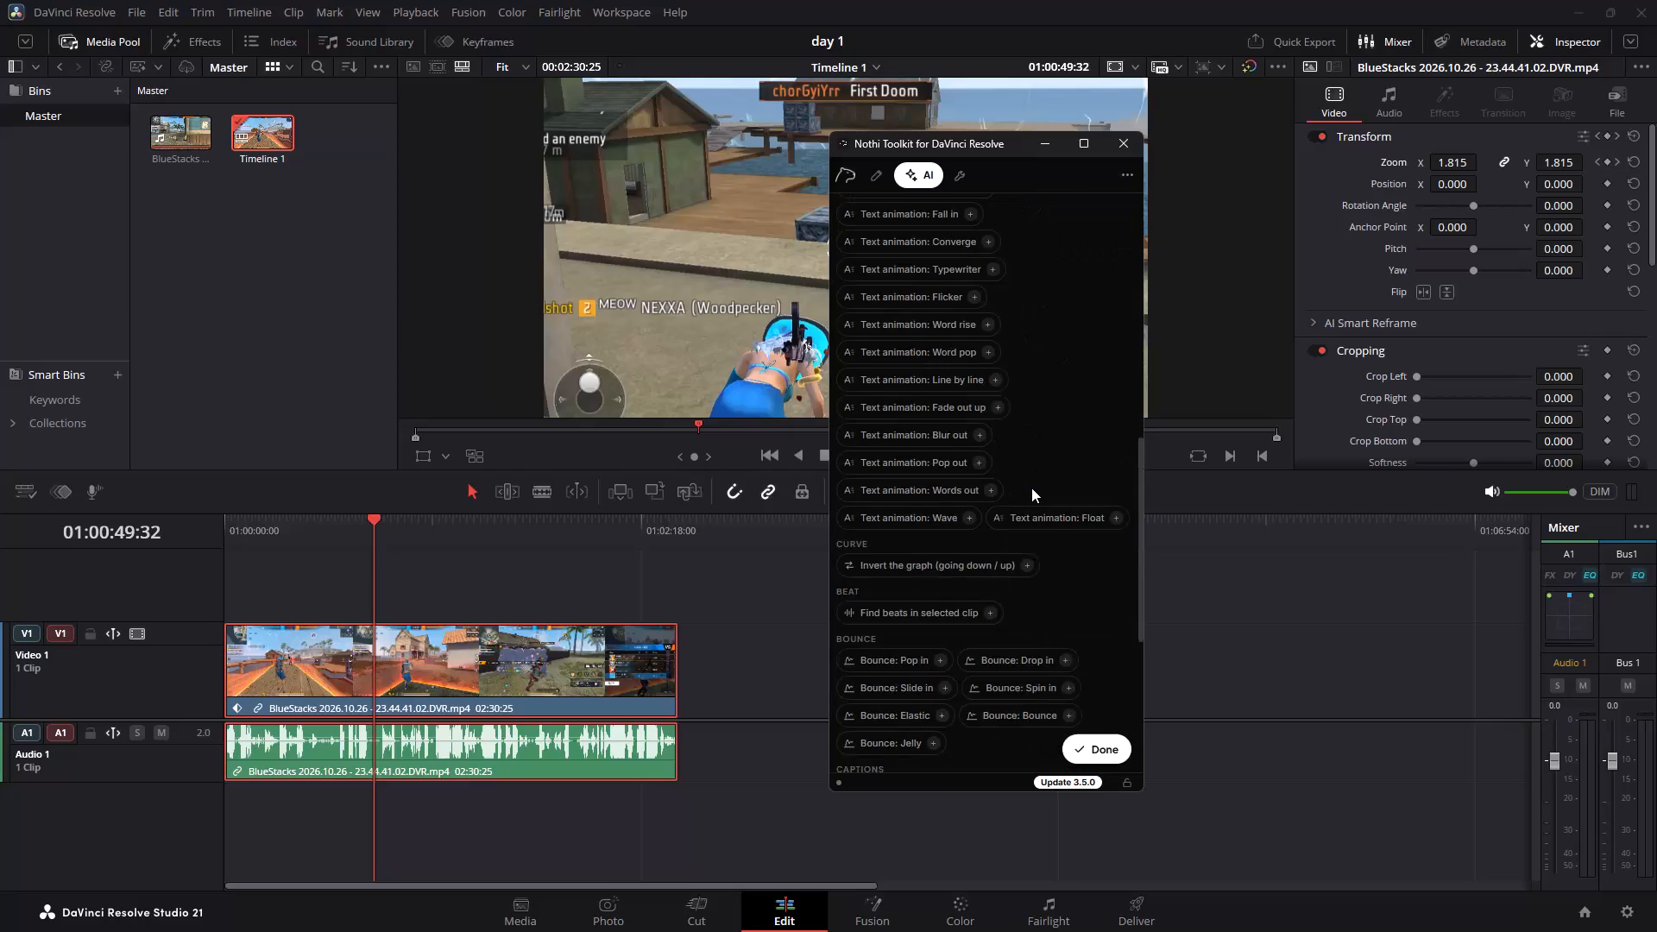
scroll(1031, 488, down, 14)
scroll(1038, 495, up, 14)
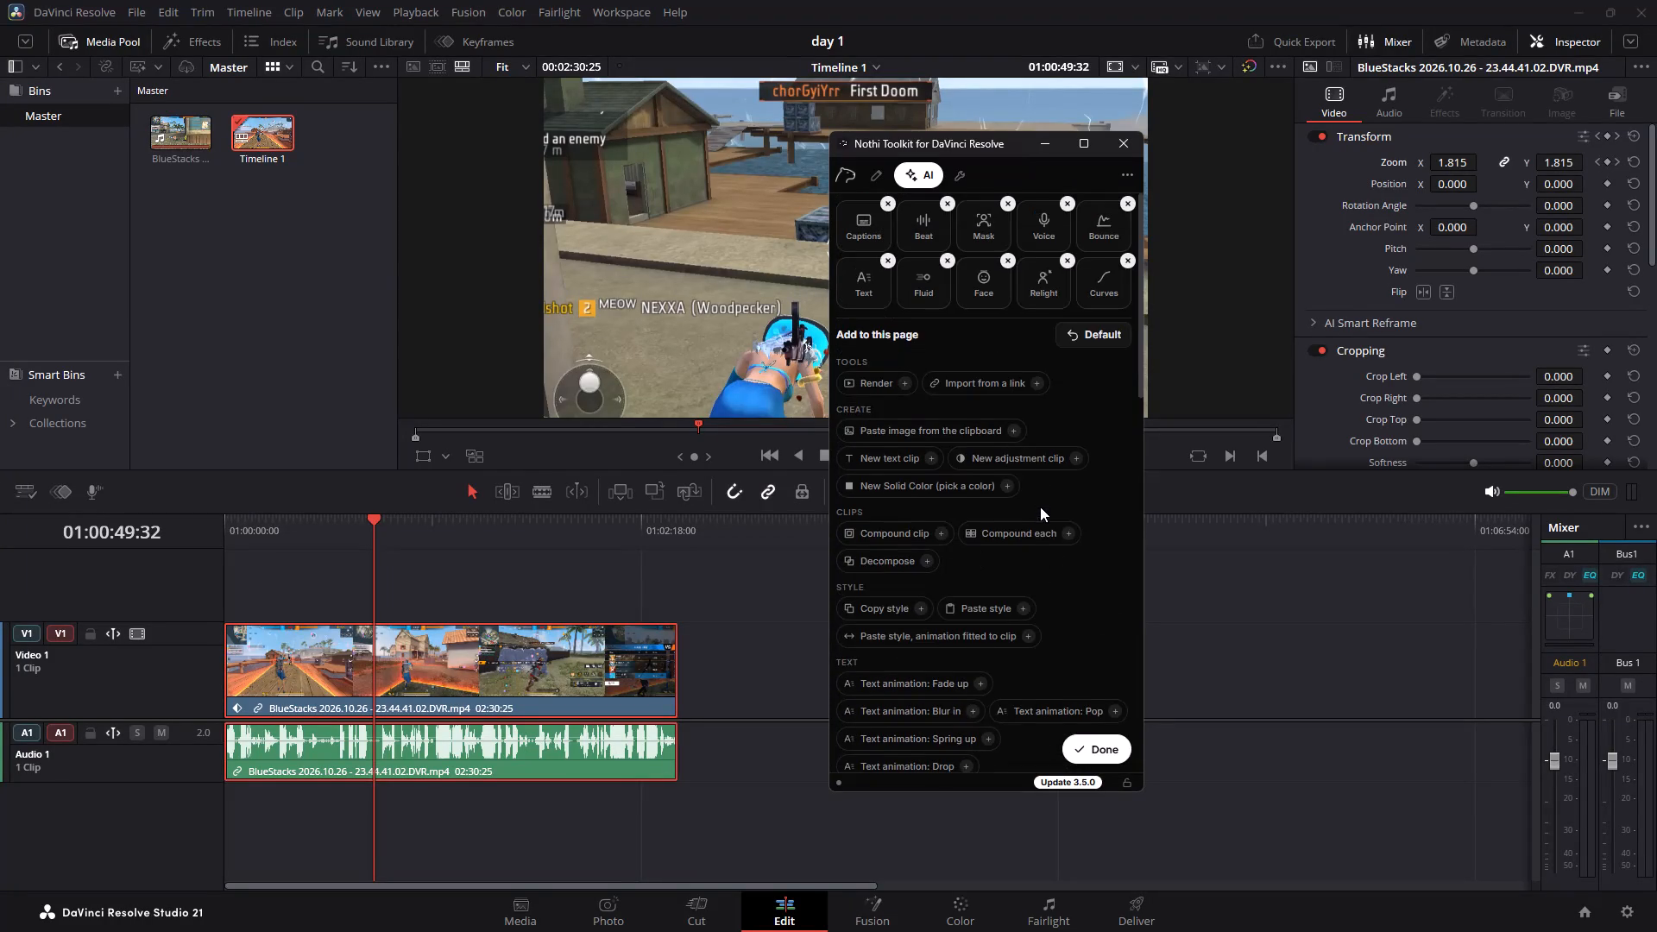
click(1099, 751)
Examine the Curves tool's easing graph, presets and apply settings, revisit it from the AI tool list, and close the Nothi Toolkit.
click(1110, 287)
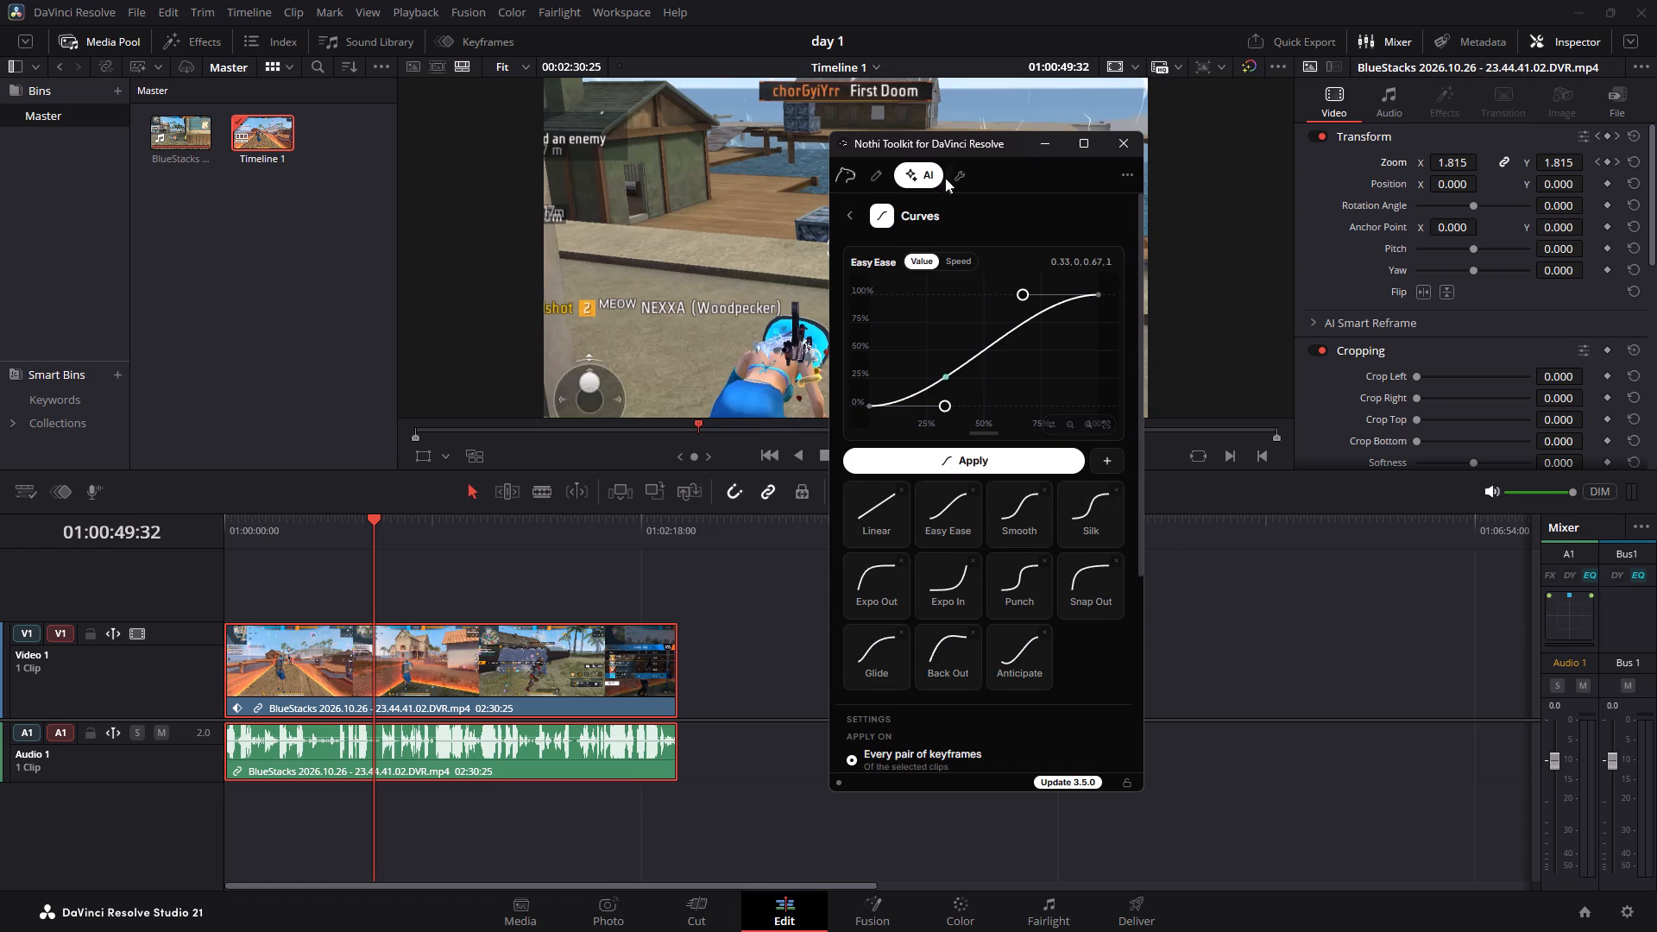
drag(922, 143, 1059, 151)
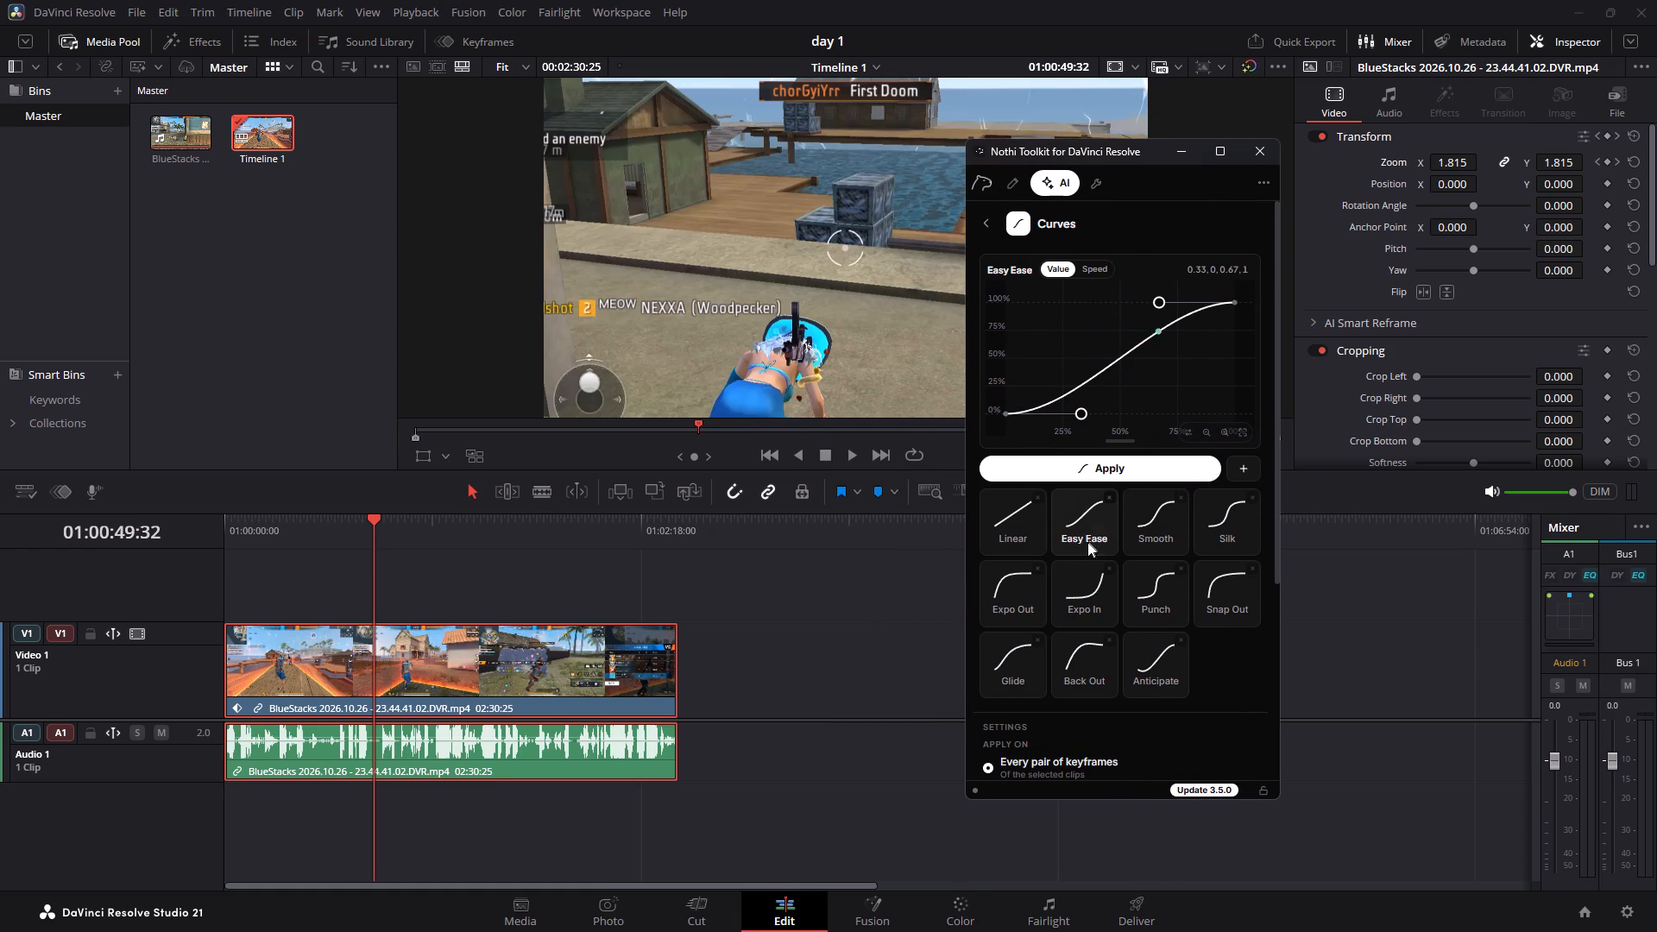
scroll(1154, 550, down, 6)
scroll(1154, 549, up, 7)
scroll(1093, 557, down, 2)
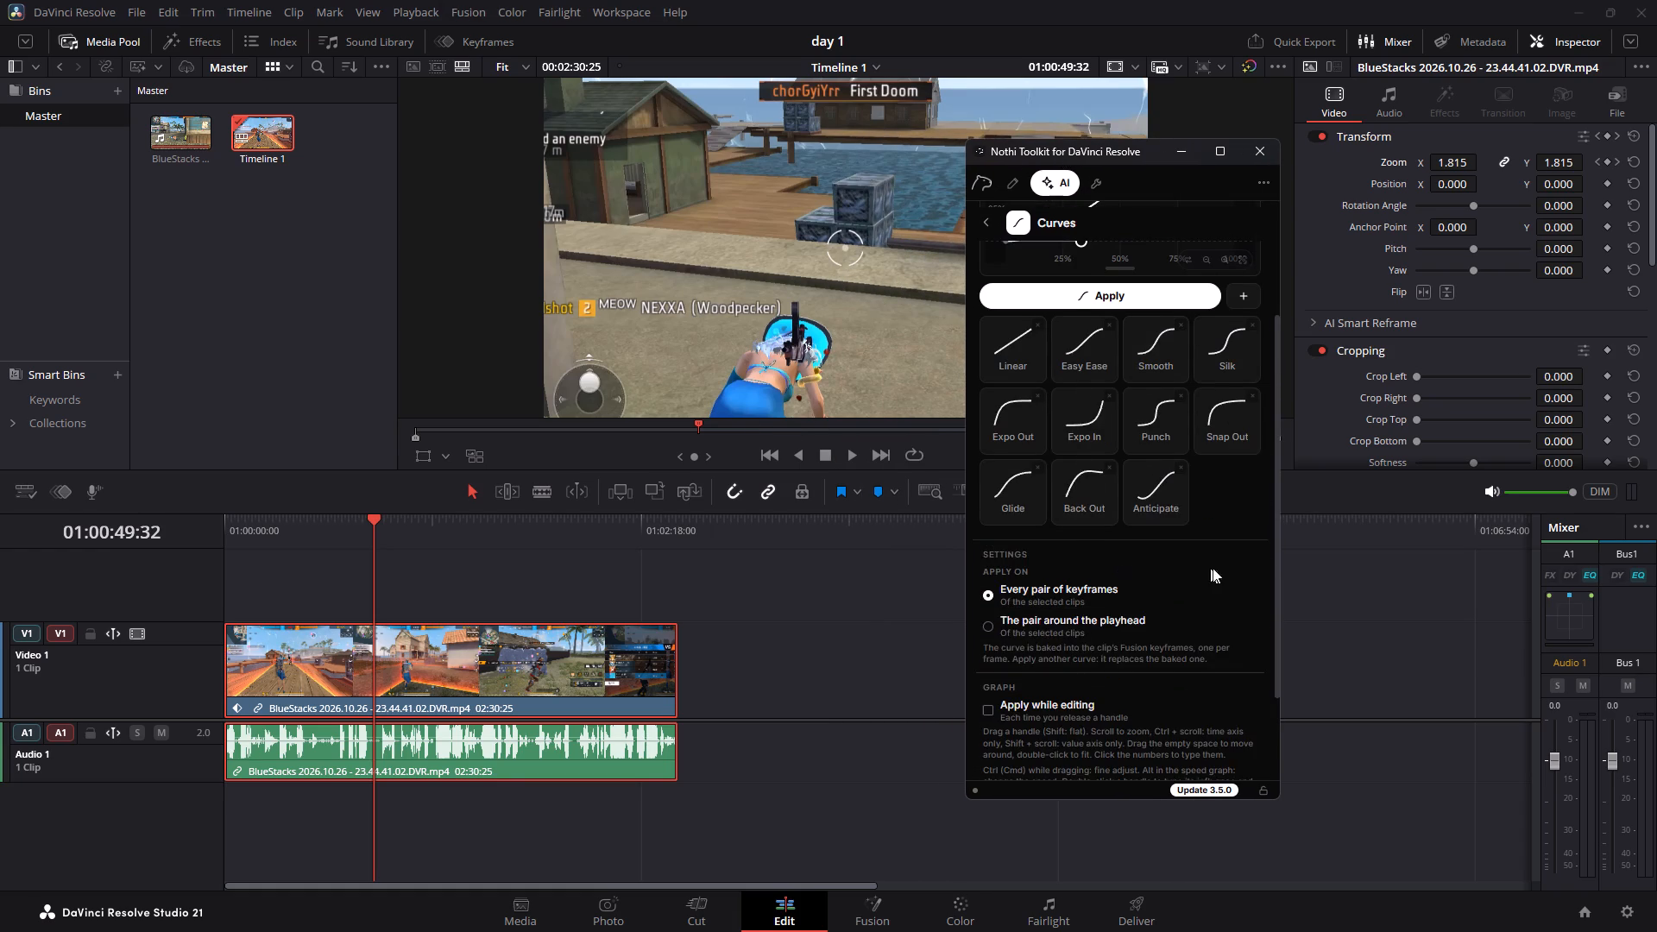
scroll(1185, 529, up, 3)
click(1039, 179)
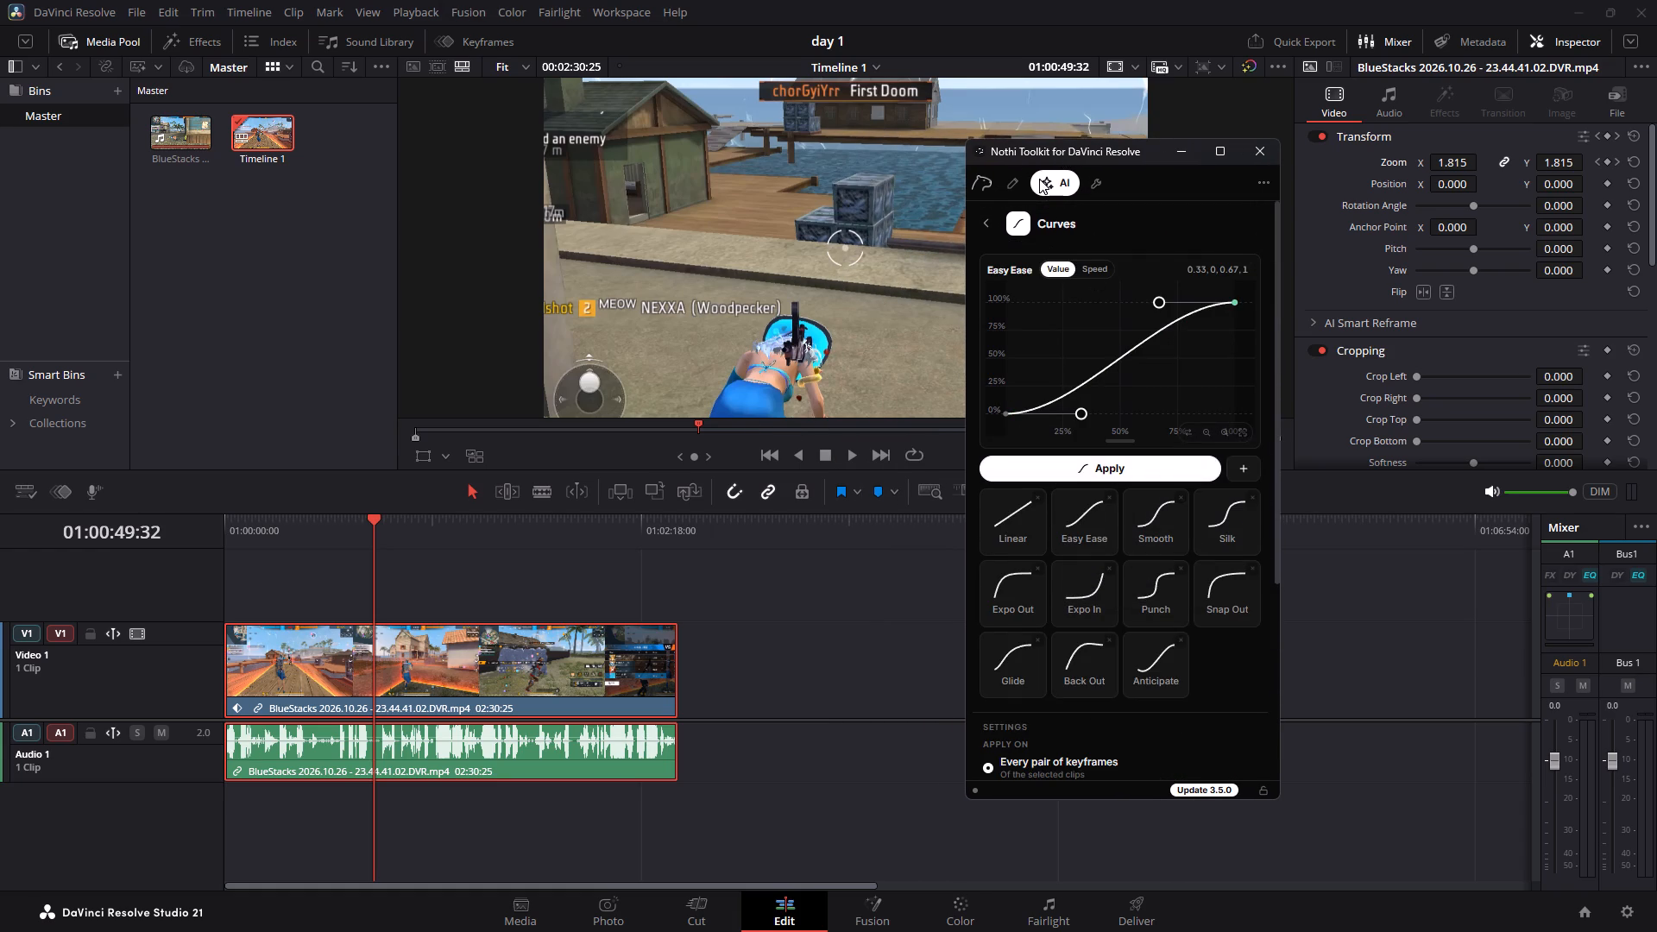
click(1050, 180)
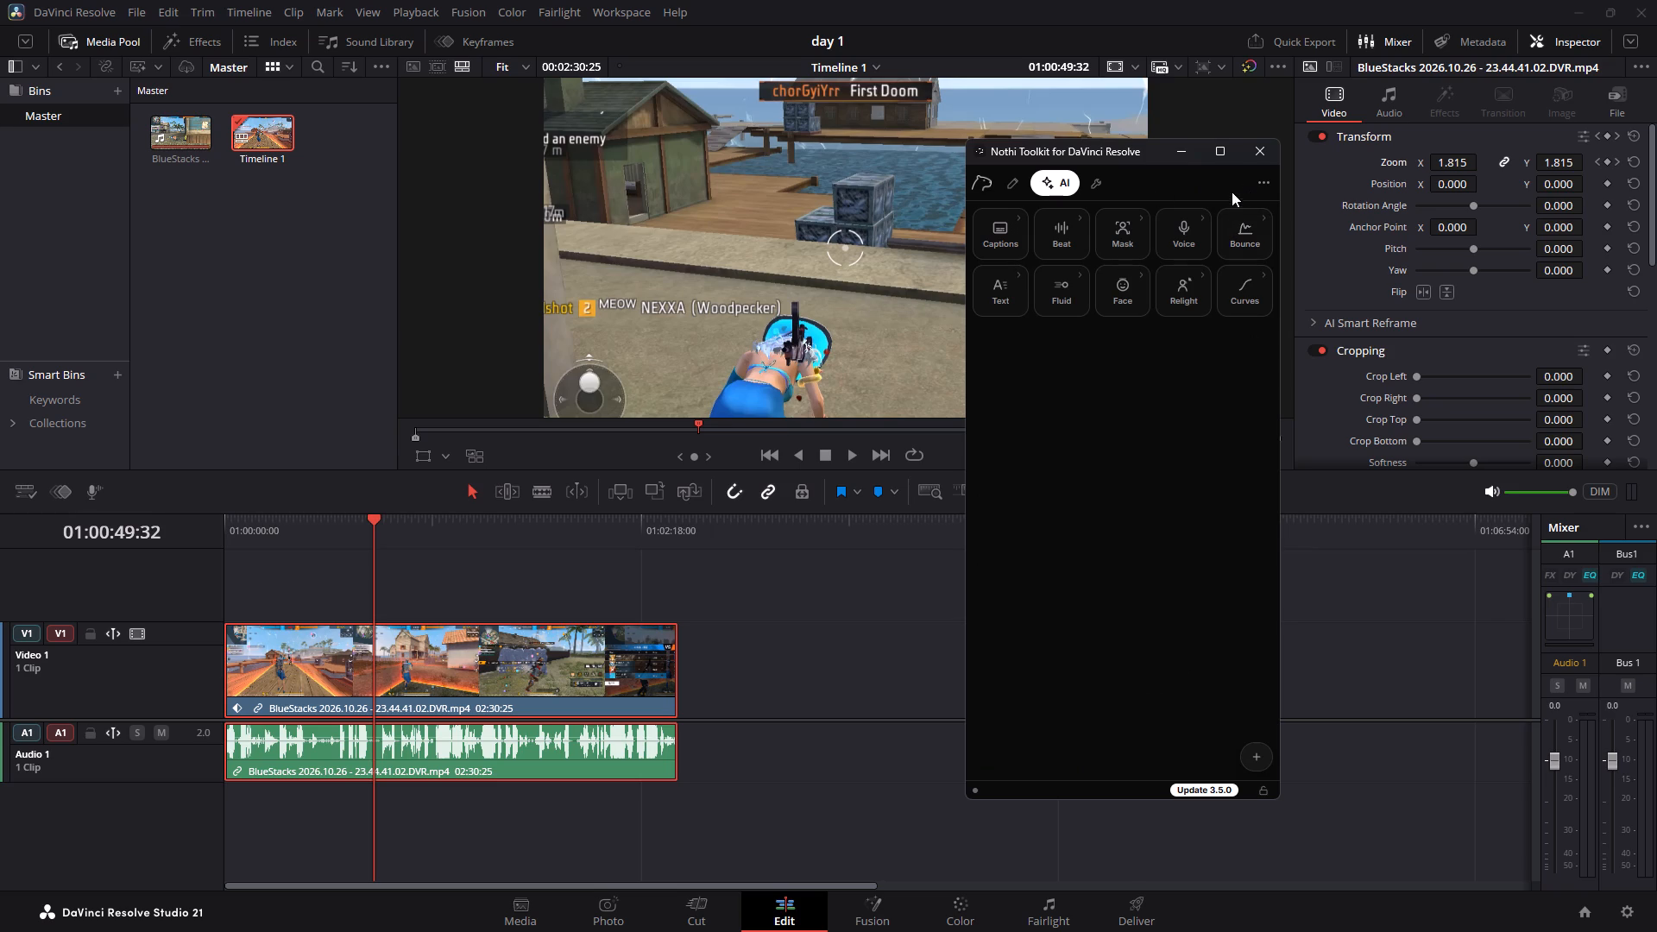
click(1248, 294)
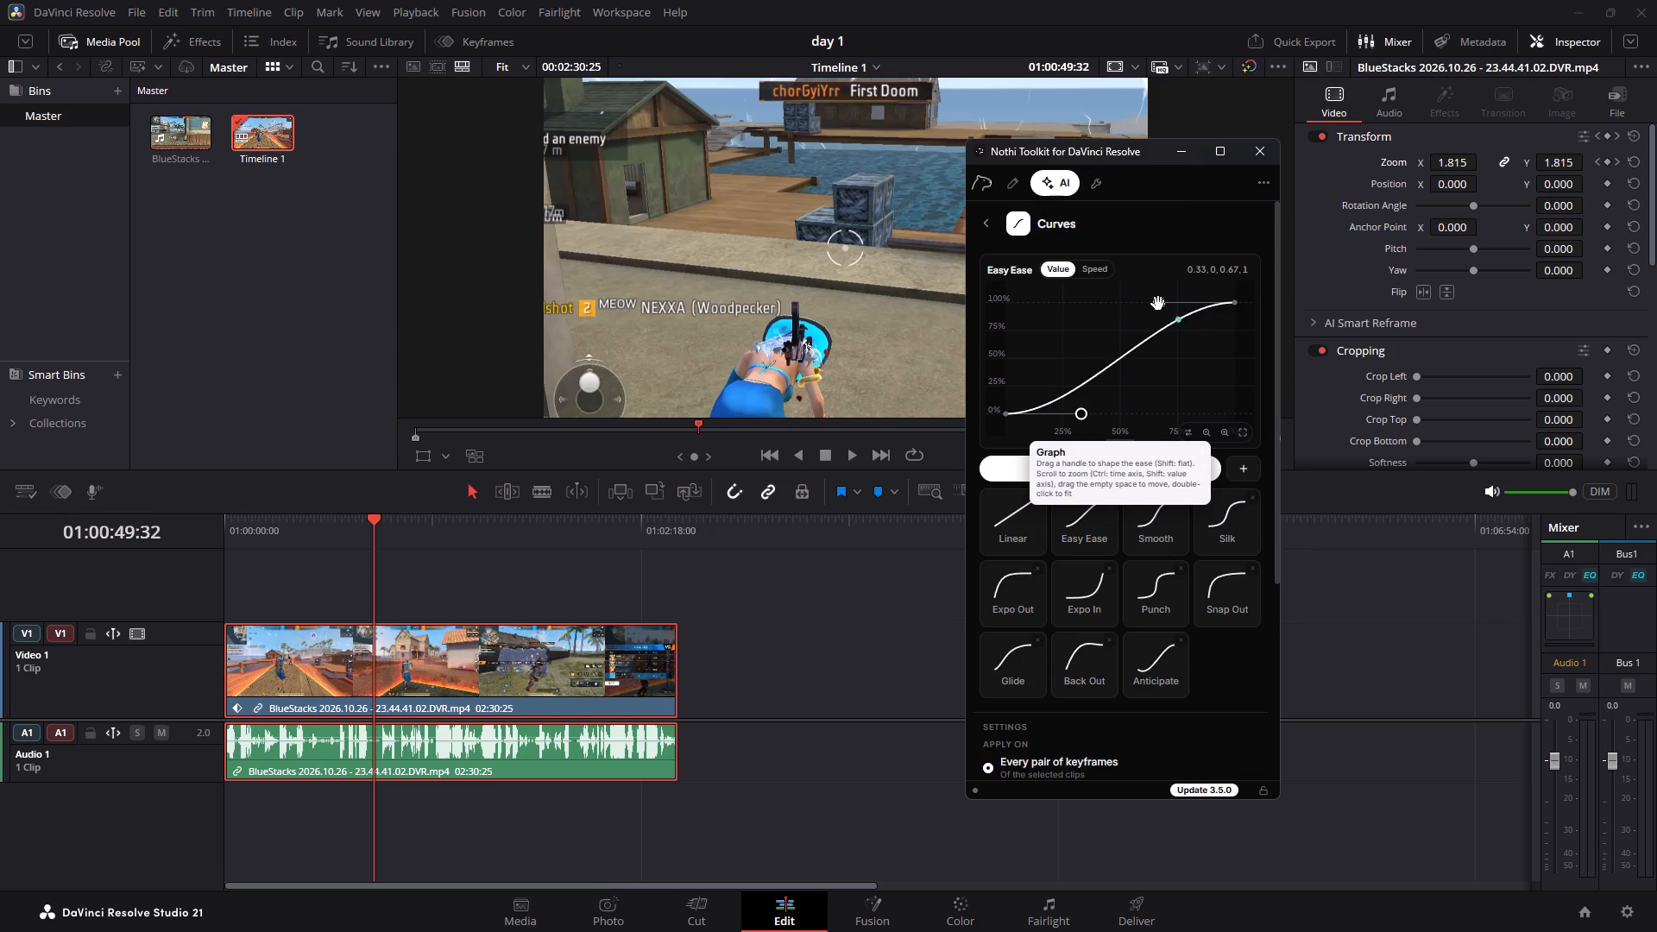
click(1251, 161)
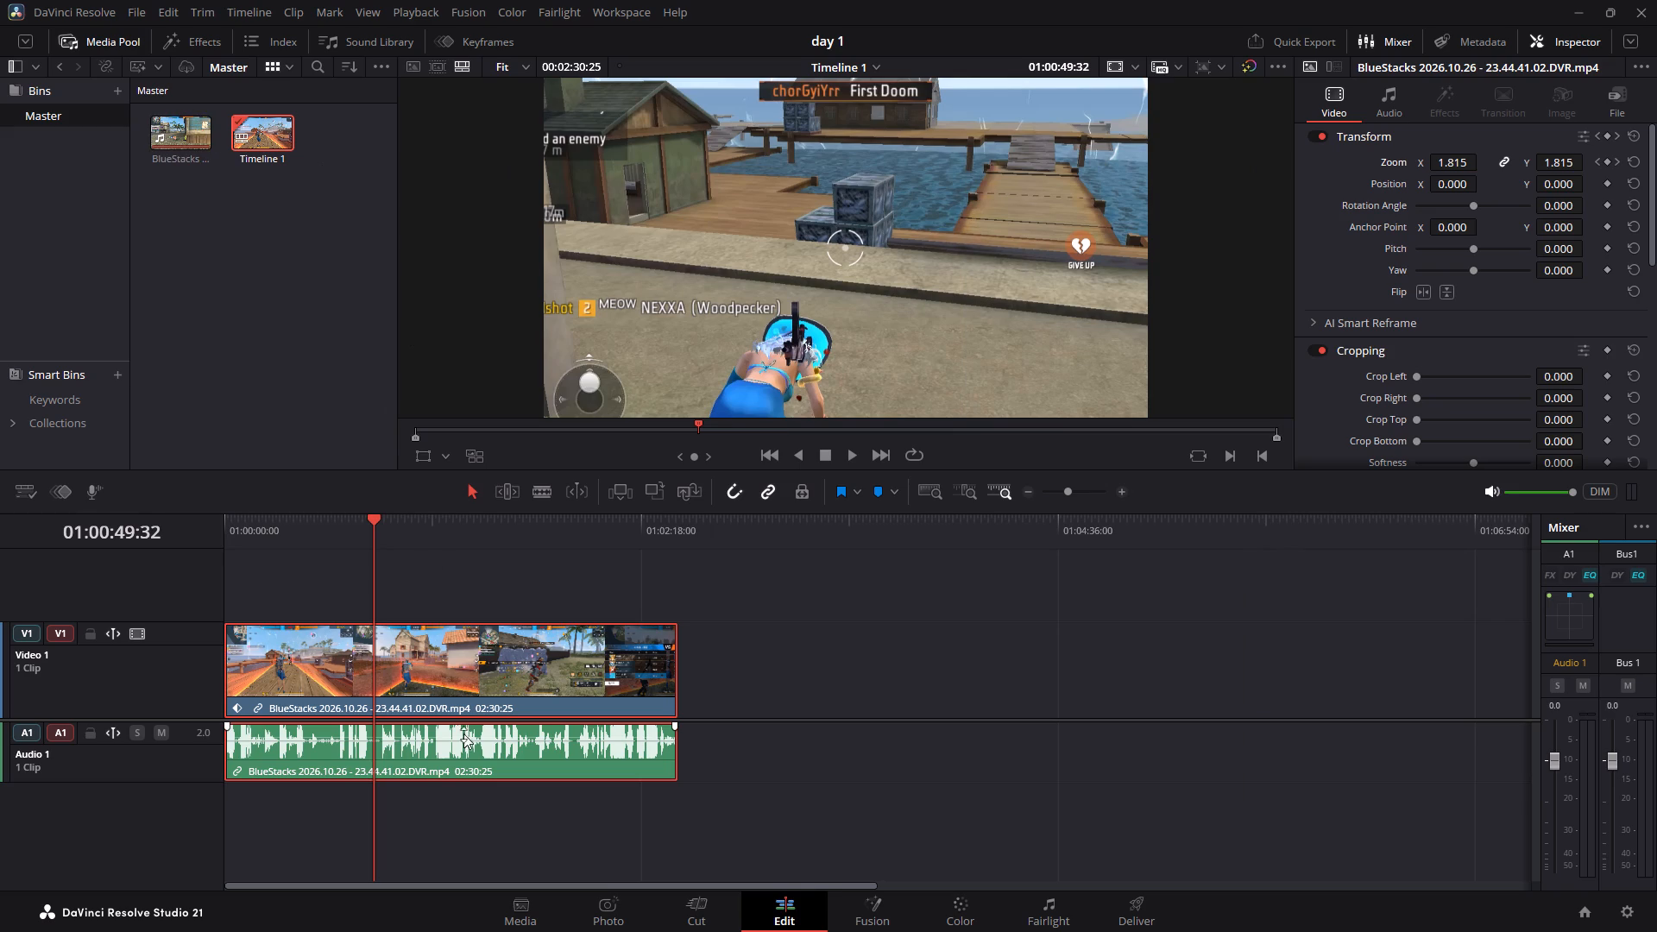
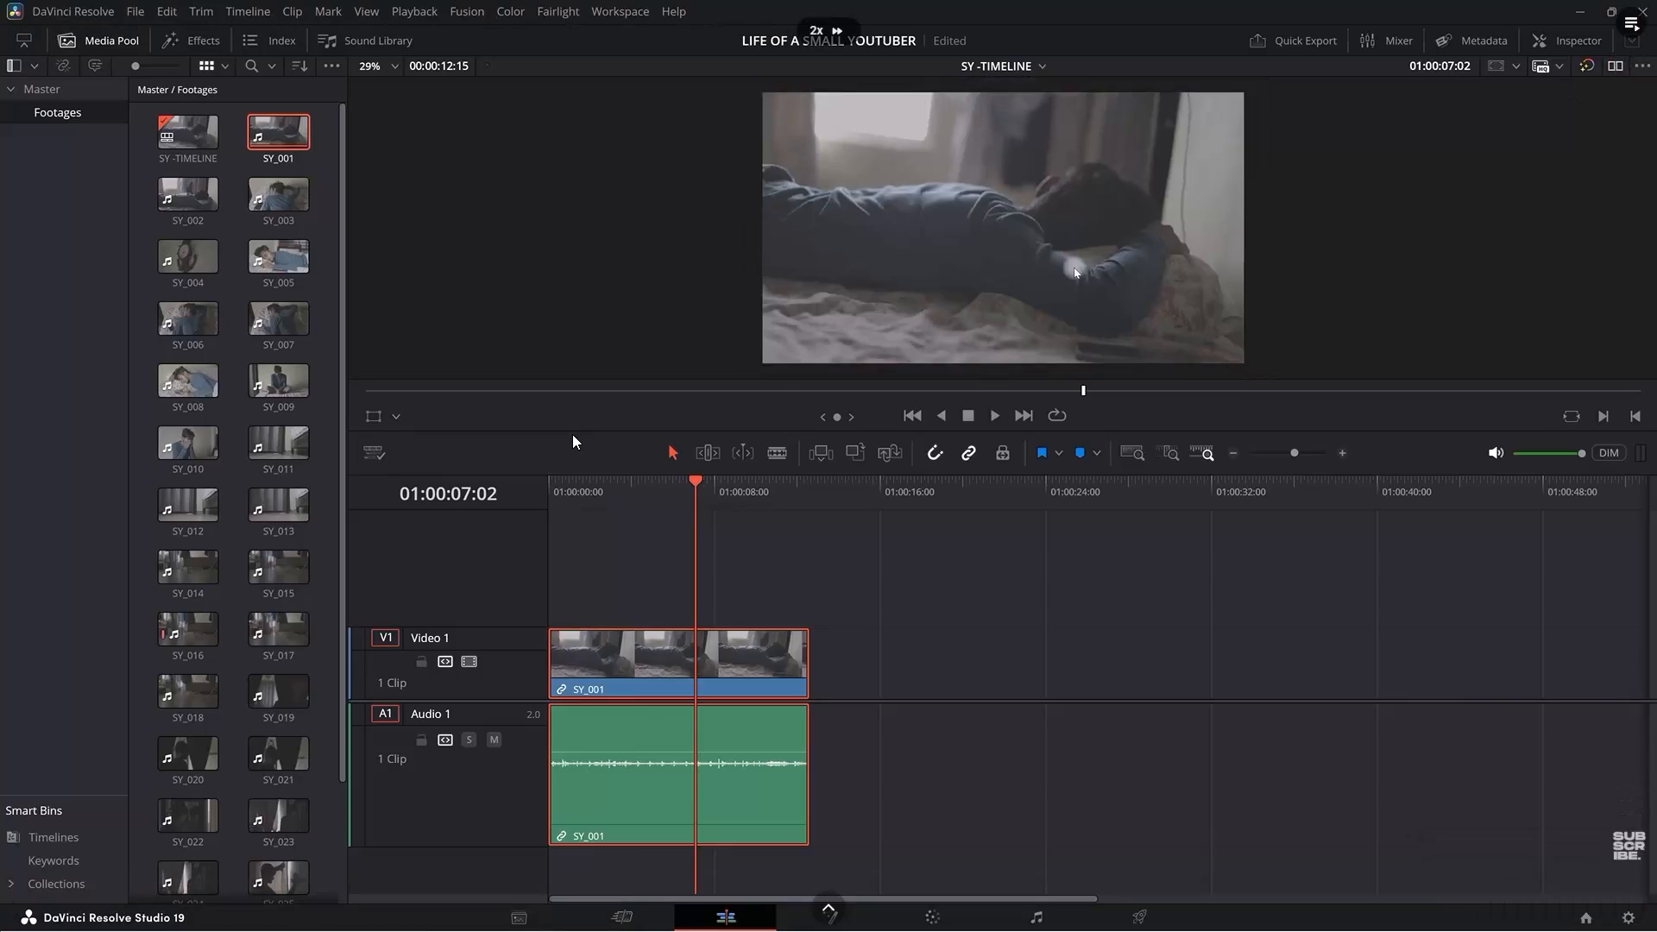
Pause the Edit page tutorial video and switch to the day 1 project in DaVinci Resolve.
key(space)
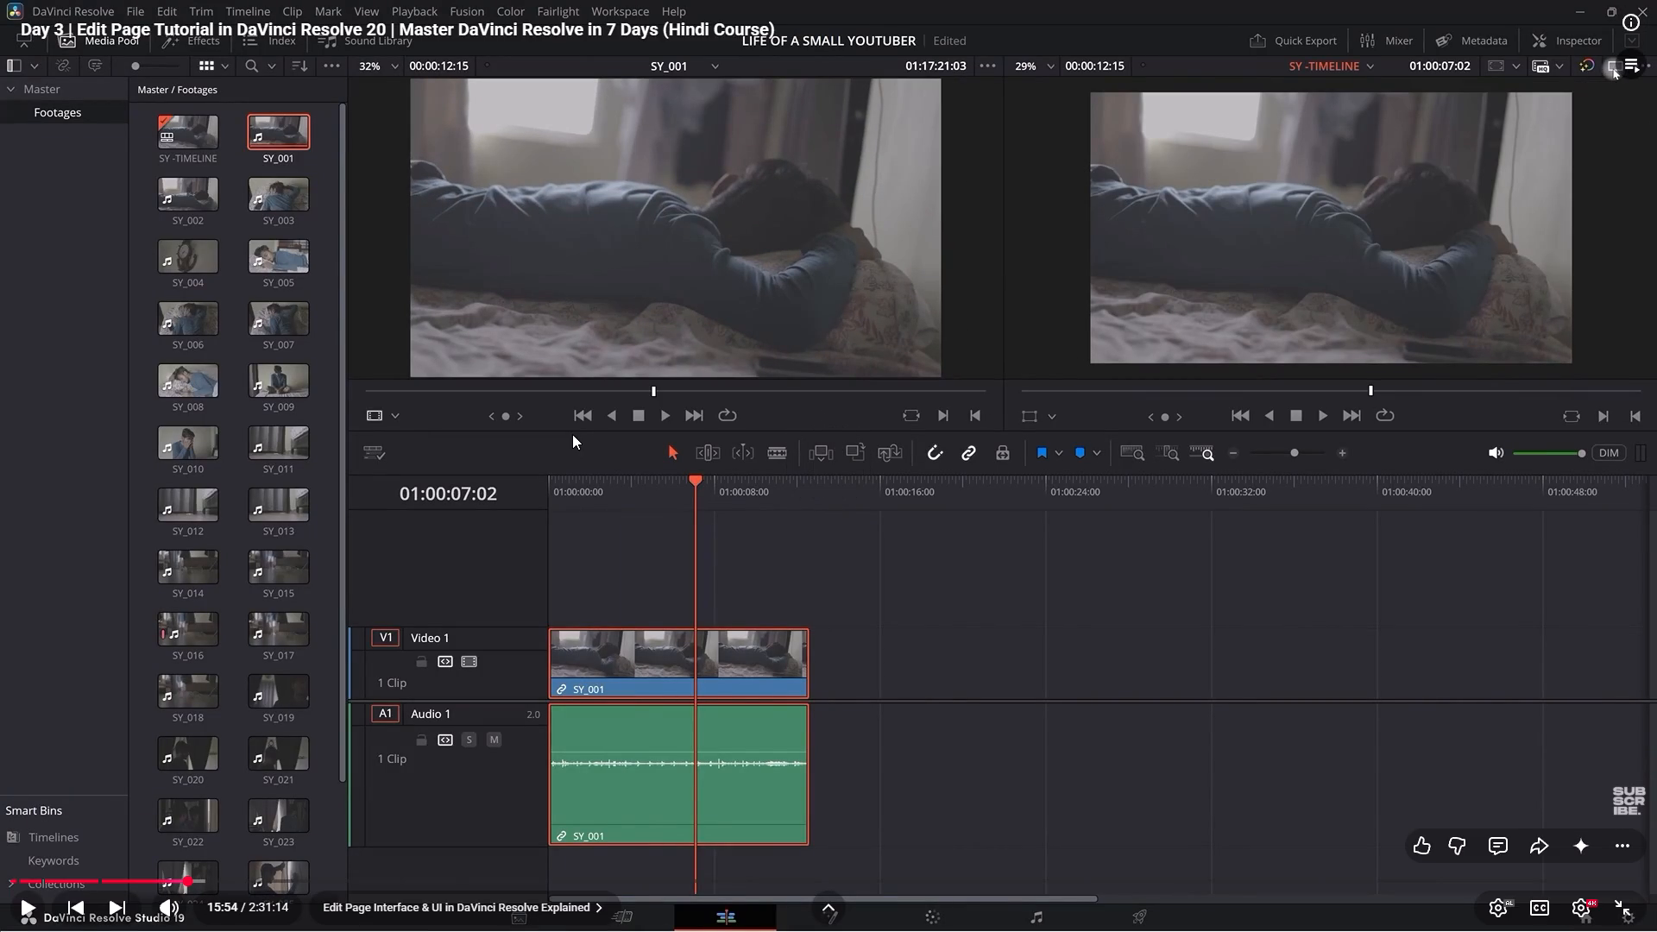
key(alt+Tab)
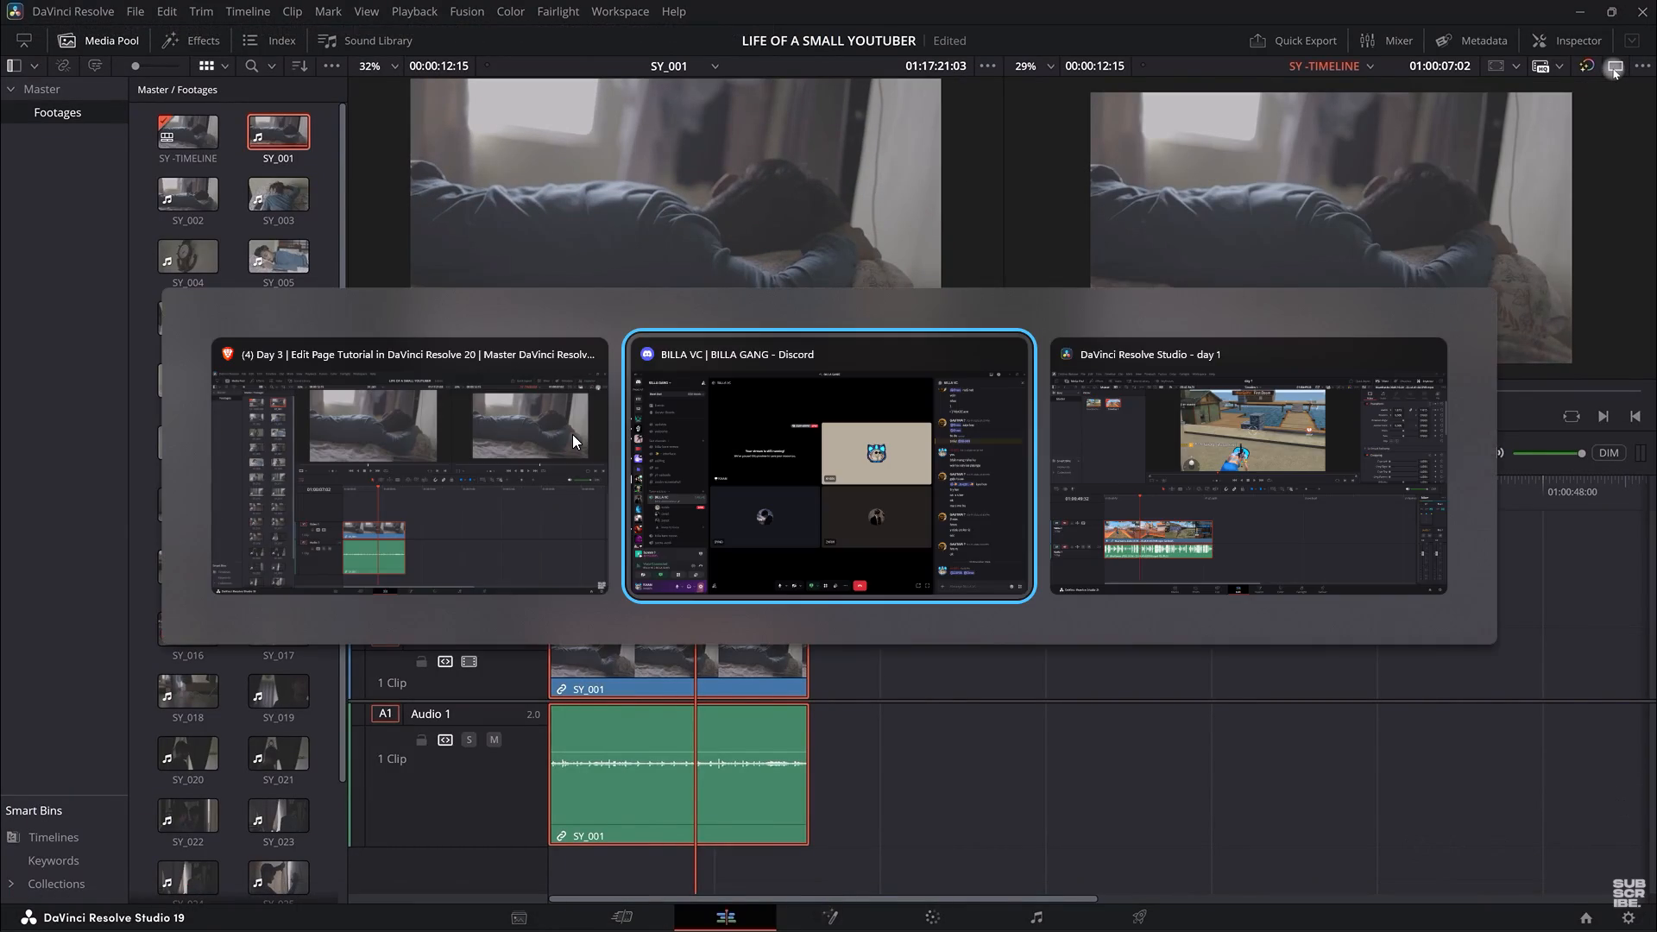
key(alt+Tab)
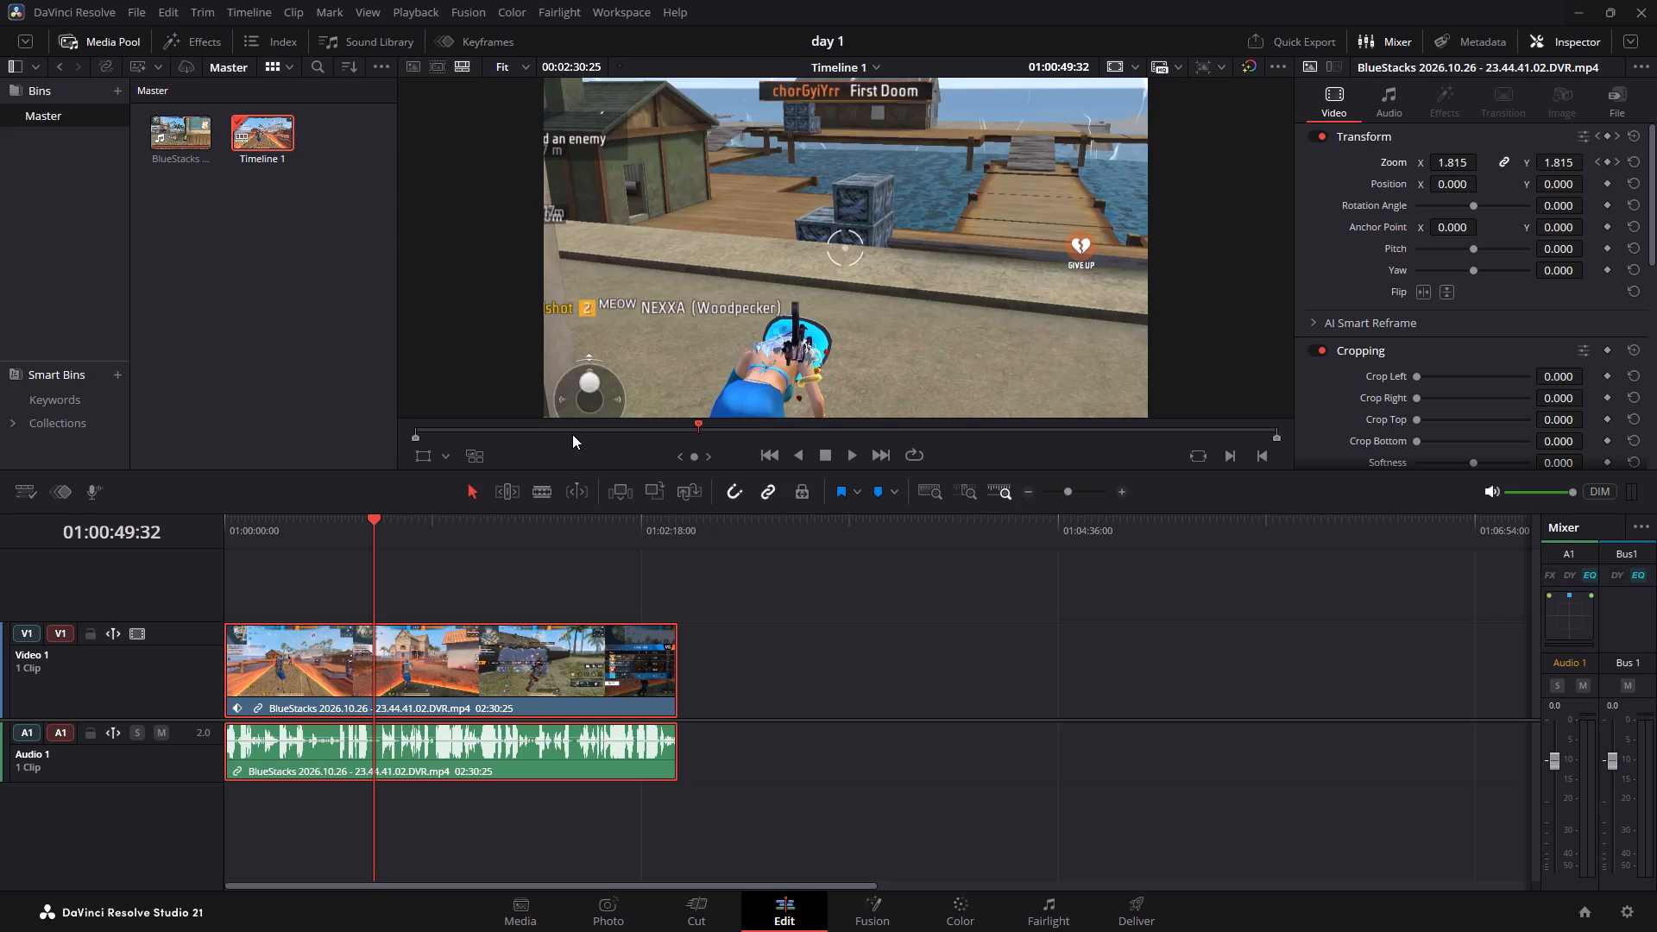
Delete the BlueStacks clip from the timeline and remove Timeline 1 from the media pool.
click(482, 646)
key(BackSpace)
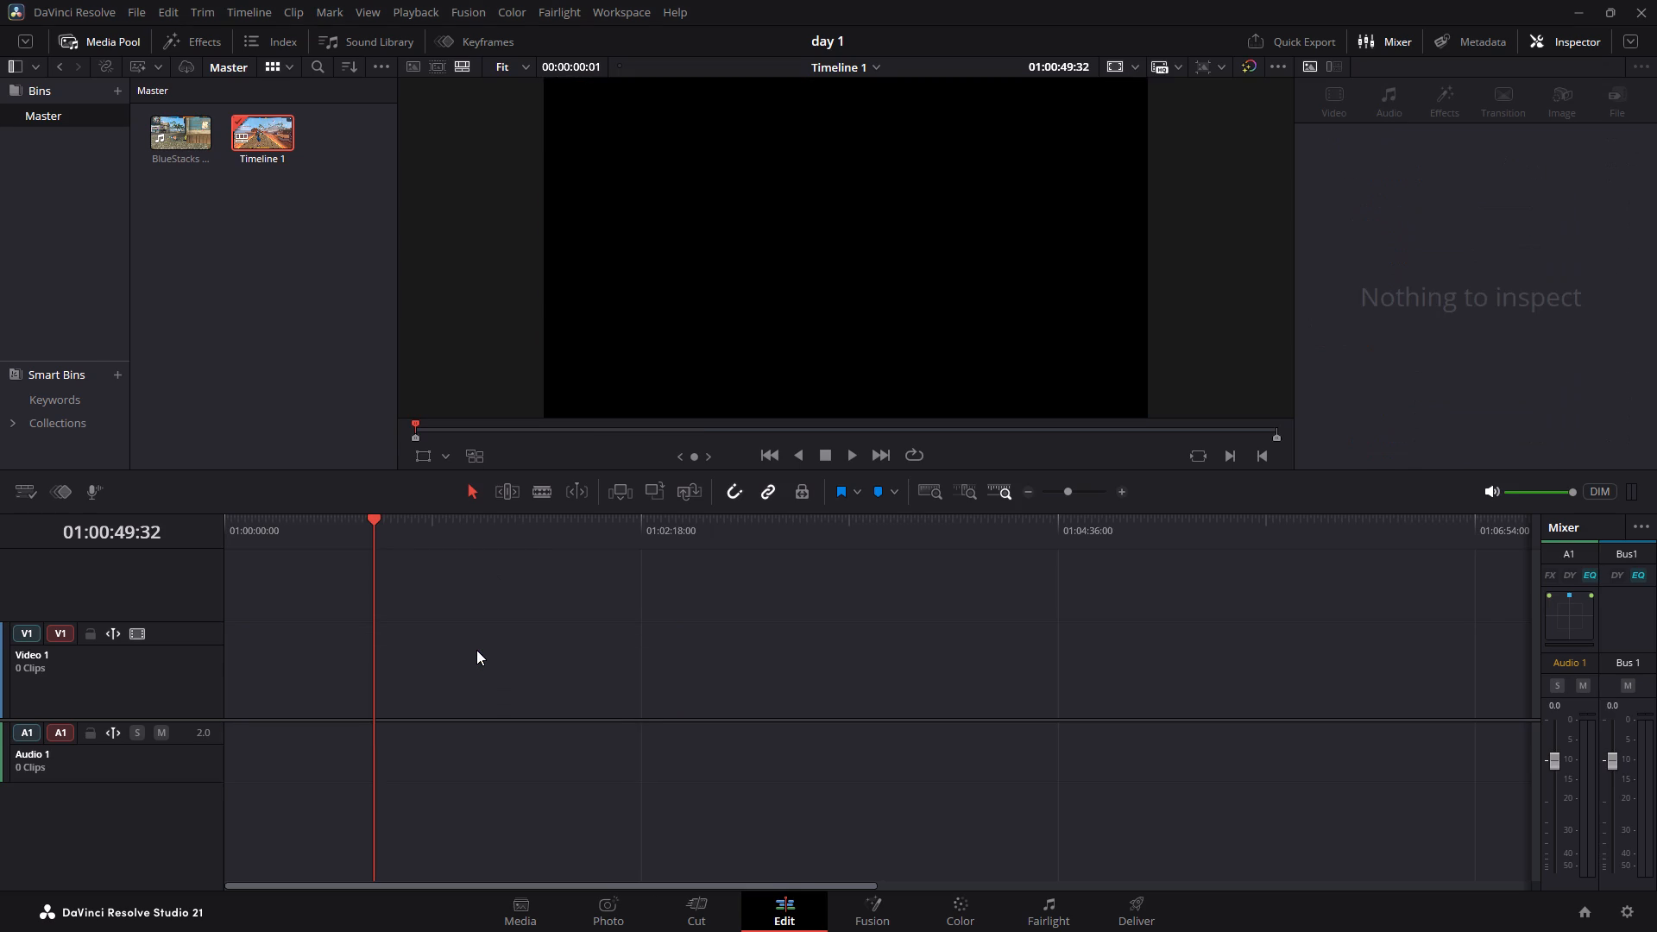
key(BackSpace)
click(272, 148)
key(BackSpace)
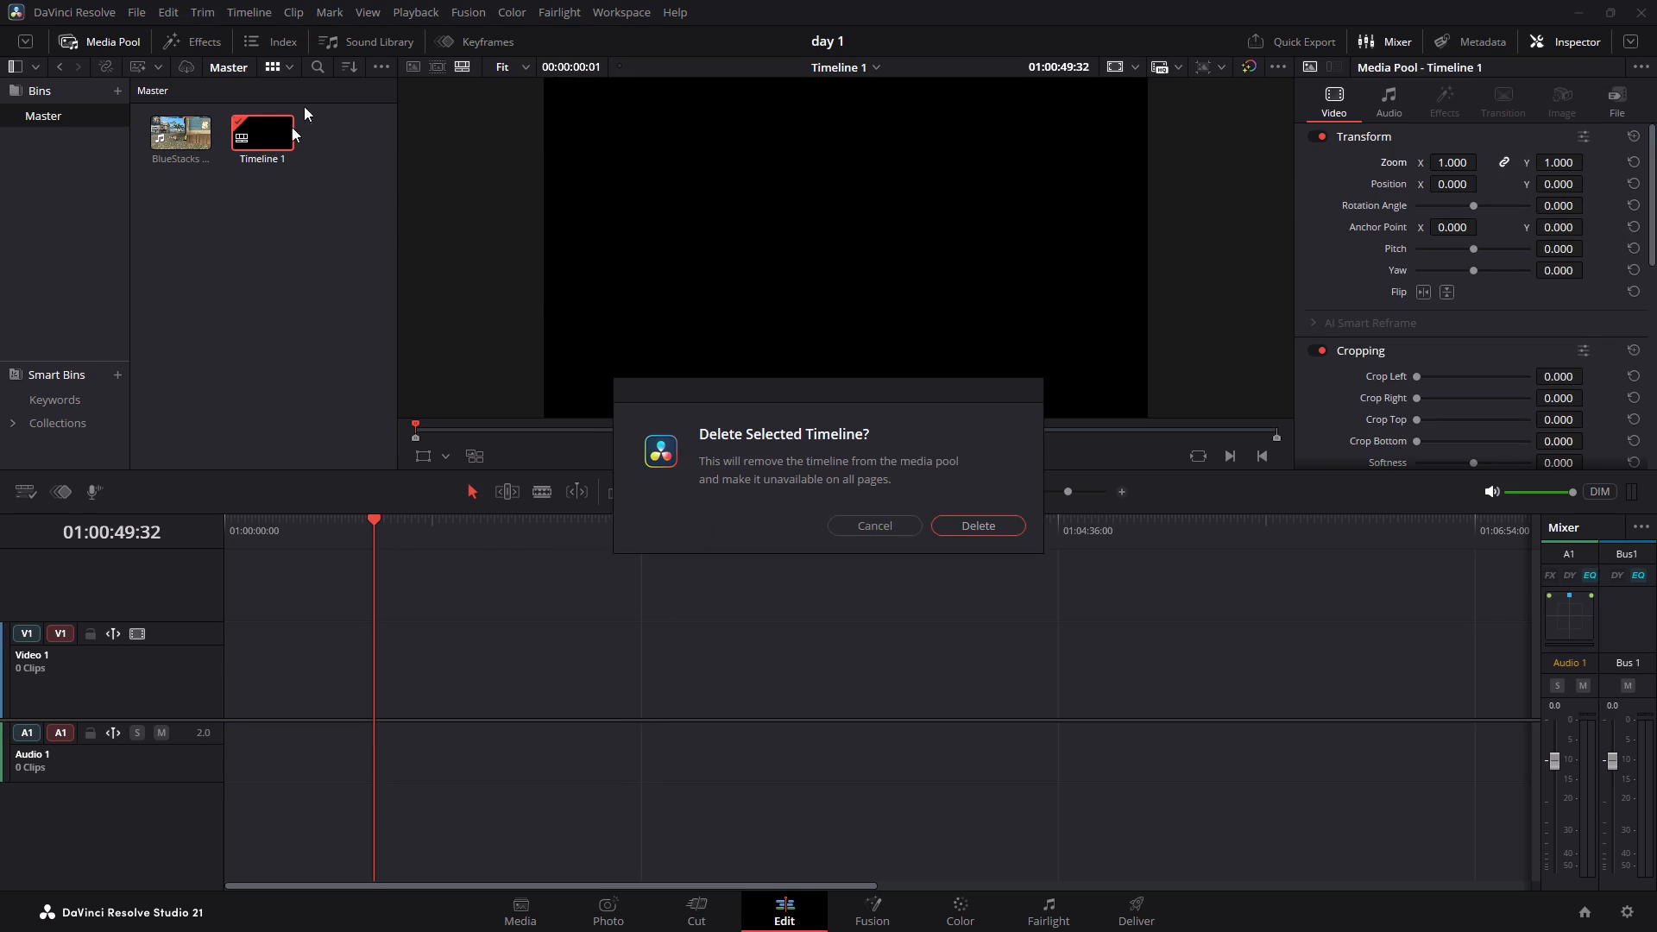
click(945, 528)
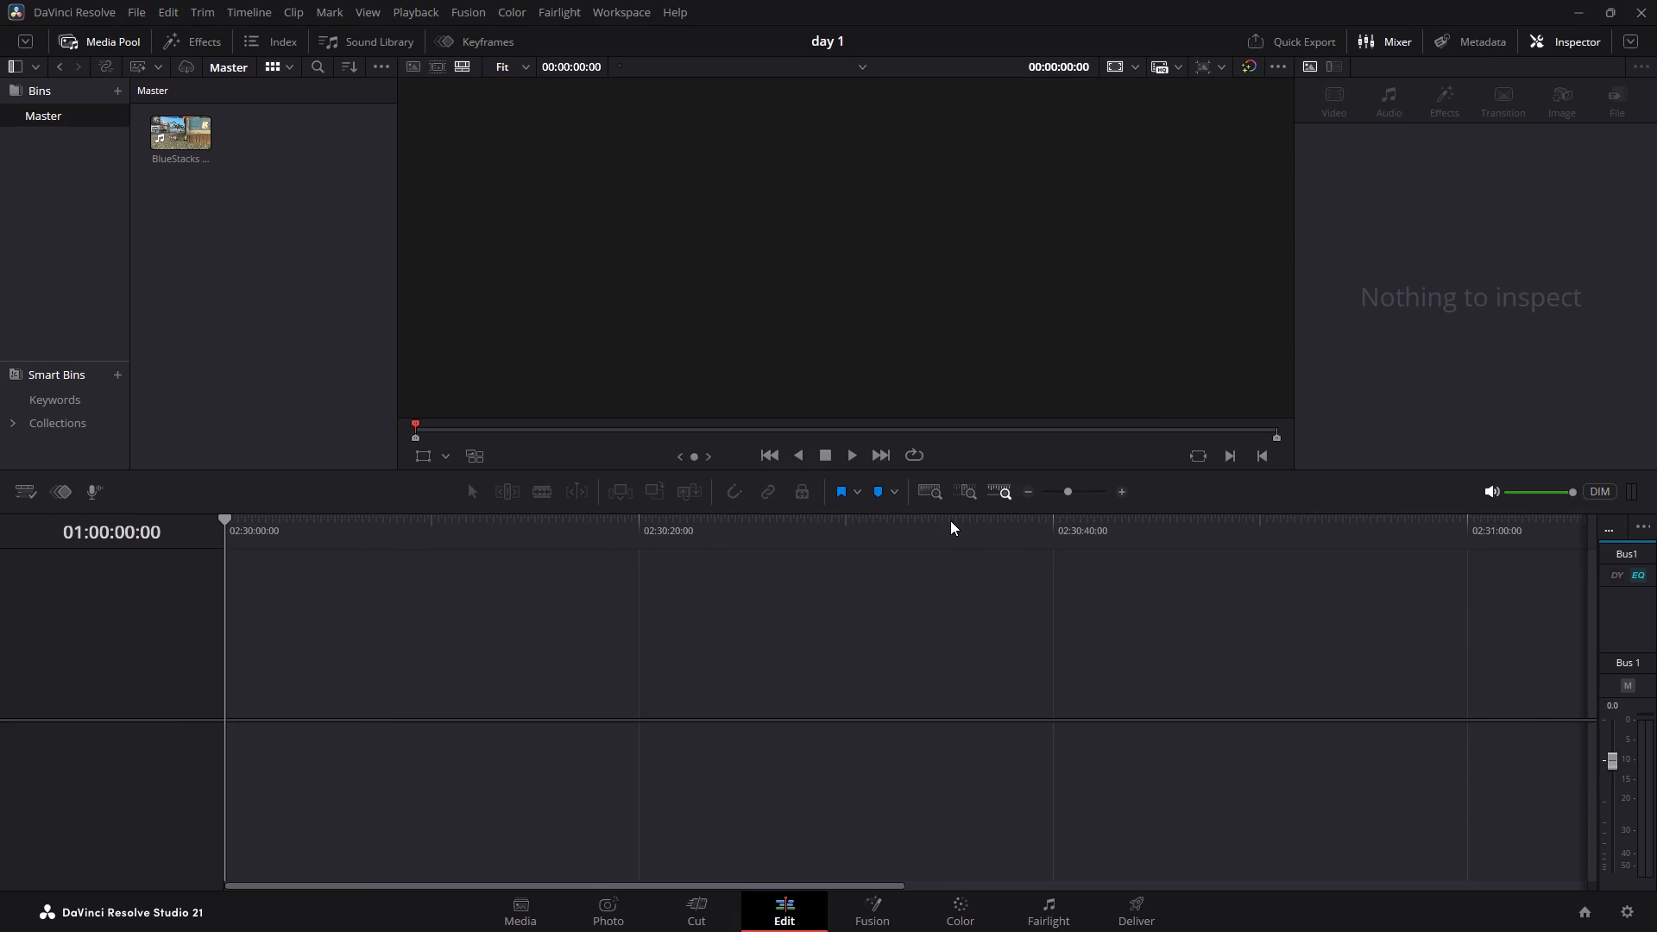
Place the BlueStacks clip in a new timeline, with its video and audio starting at 01:00:00:00.
drag(180, 126, 235, 756)
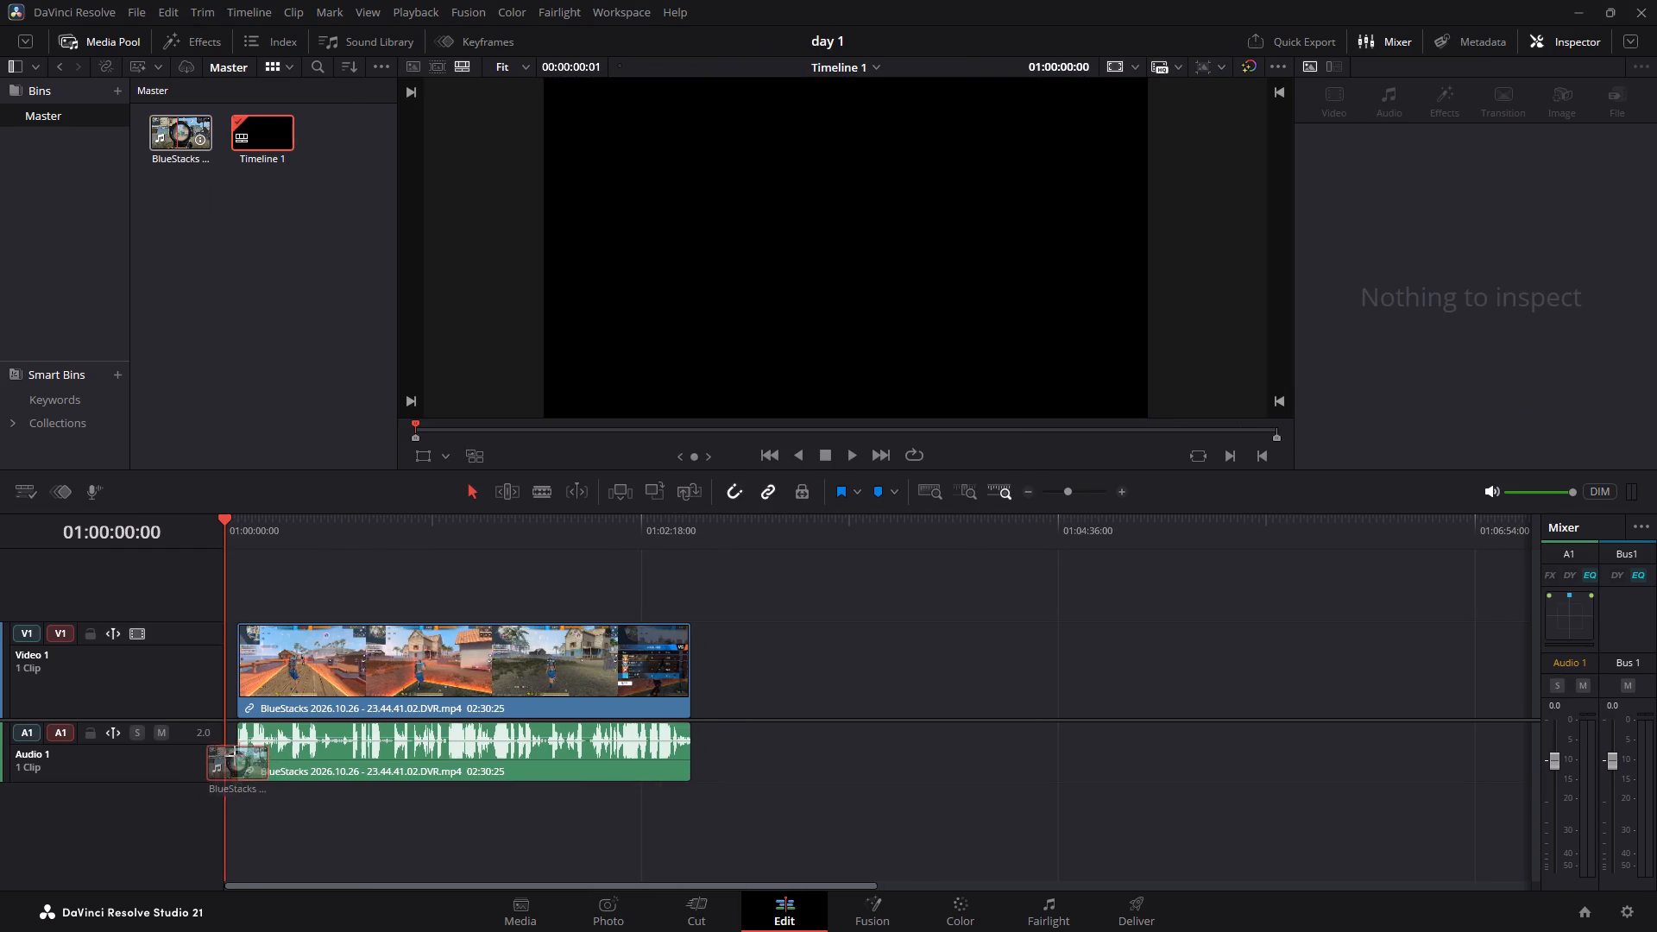
drag(235, 756, 218, 759)
Scrub through the gameplay clip to about 01:01:11 and look through the commands available for the clip.
drag(232, 523, 243, 525)
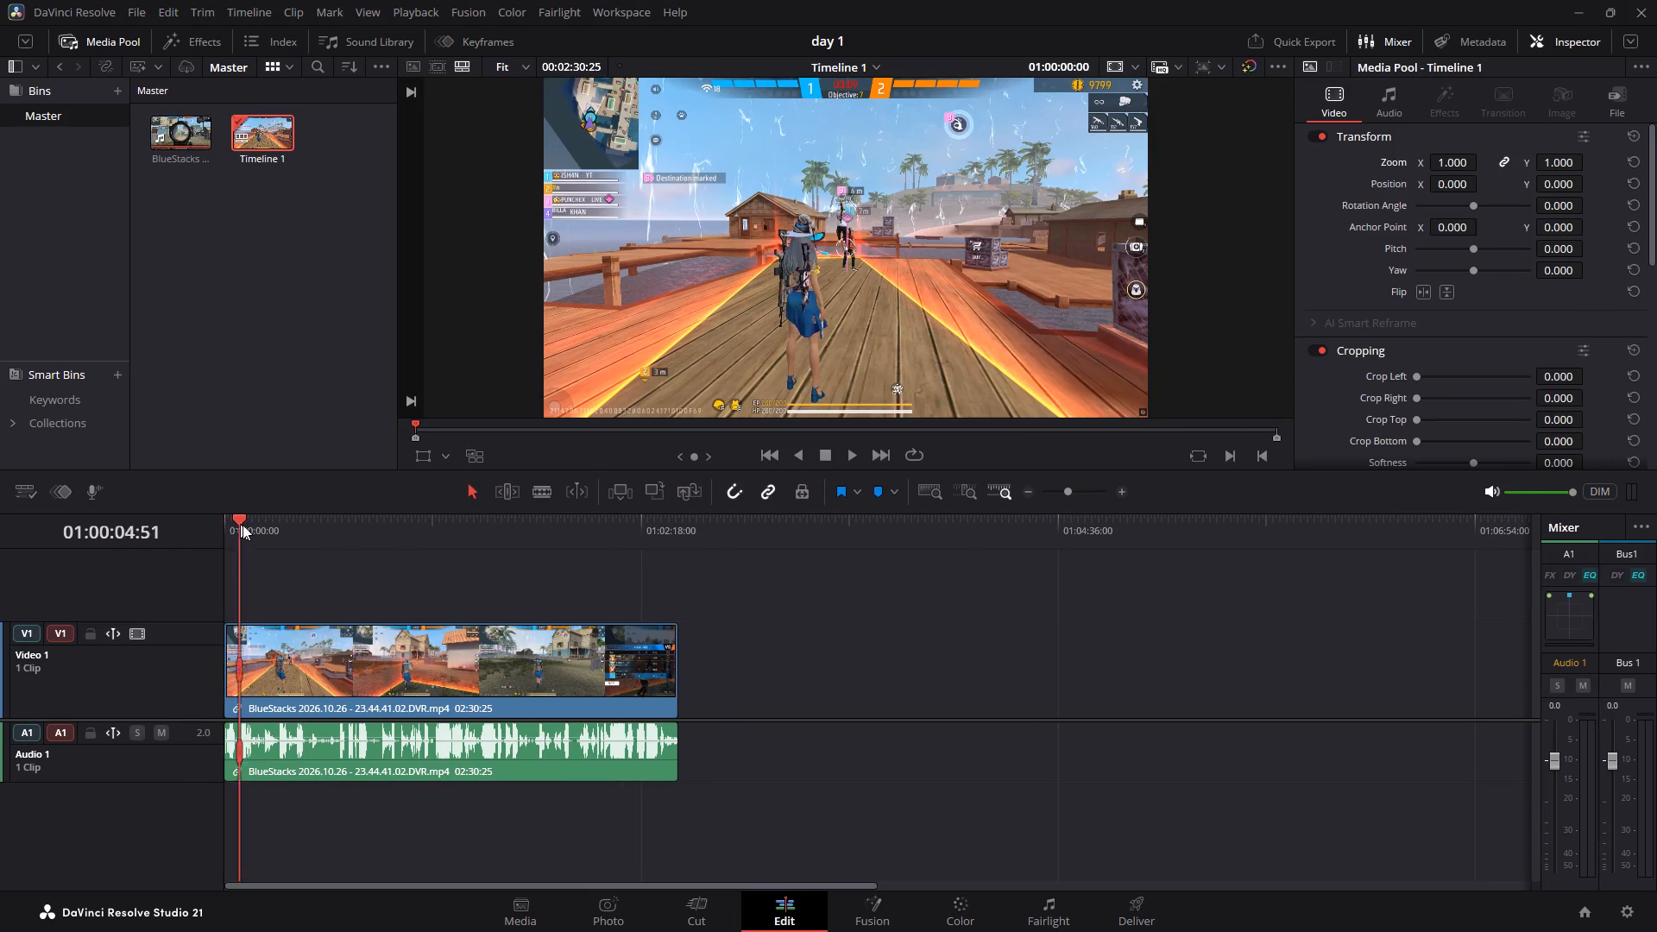
drag(243, 525, 411, 544)
key(ctrl+shift+b)
drag(407, 539, 417, 539)
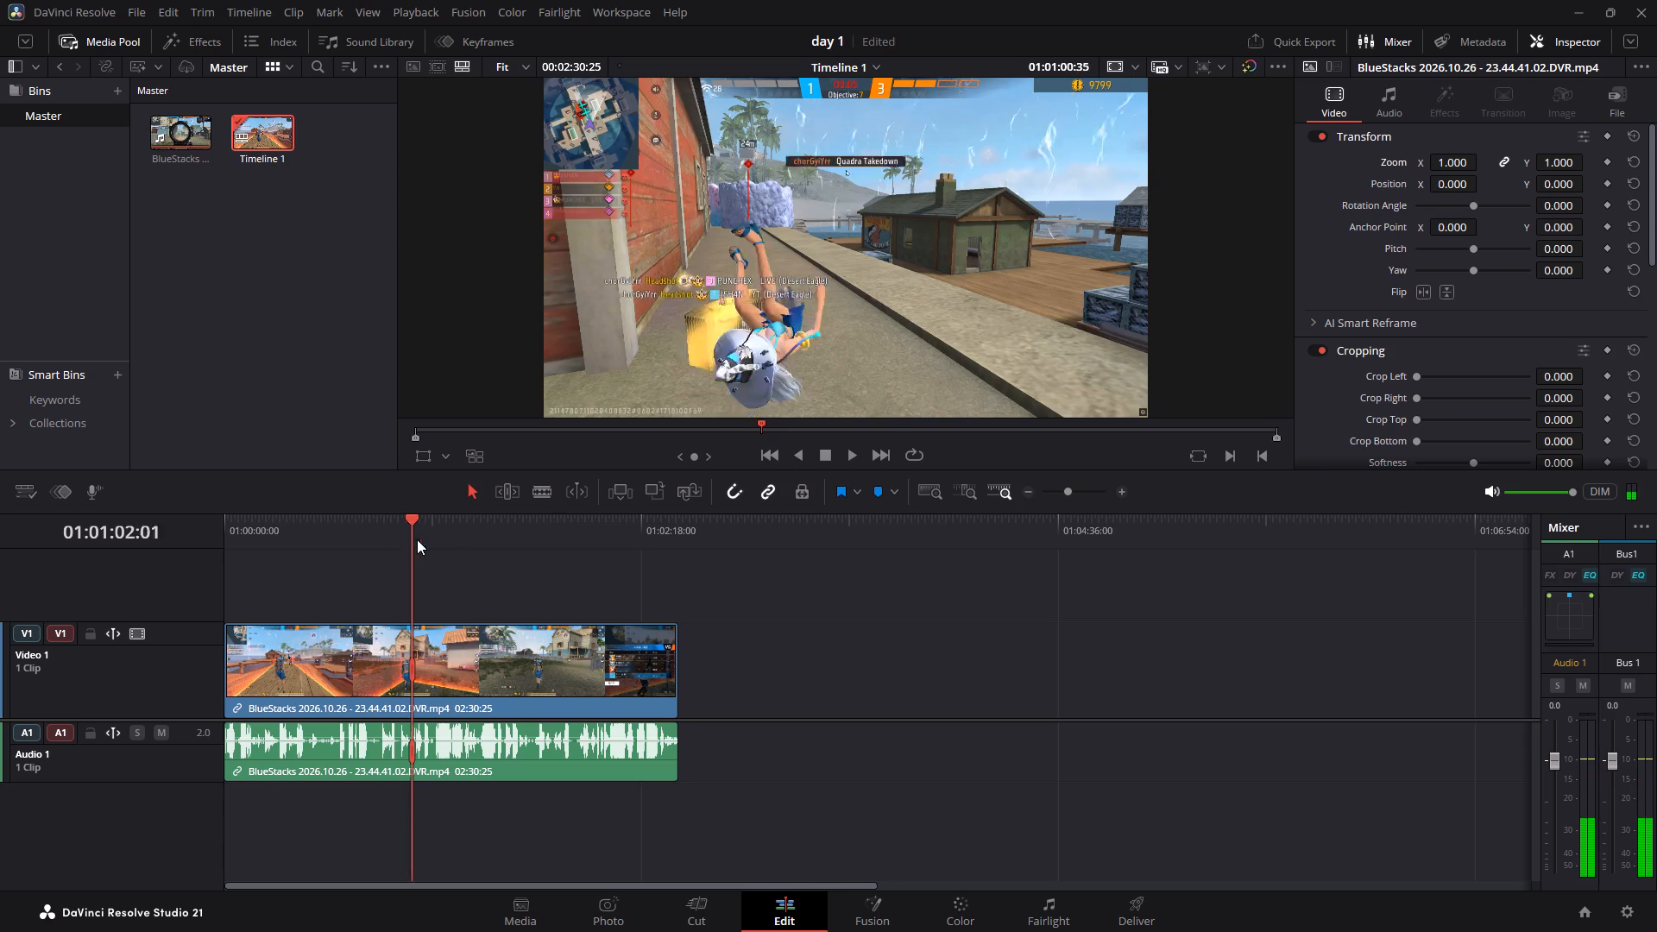
drag(417, 539, 435, 552)
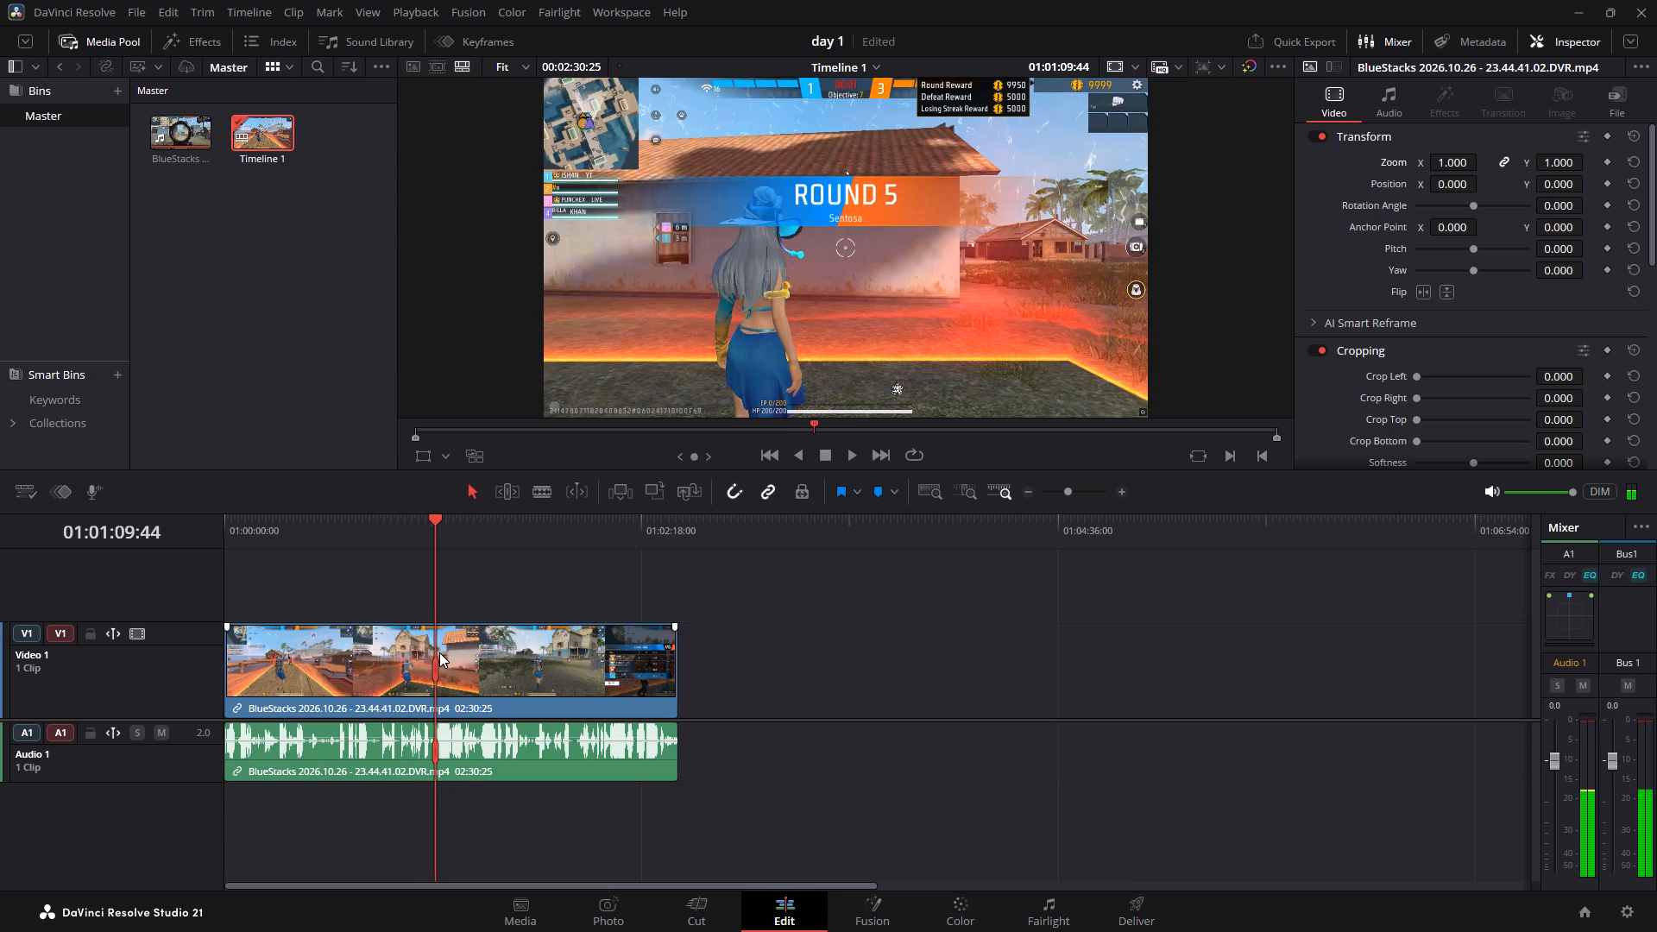
click(439, 654)
right_click(440, 654)
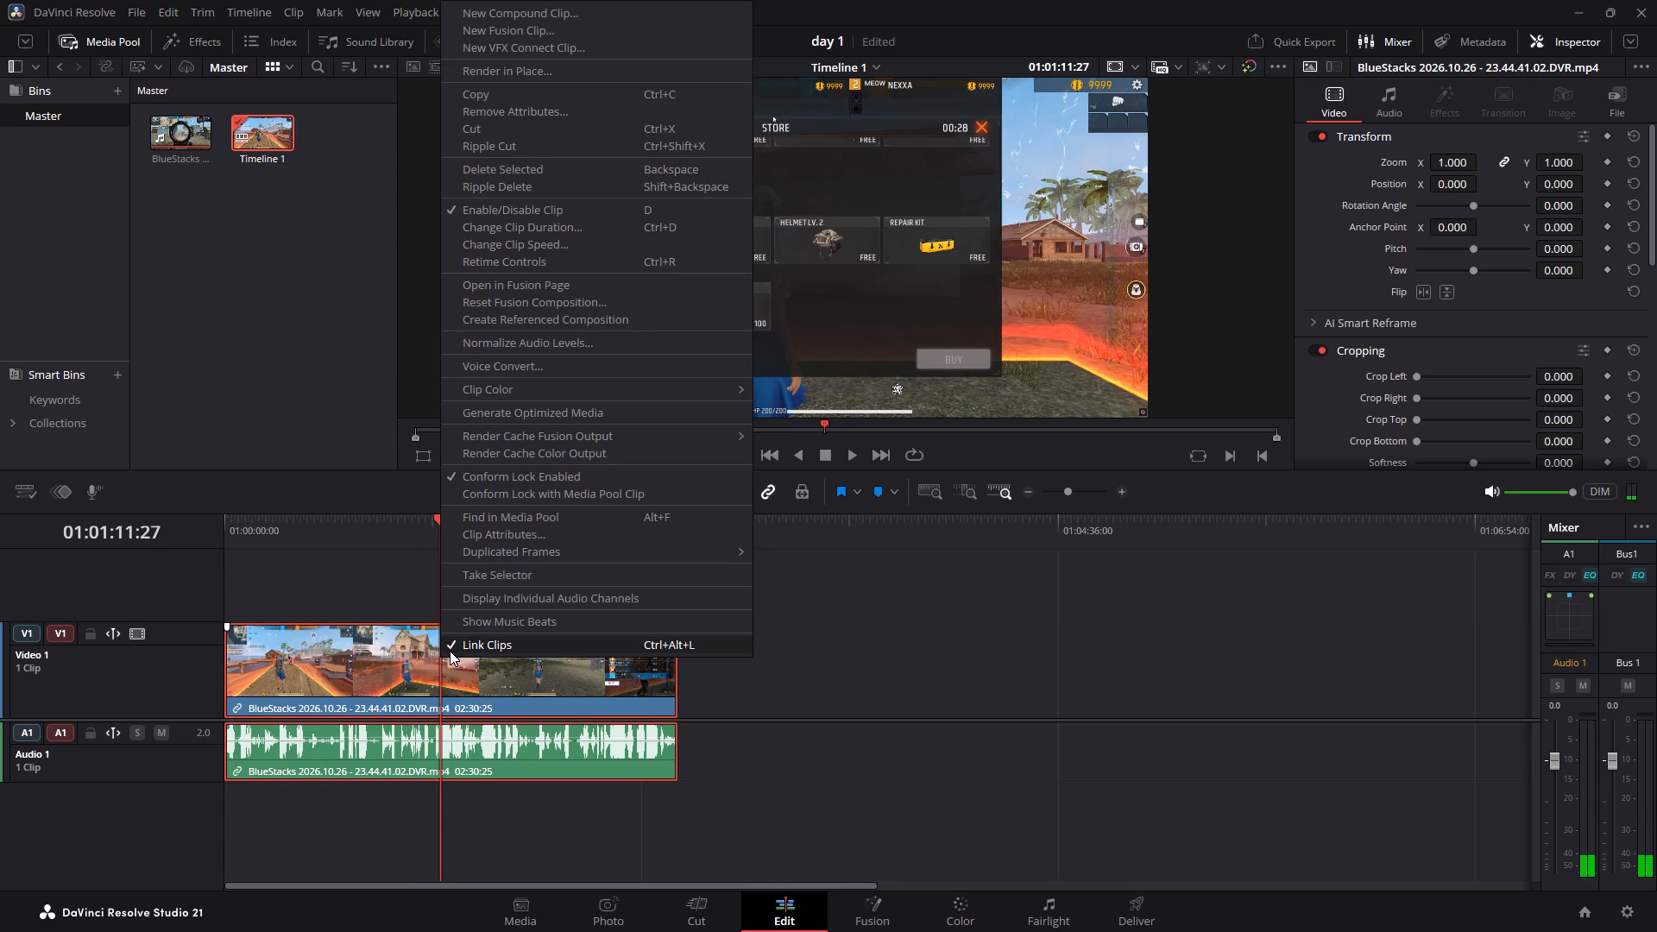
click(363, 496)
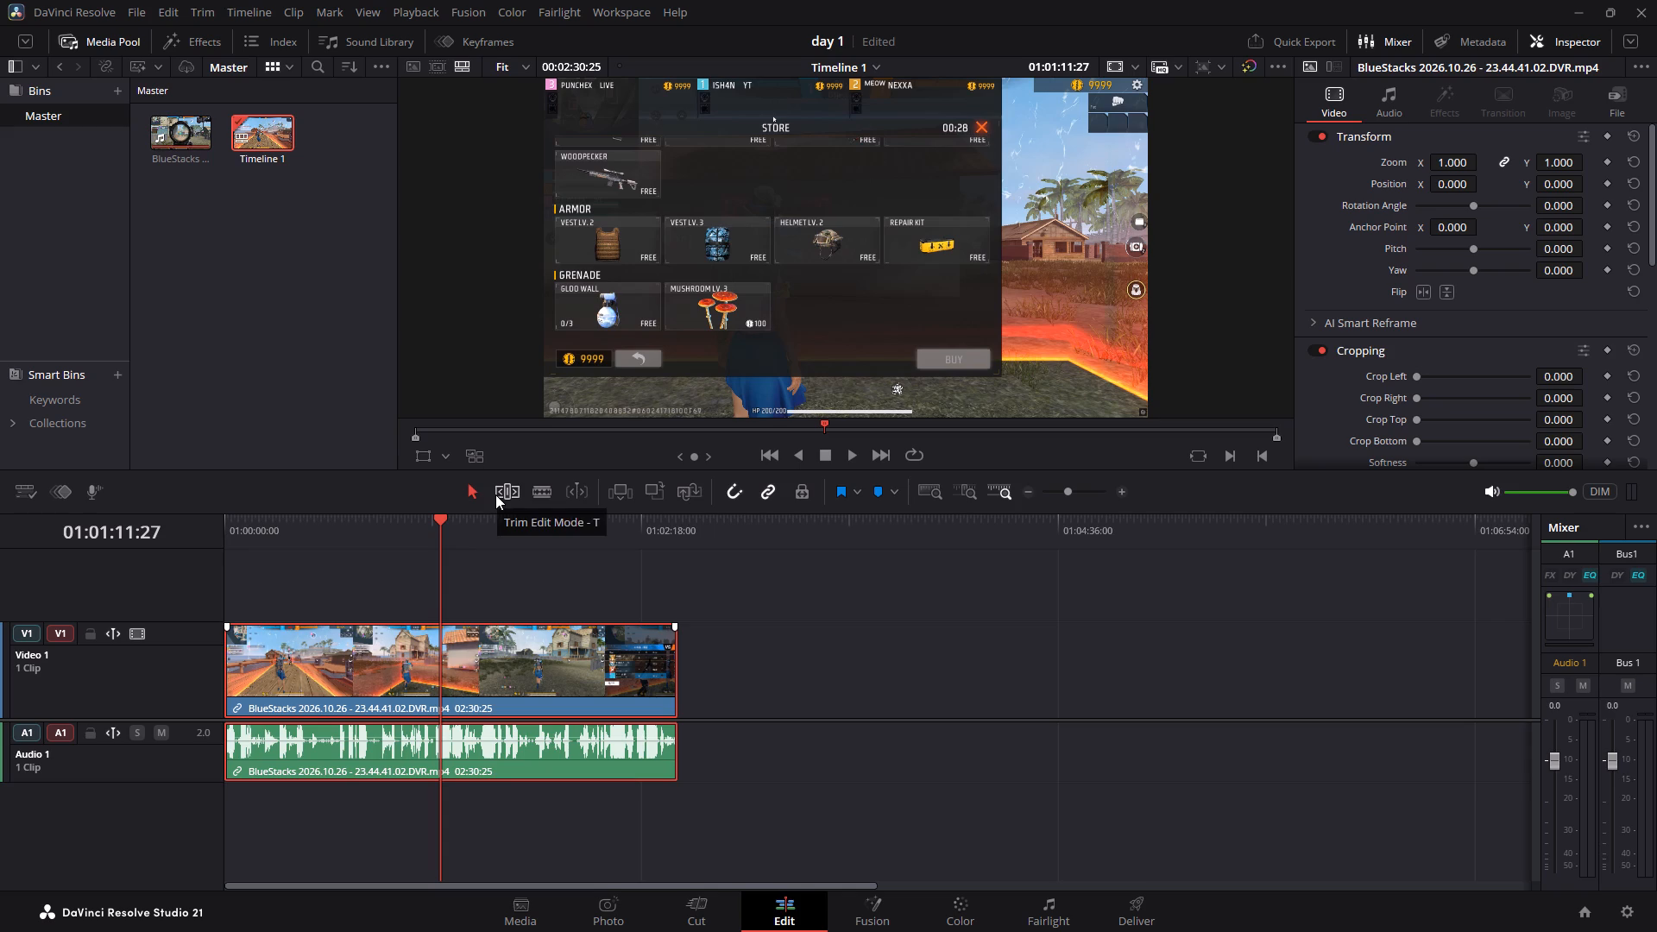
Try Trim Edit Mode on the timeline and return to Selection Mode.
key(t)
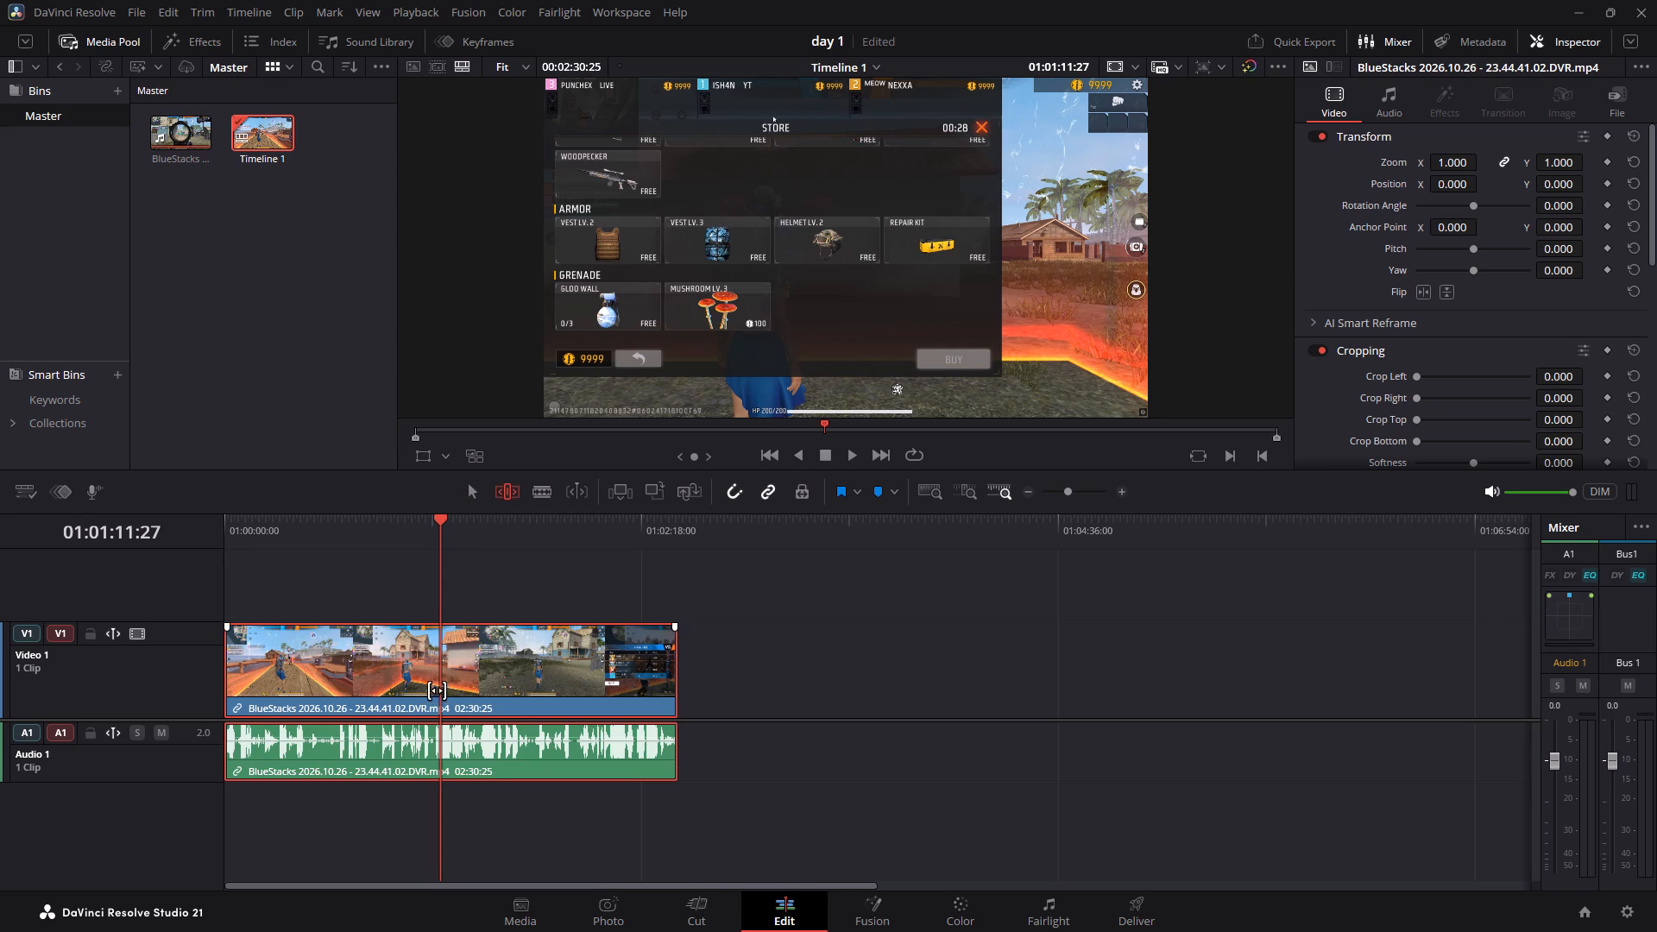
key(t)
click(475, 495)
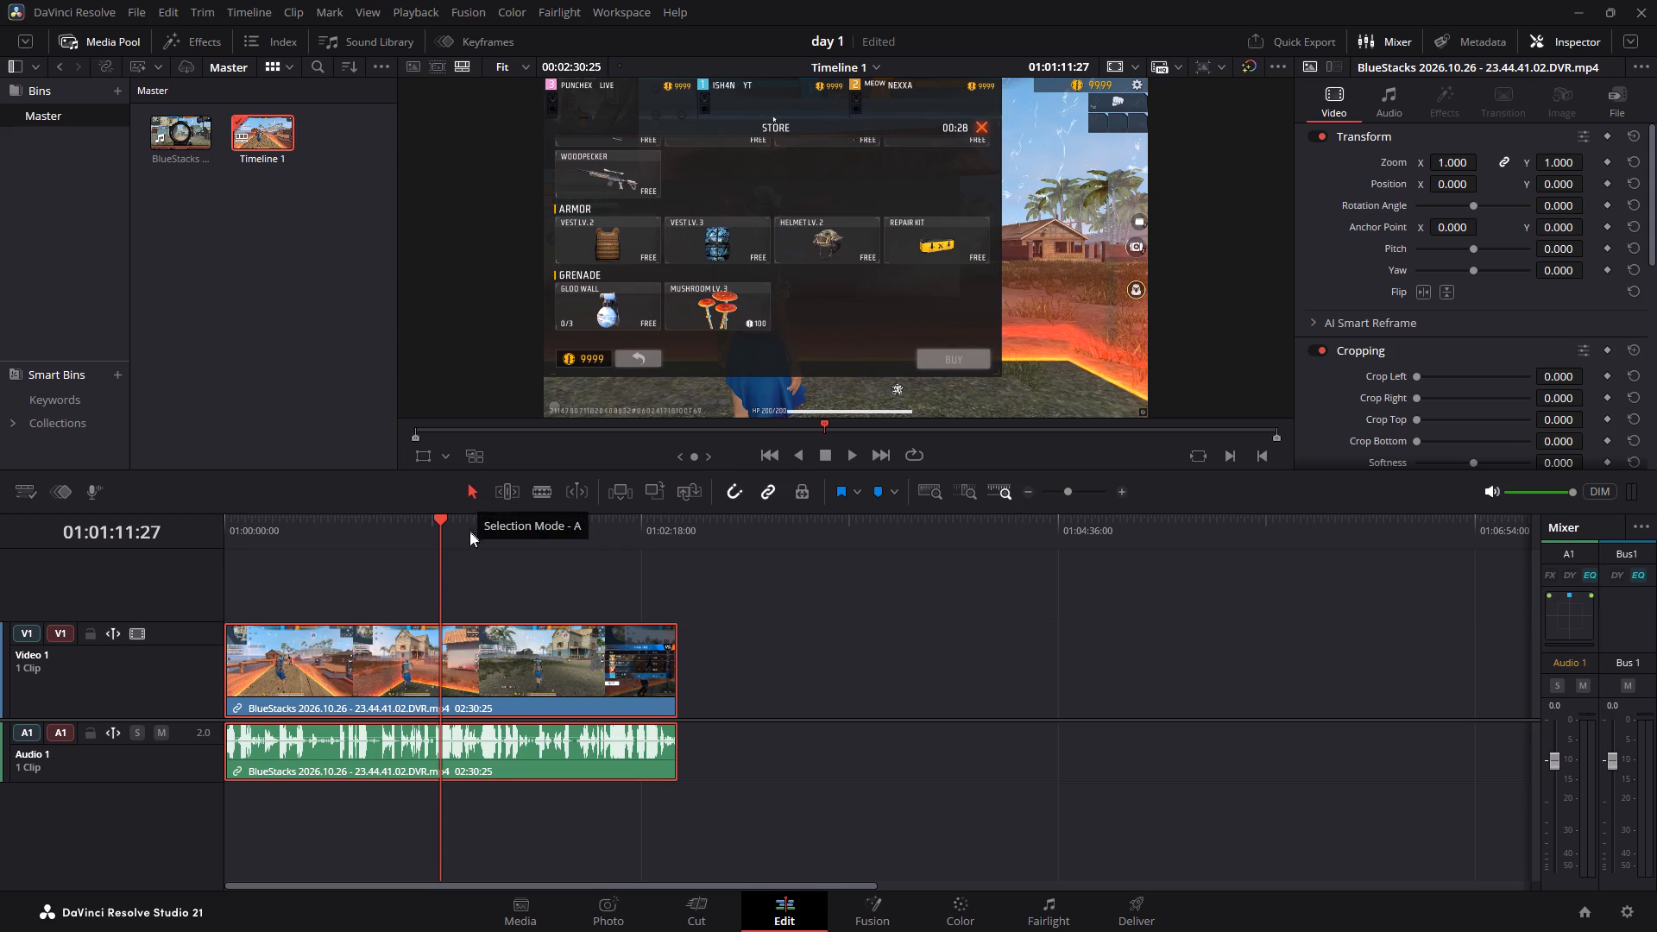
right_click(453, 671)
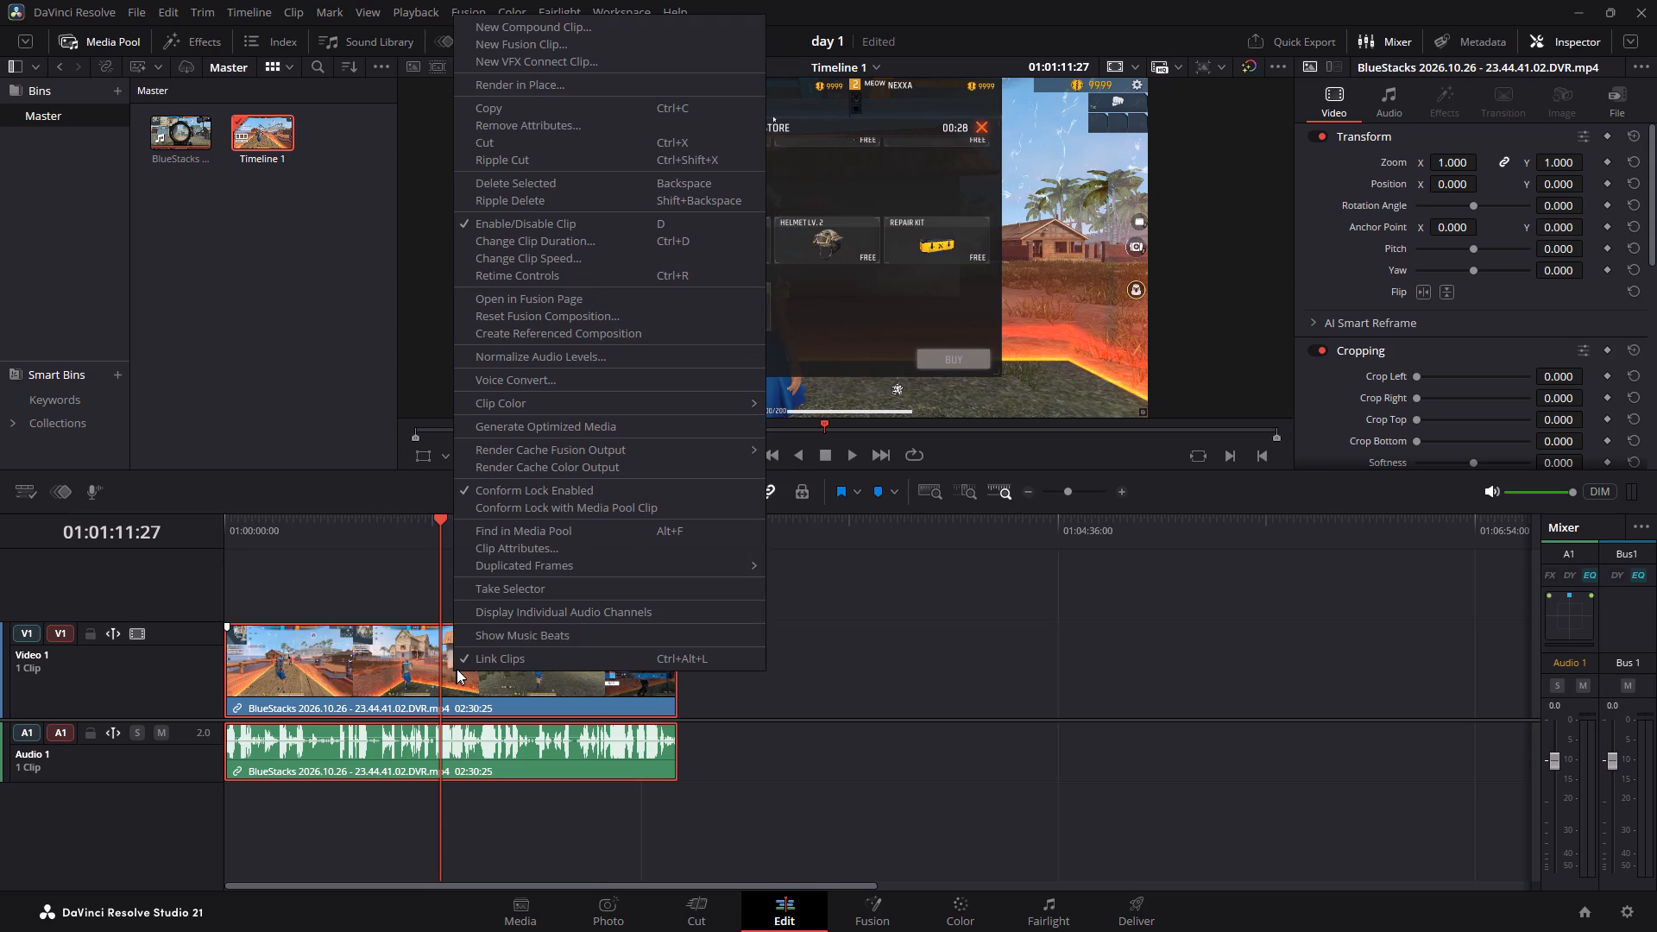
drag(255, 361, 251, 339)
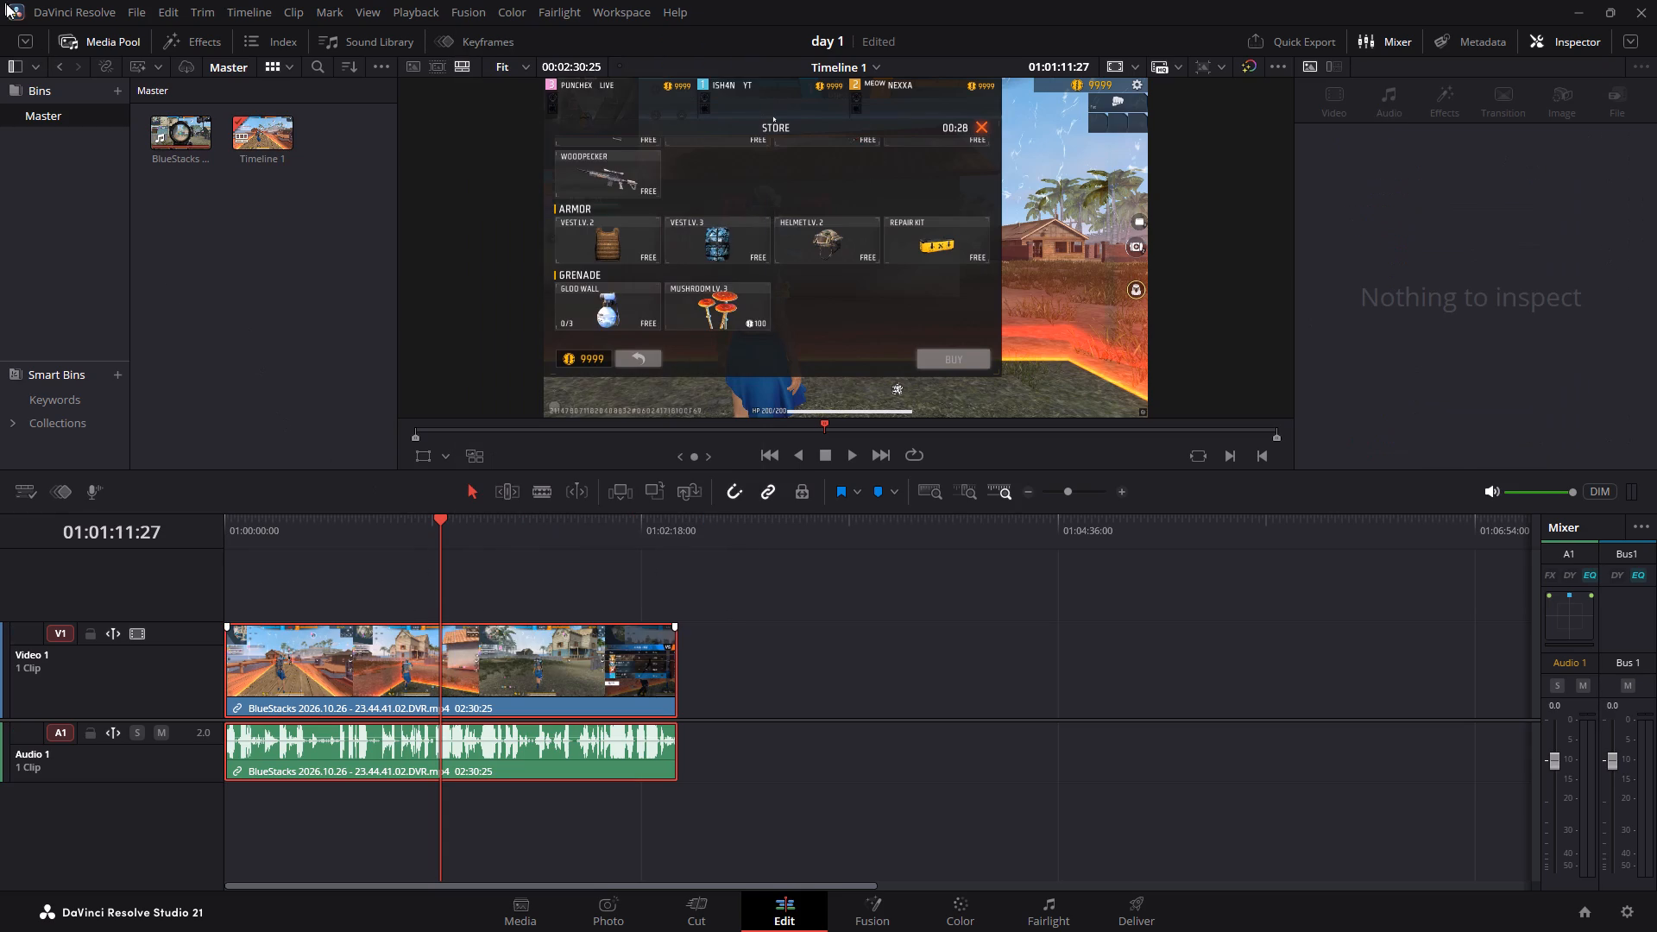
Open Keyboard Customization and search the commands for "split".
click(132, 3)
click(83, 11)
click(101, 57)
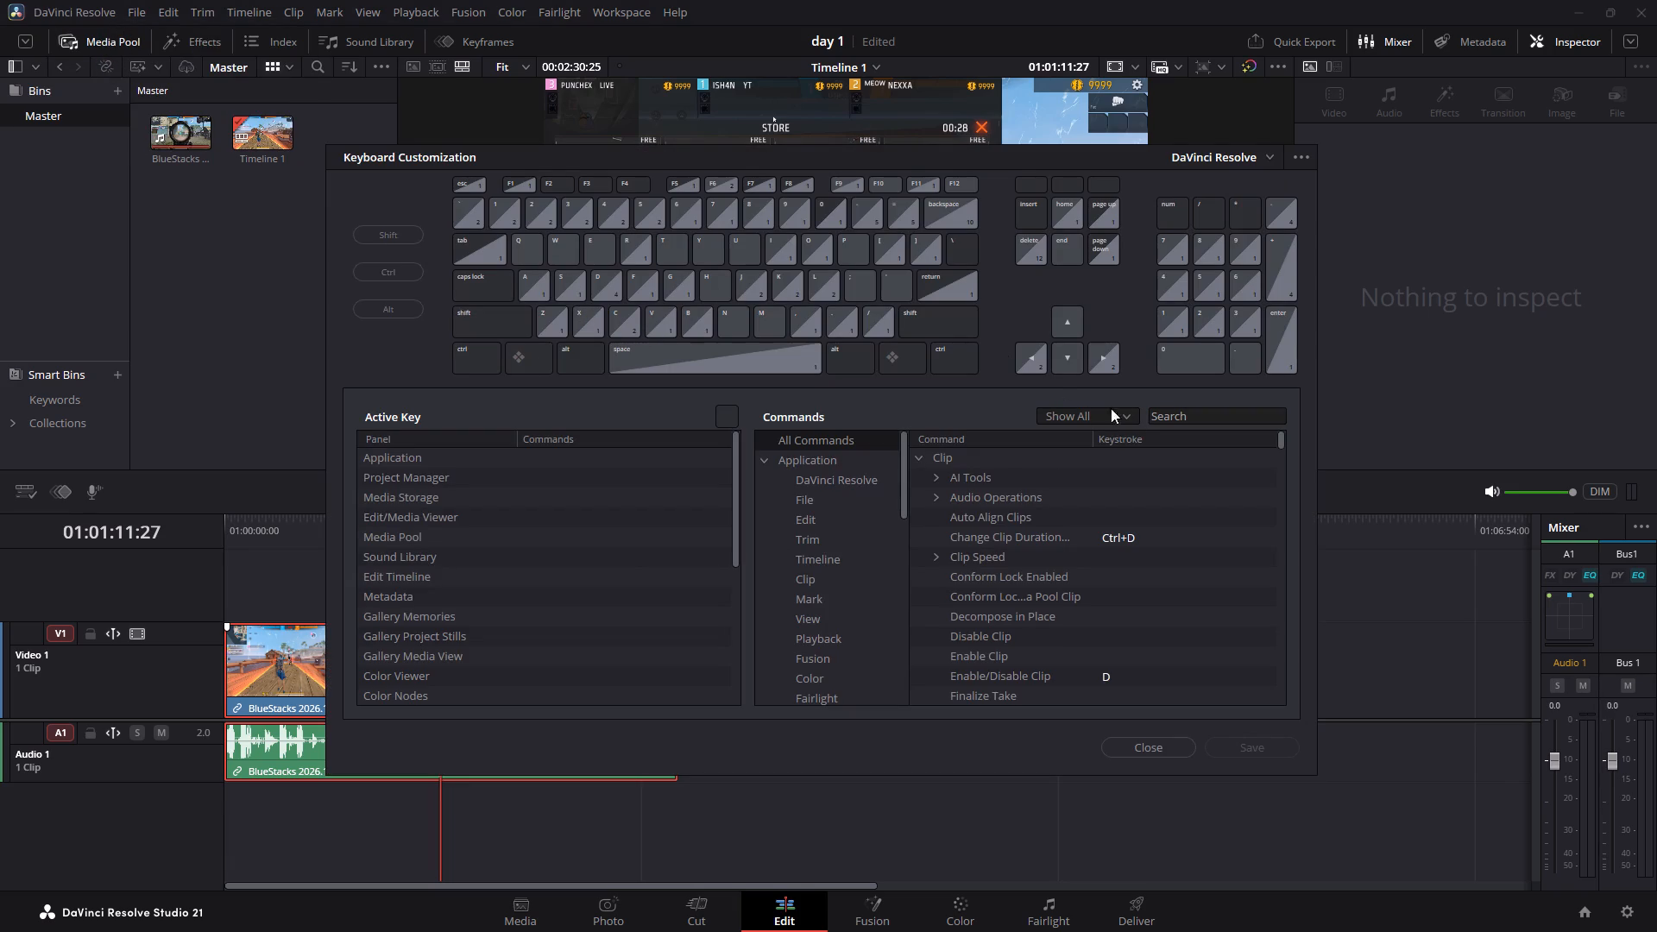
click(1156, 412)
key(s)
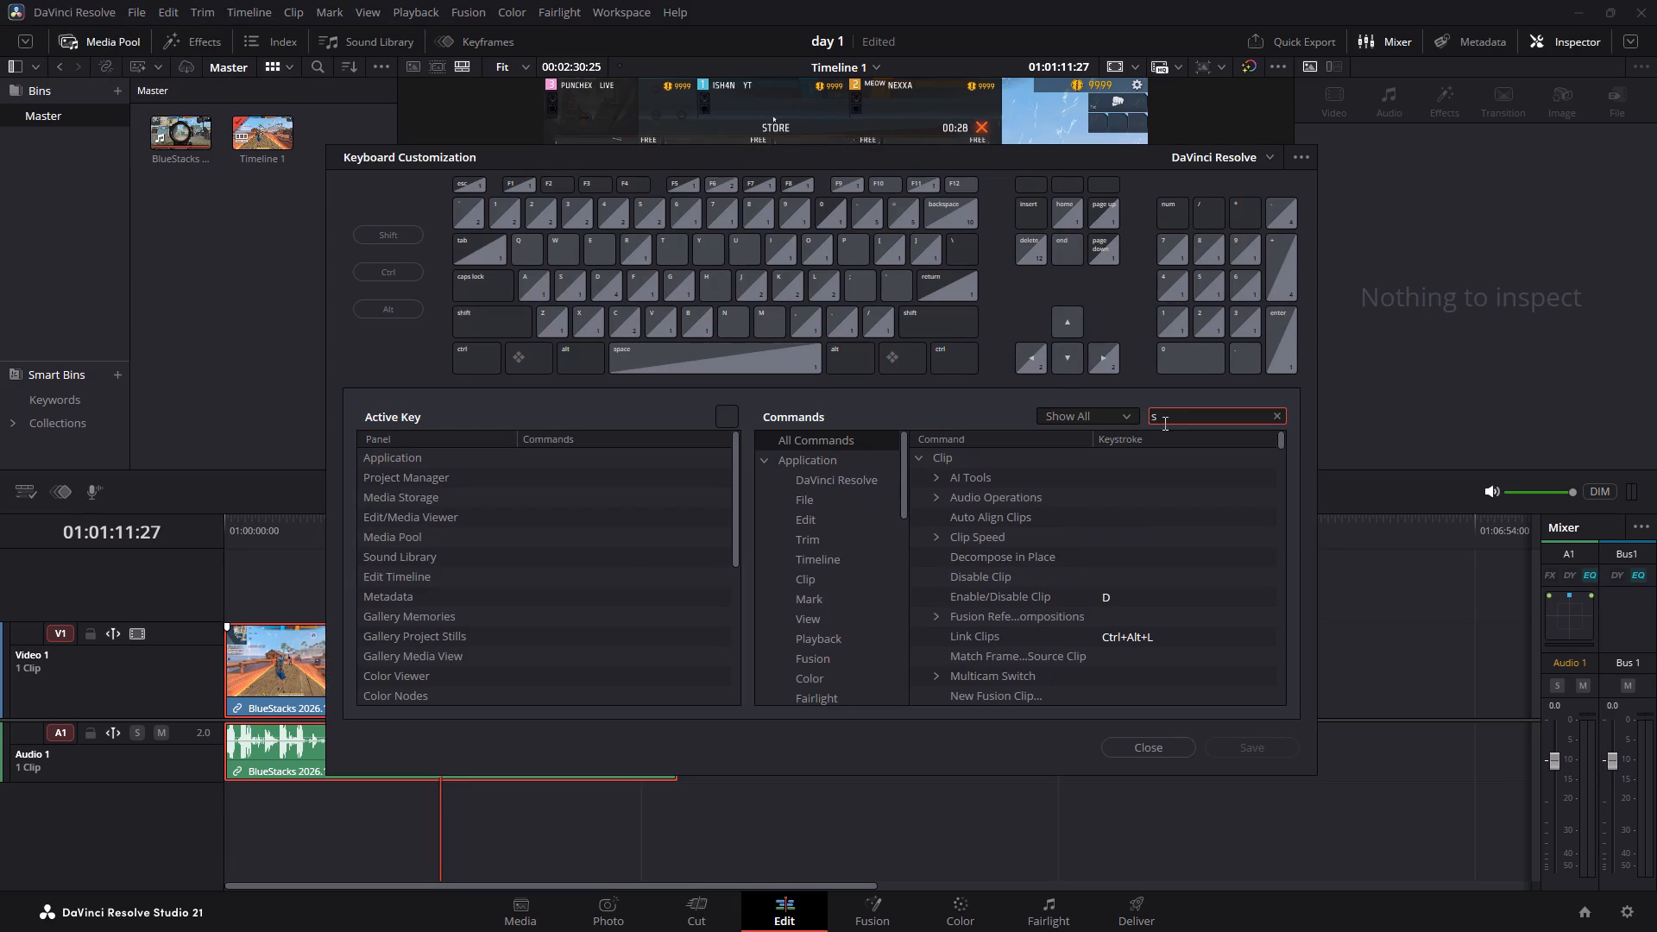
key(p)
key(l)
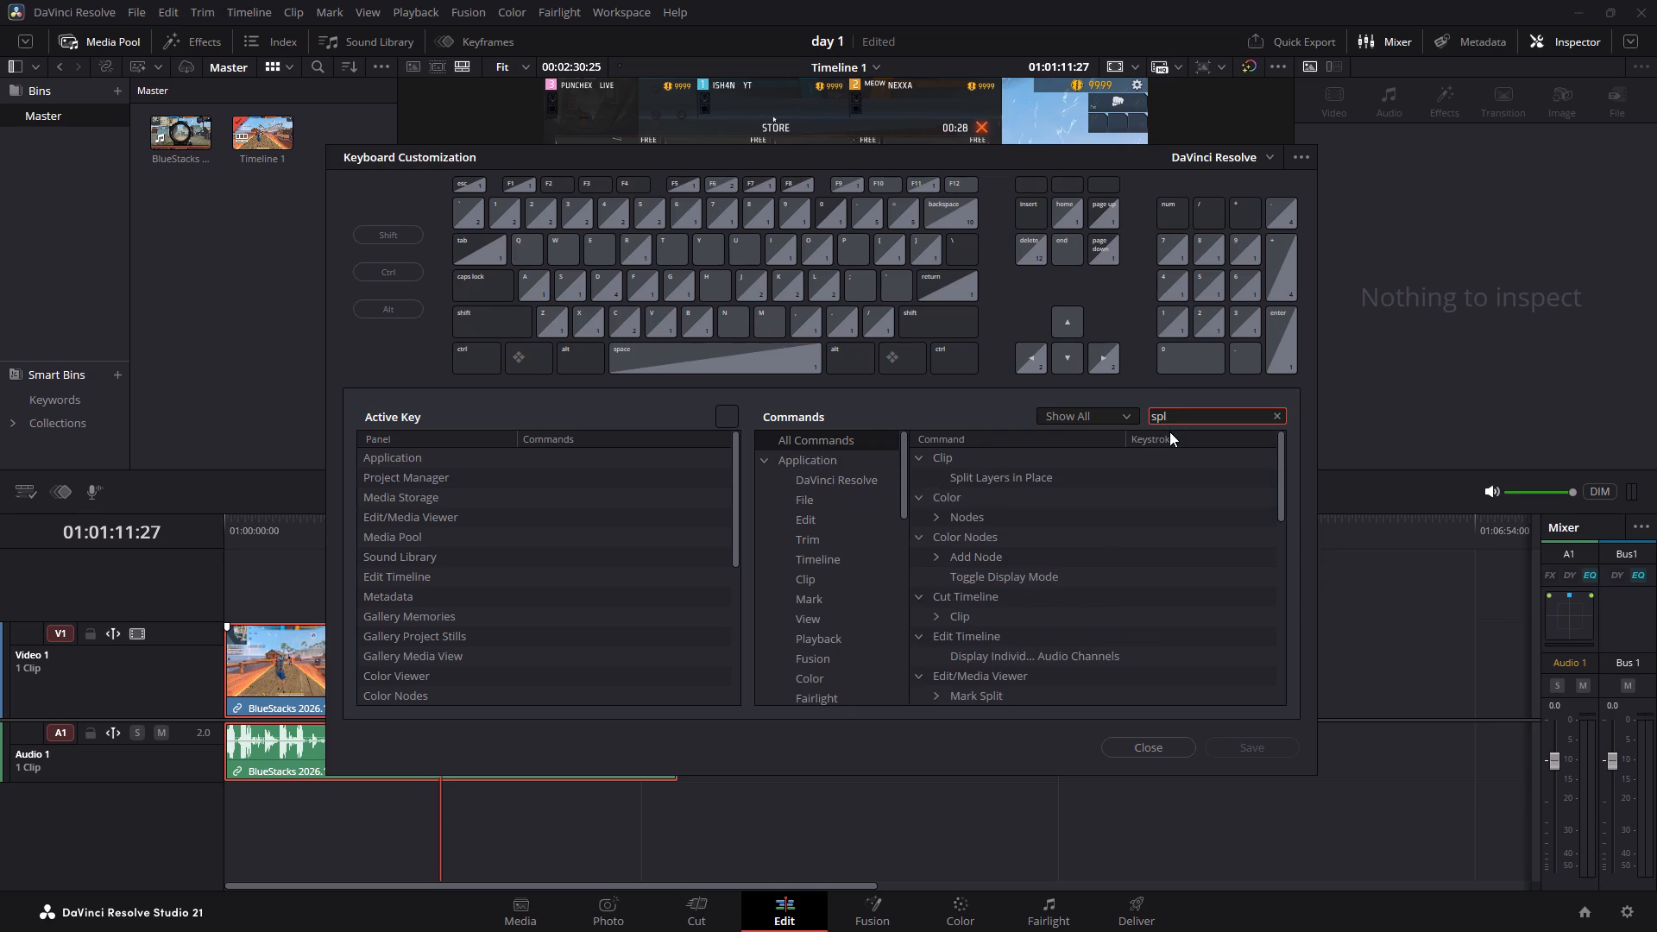
key(i)
key(t)
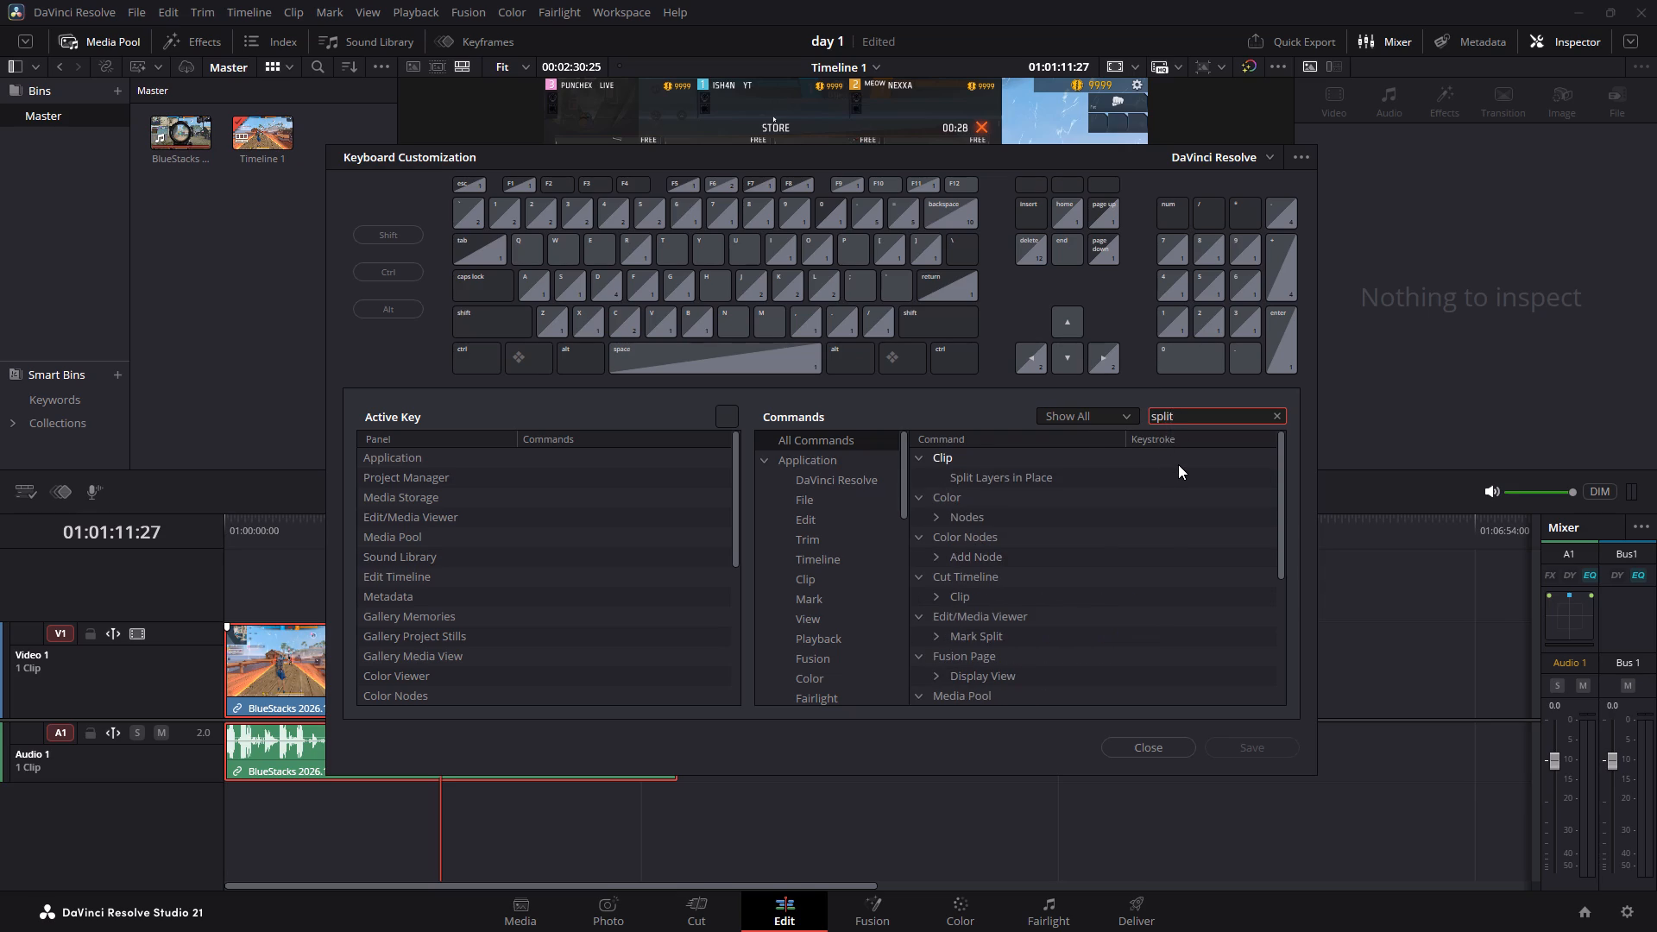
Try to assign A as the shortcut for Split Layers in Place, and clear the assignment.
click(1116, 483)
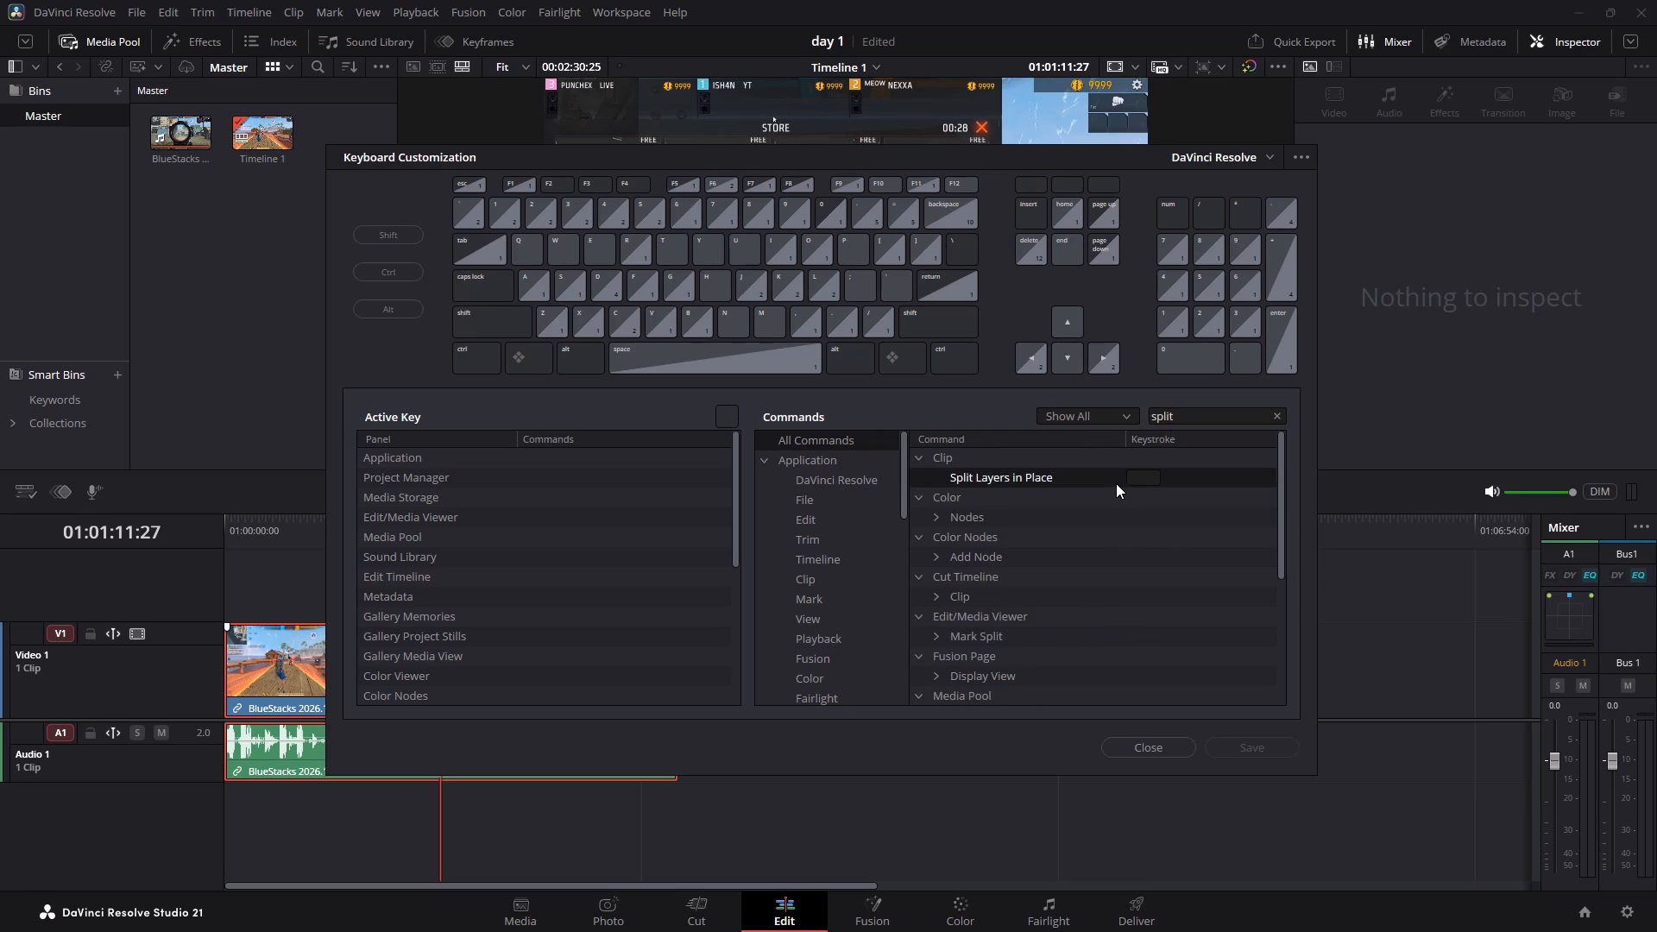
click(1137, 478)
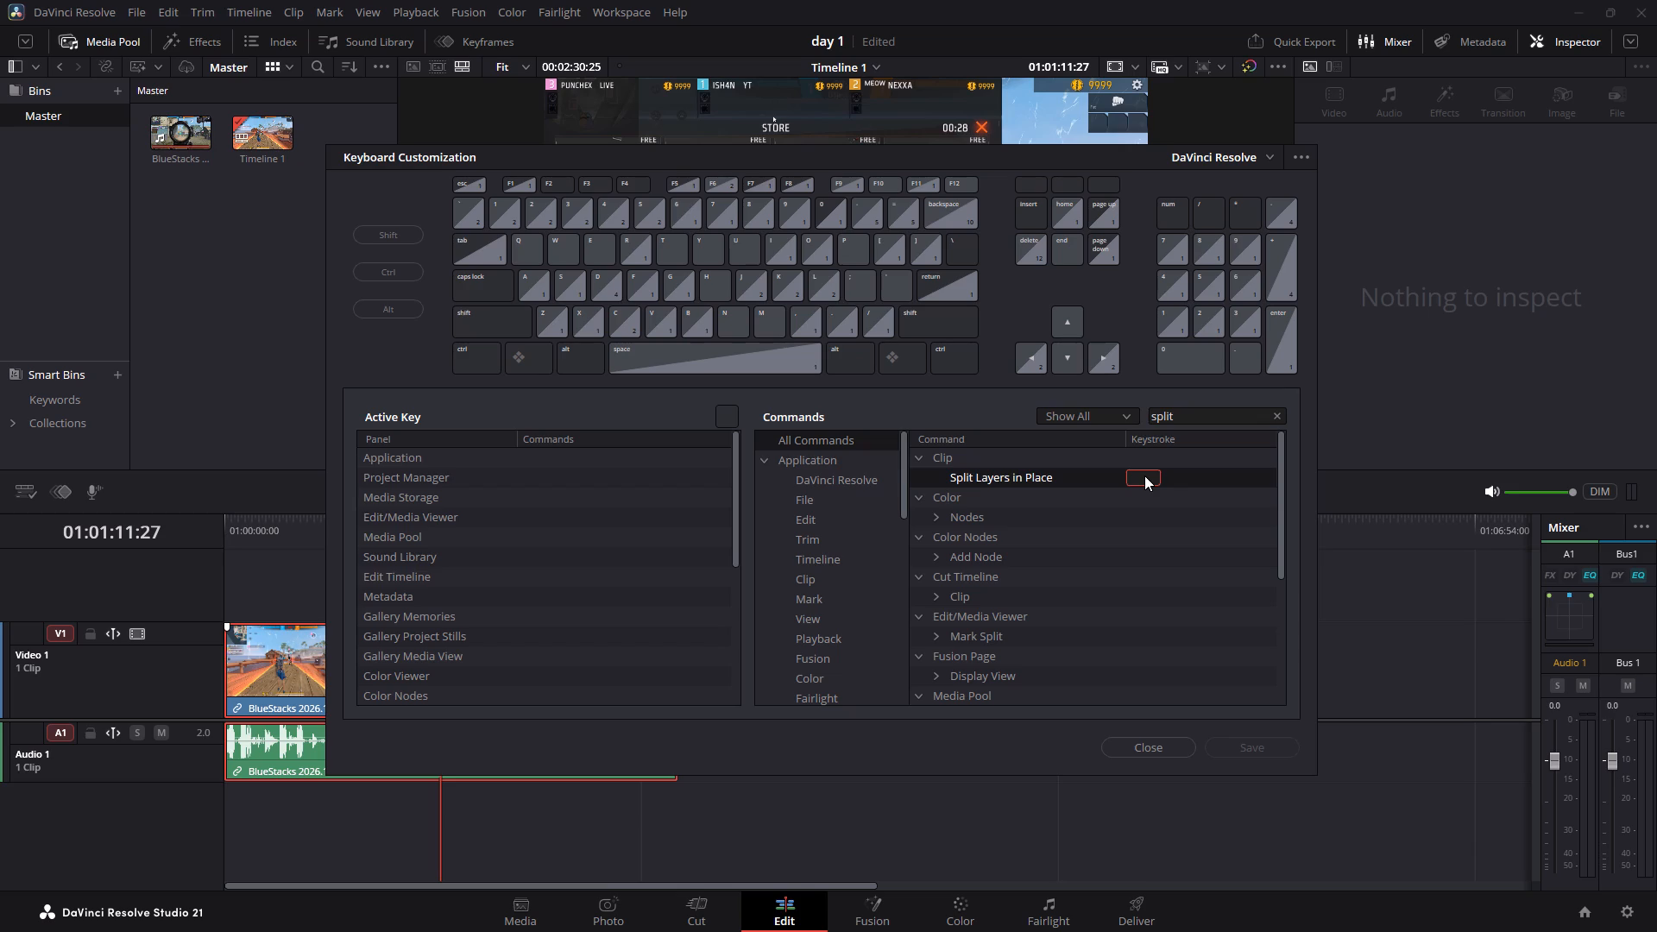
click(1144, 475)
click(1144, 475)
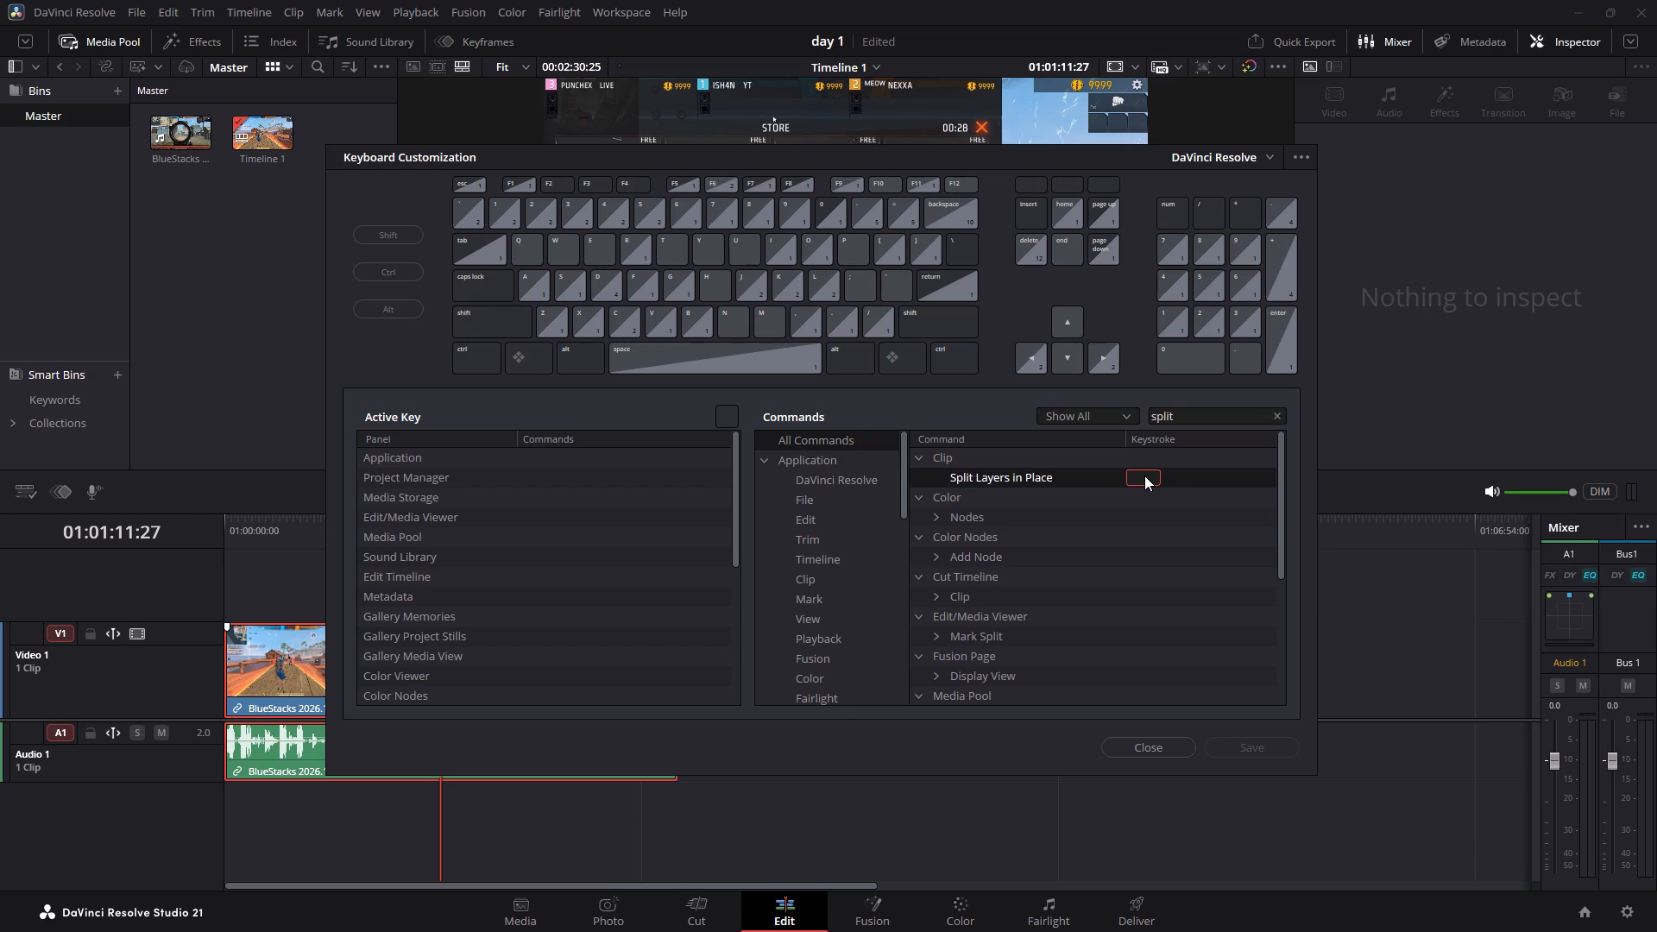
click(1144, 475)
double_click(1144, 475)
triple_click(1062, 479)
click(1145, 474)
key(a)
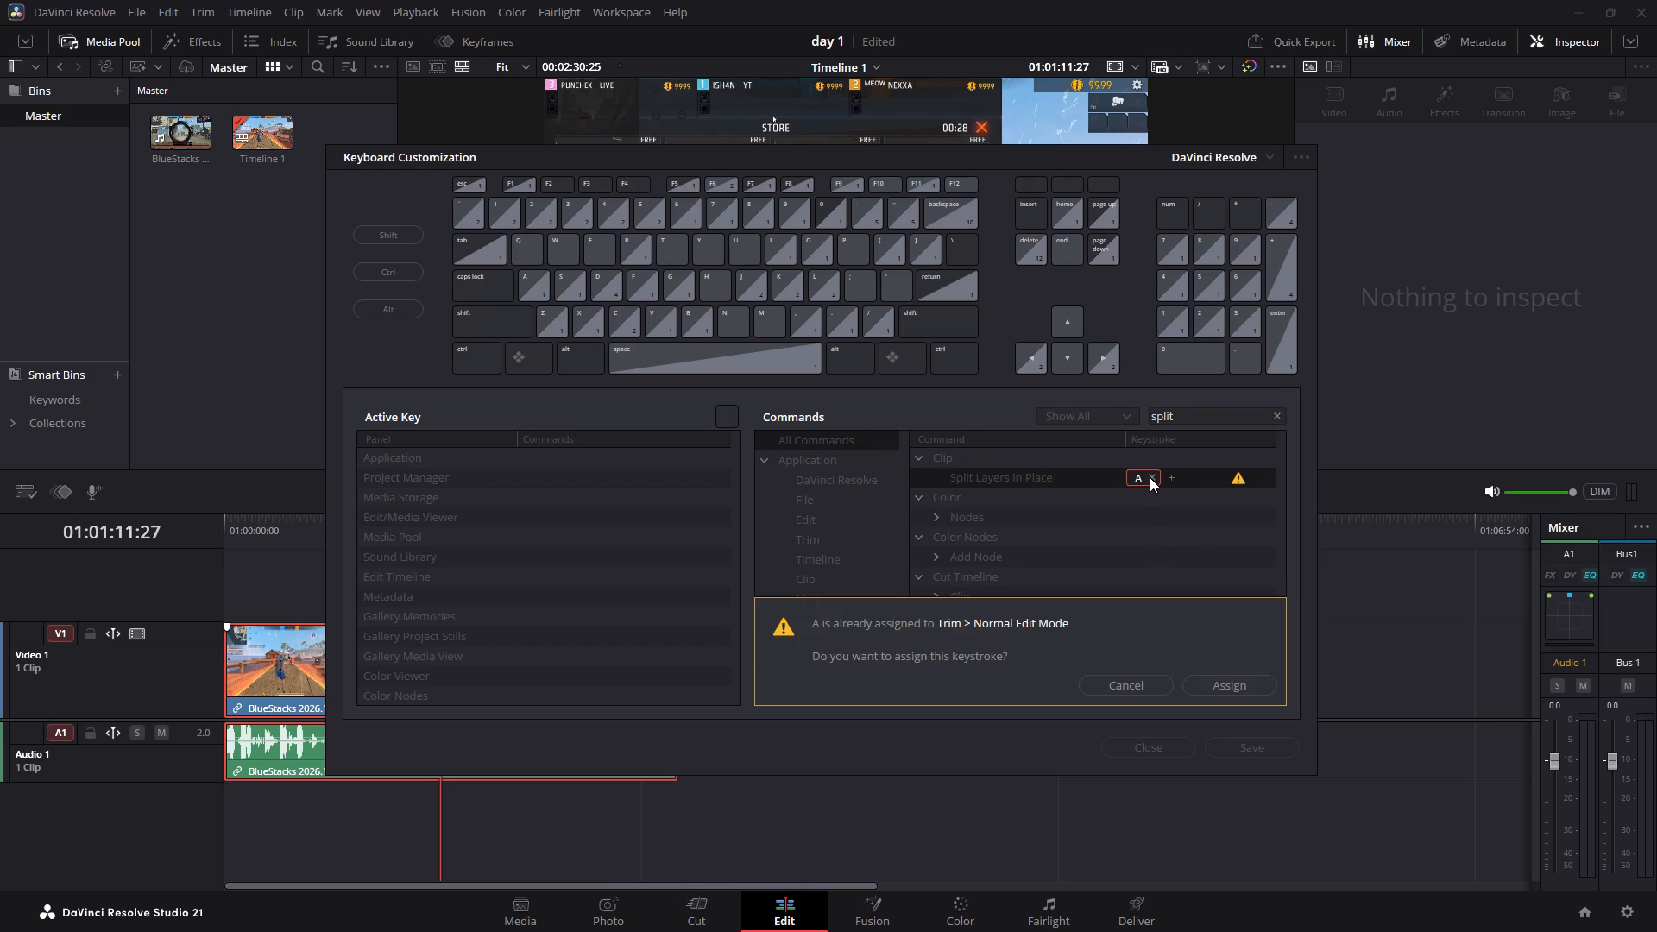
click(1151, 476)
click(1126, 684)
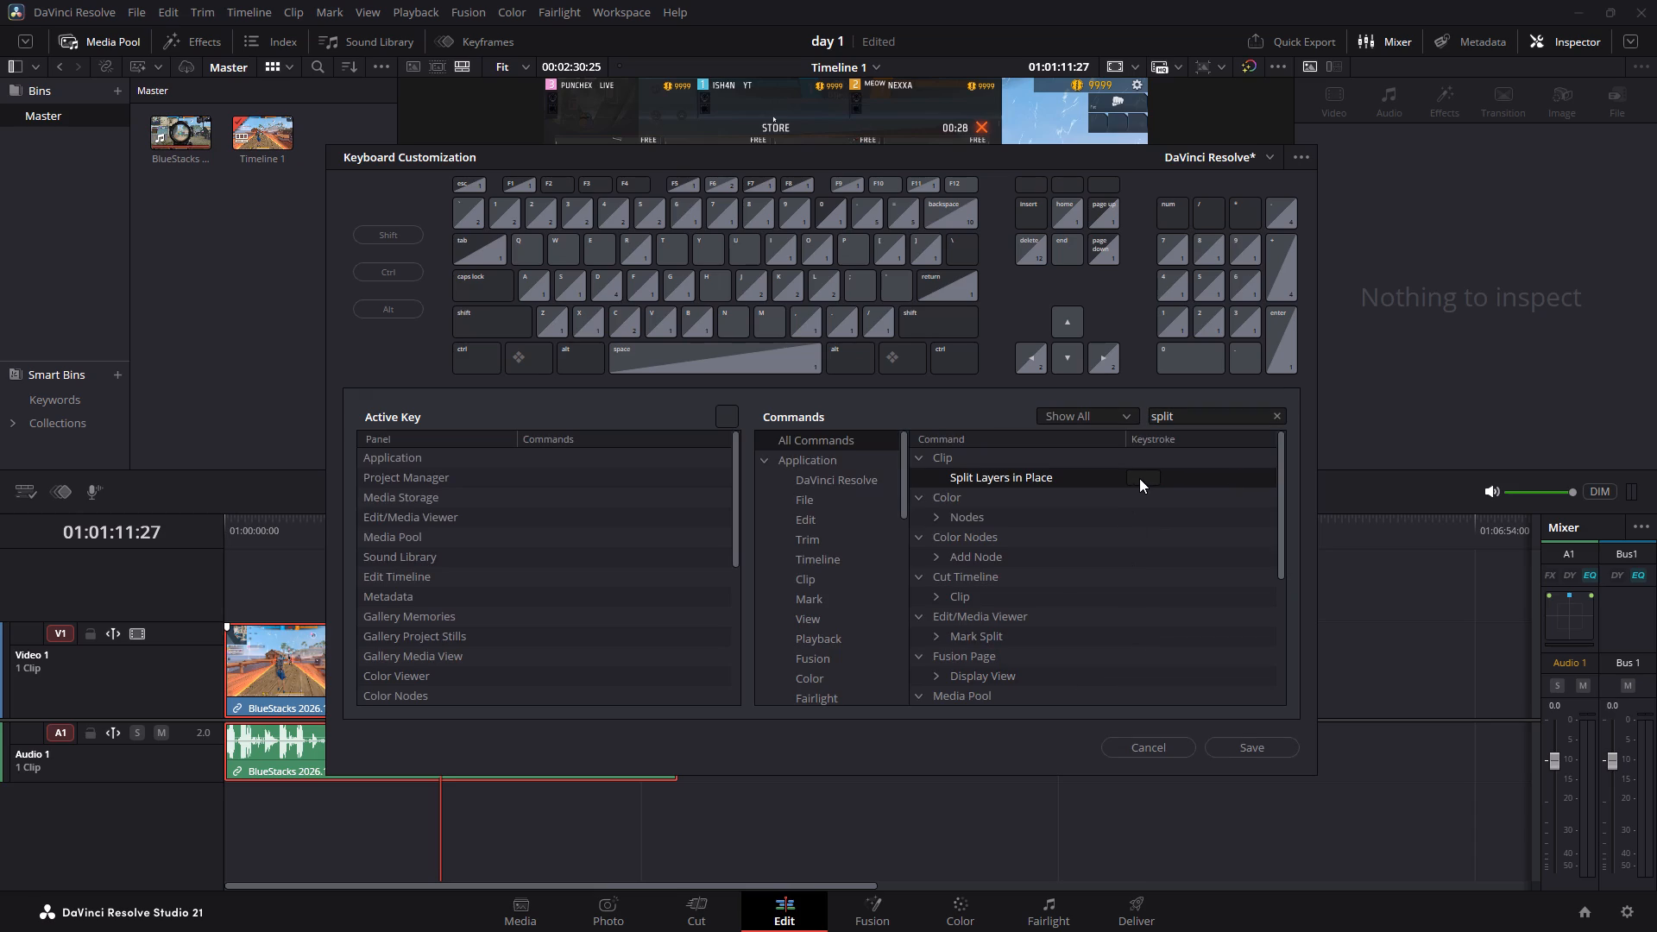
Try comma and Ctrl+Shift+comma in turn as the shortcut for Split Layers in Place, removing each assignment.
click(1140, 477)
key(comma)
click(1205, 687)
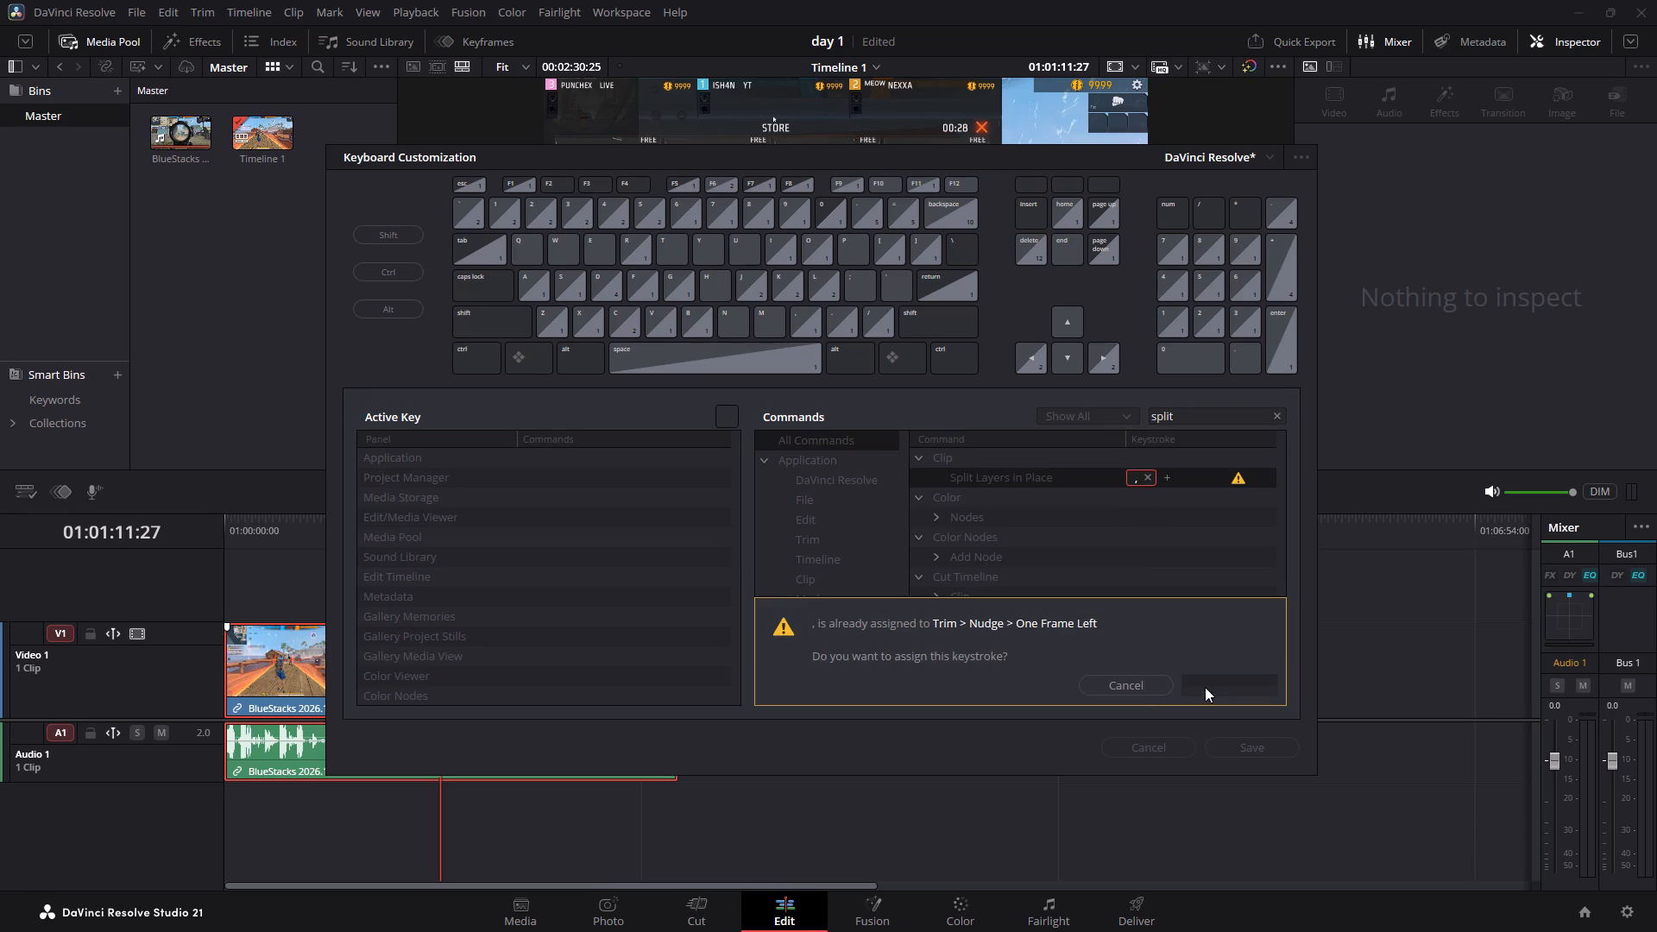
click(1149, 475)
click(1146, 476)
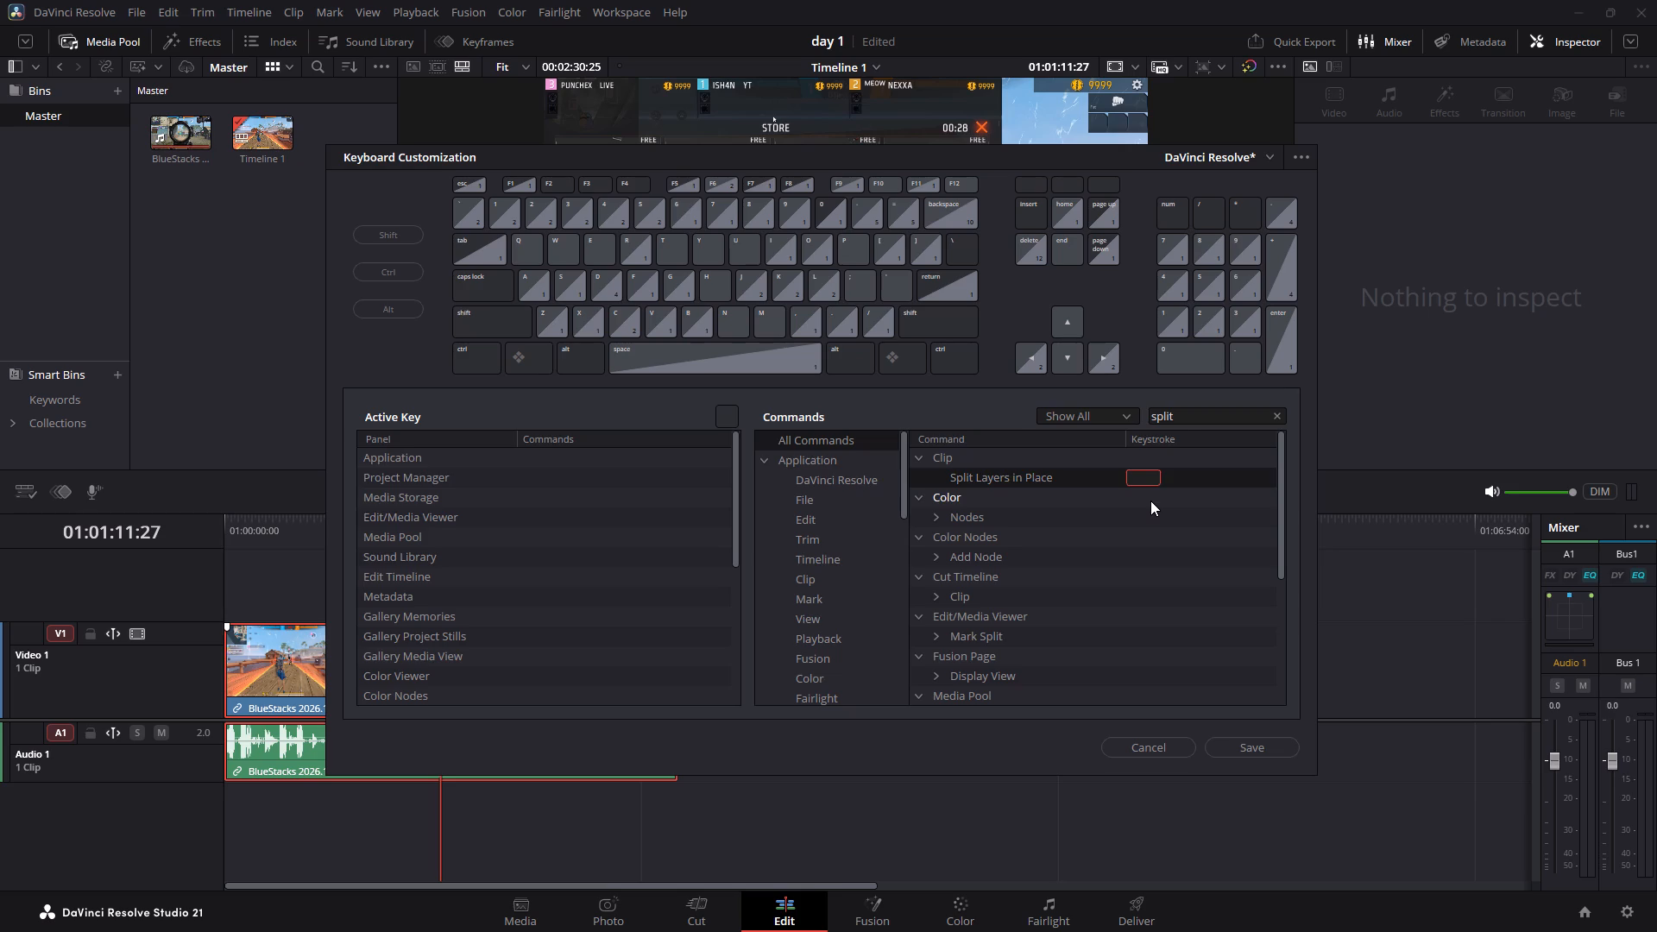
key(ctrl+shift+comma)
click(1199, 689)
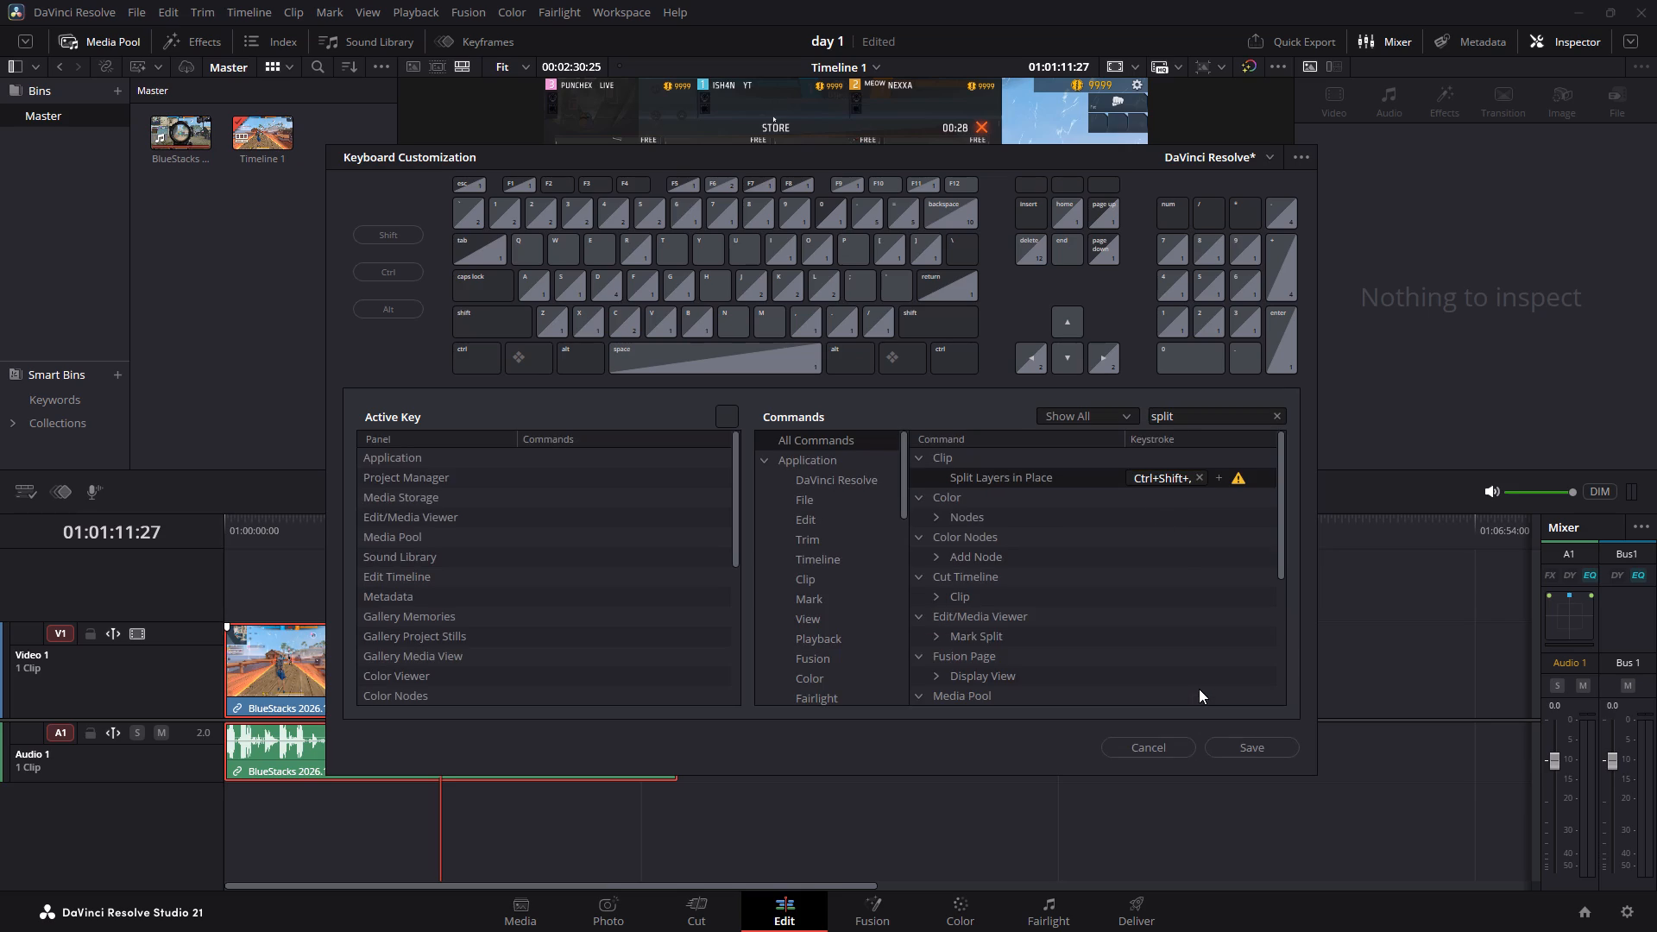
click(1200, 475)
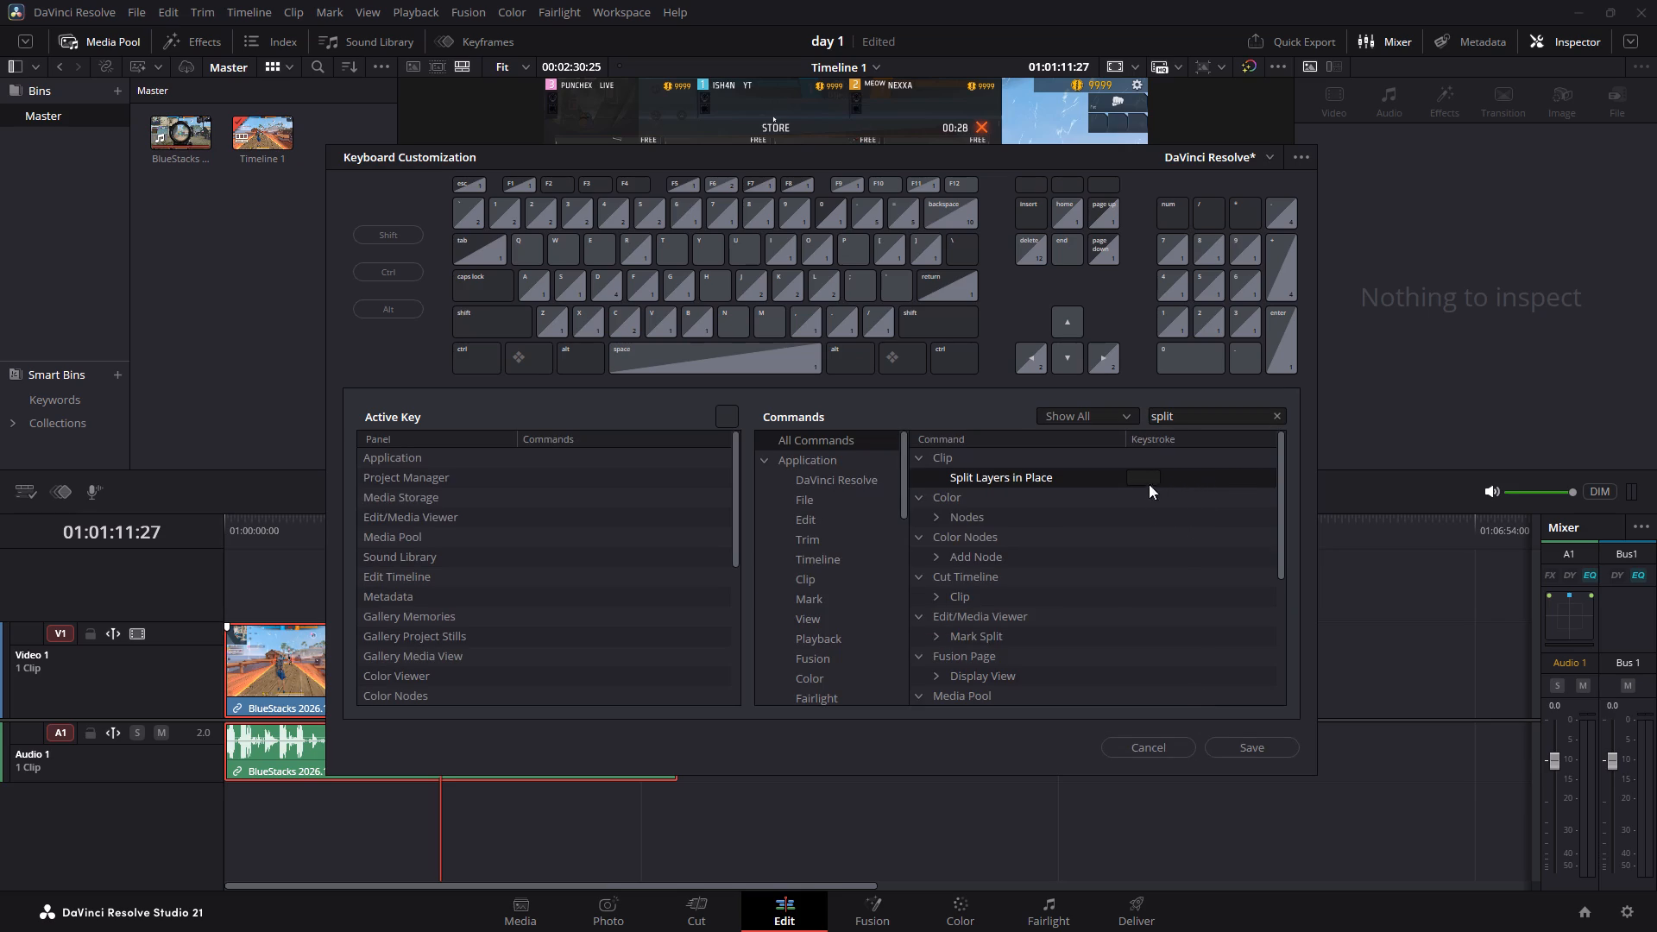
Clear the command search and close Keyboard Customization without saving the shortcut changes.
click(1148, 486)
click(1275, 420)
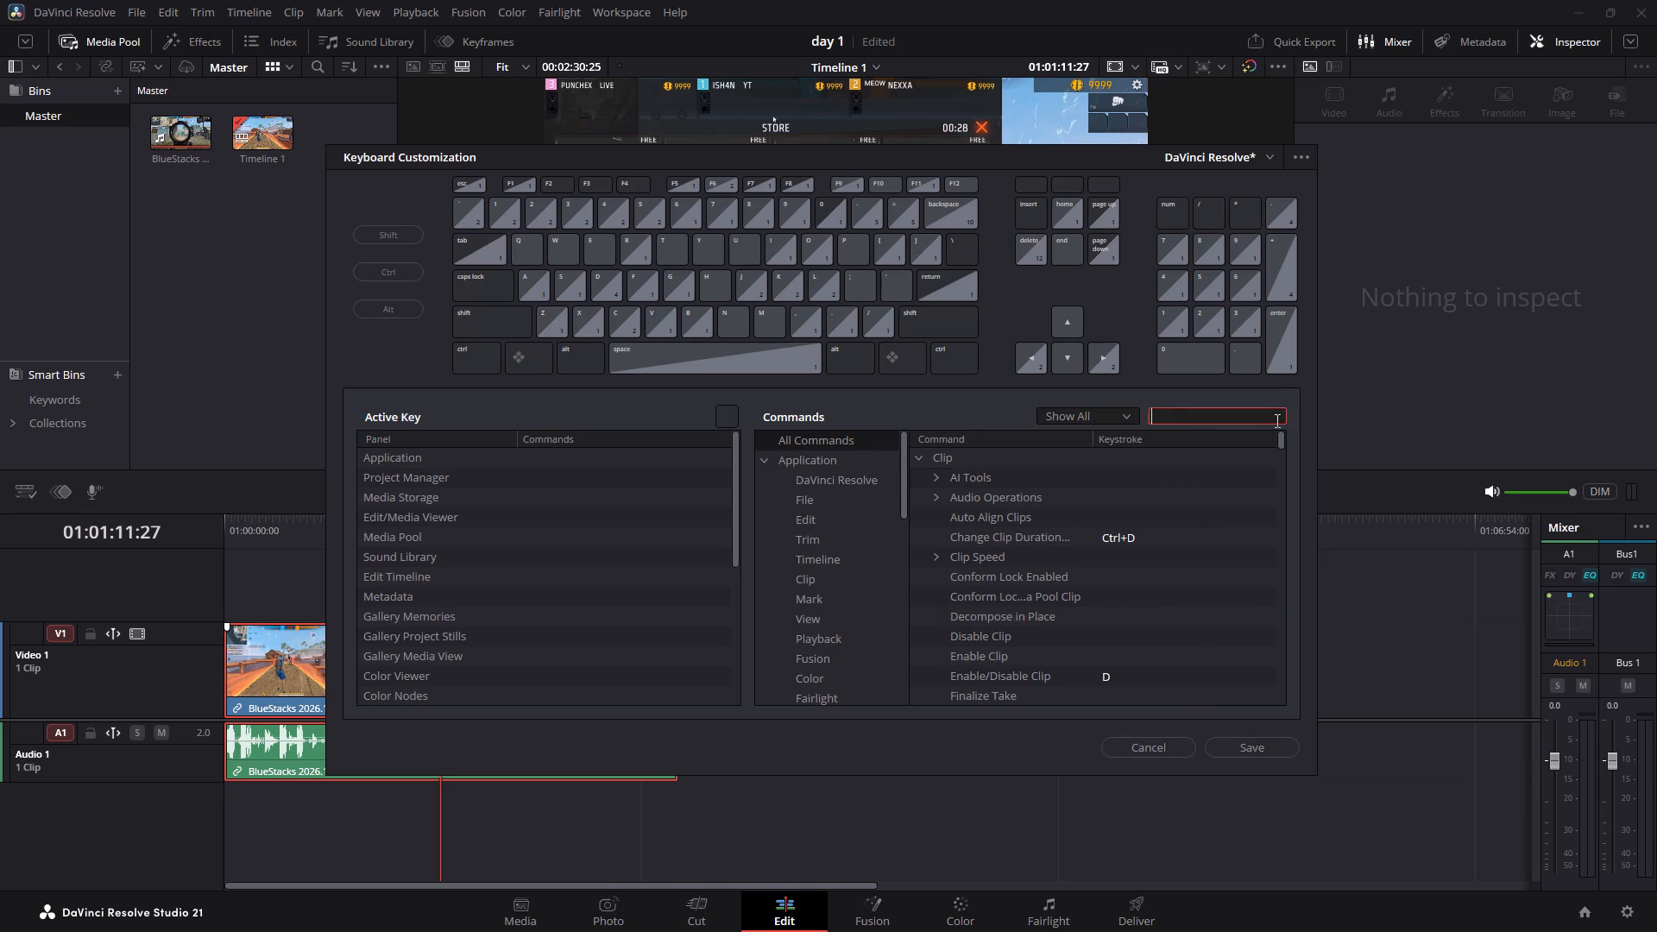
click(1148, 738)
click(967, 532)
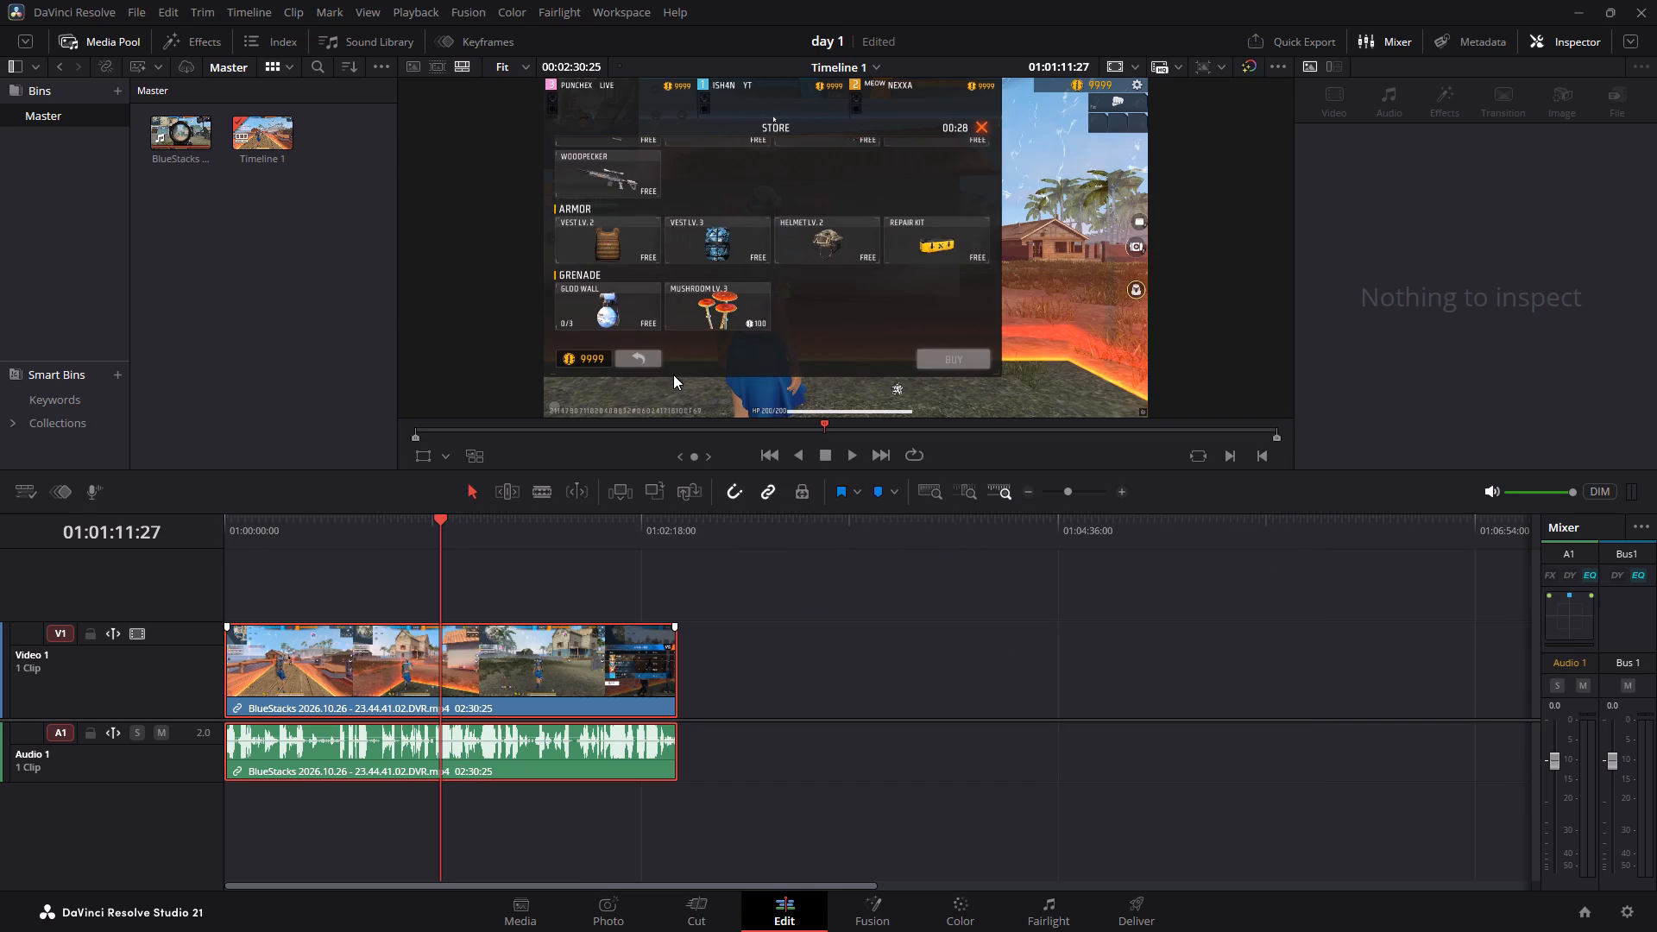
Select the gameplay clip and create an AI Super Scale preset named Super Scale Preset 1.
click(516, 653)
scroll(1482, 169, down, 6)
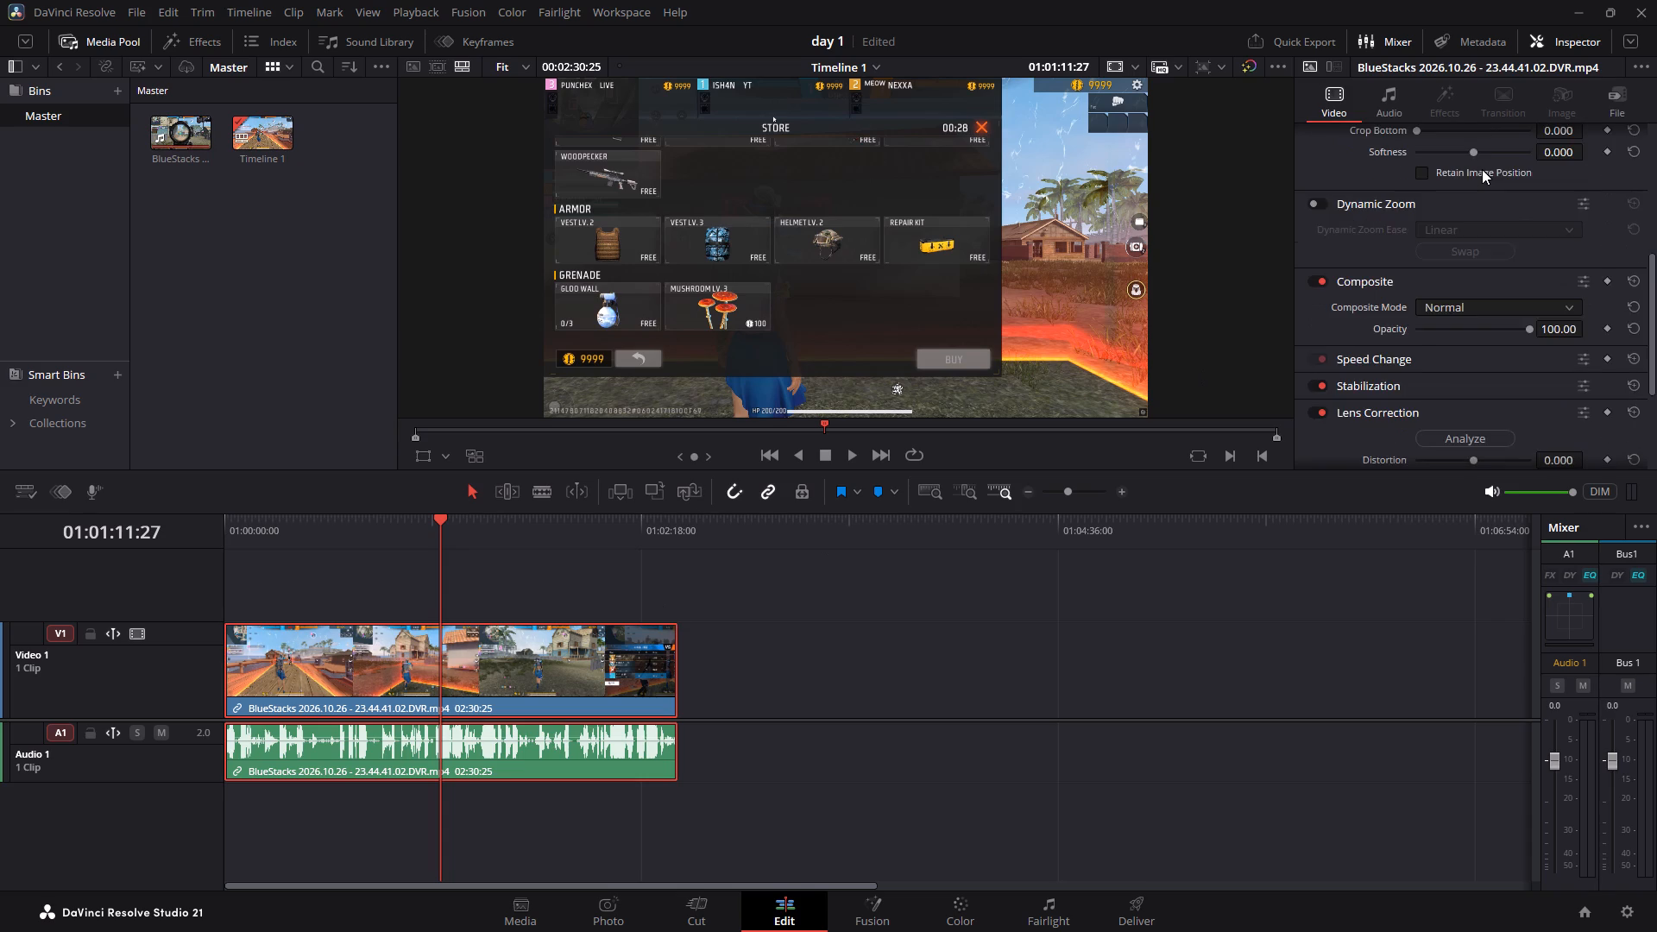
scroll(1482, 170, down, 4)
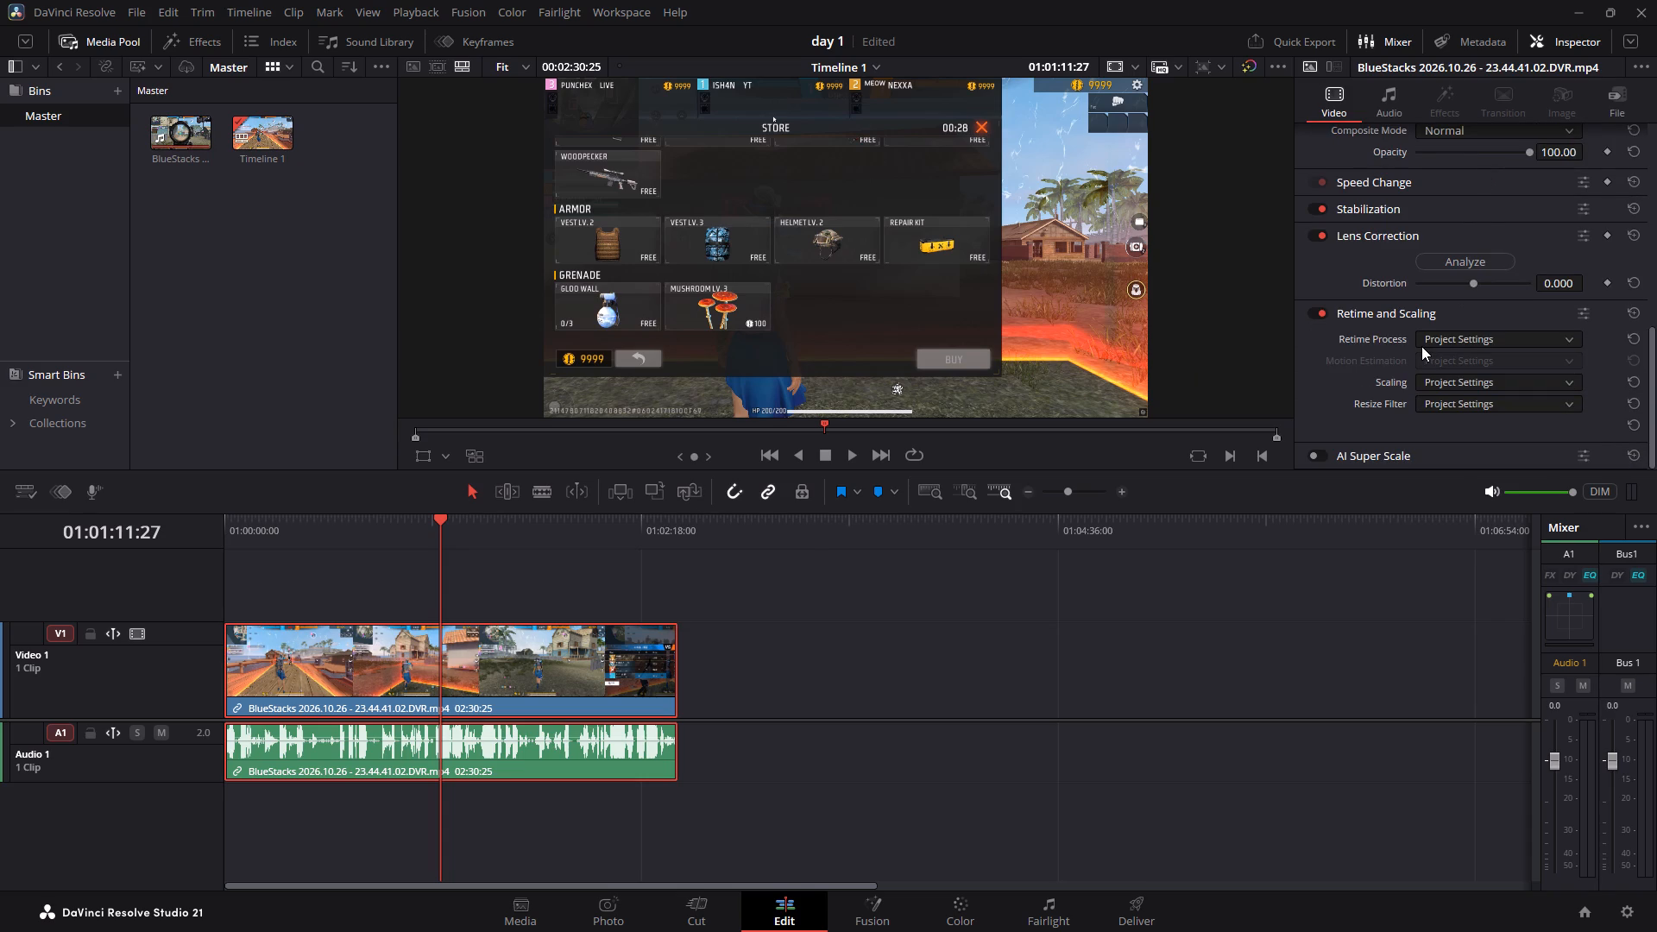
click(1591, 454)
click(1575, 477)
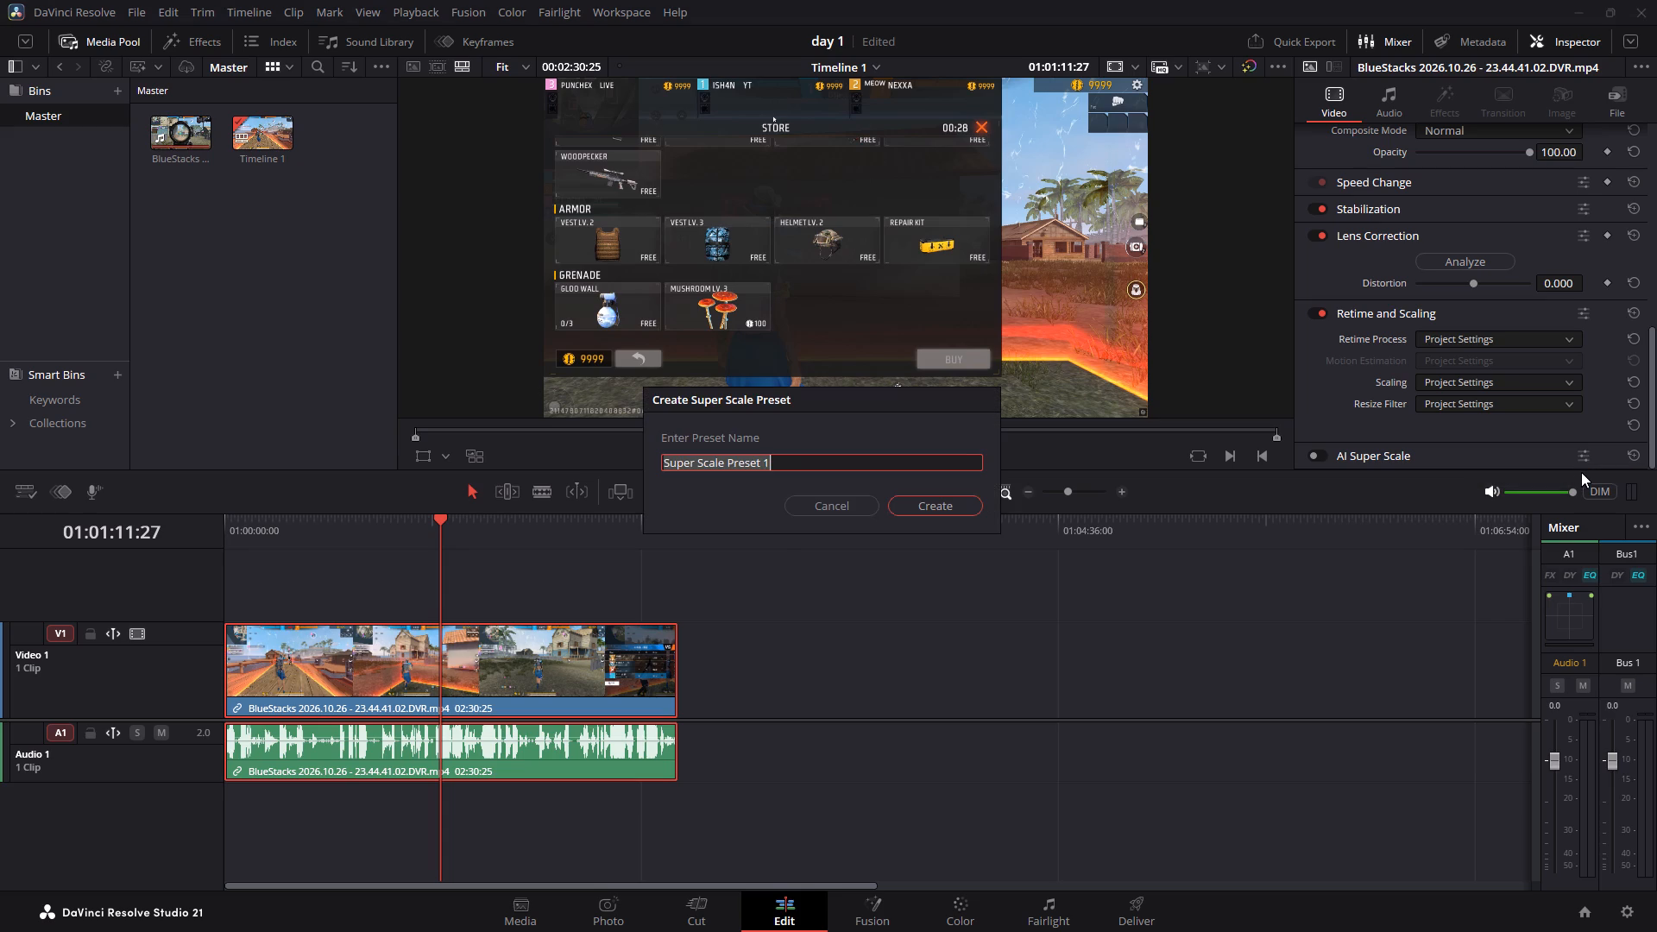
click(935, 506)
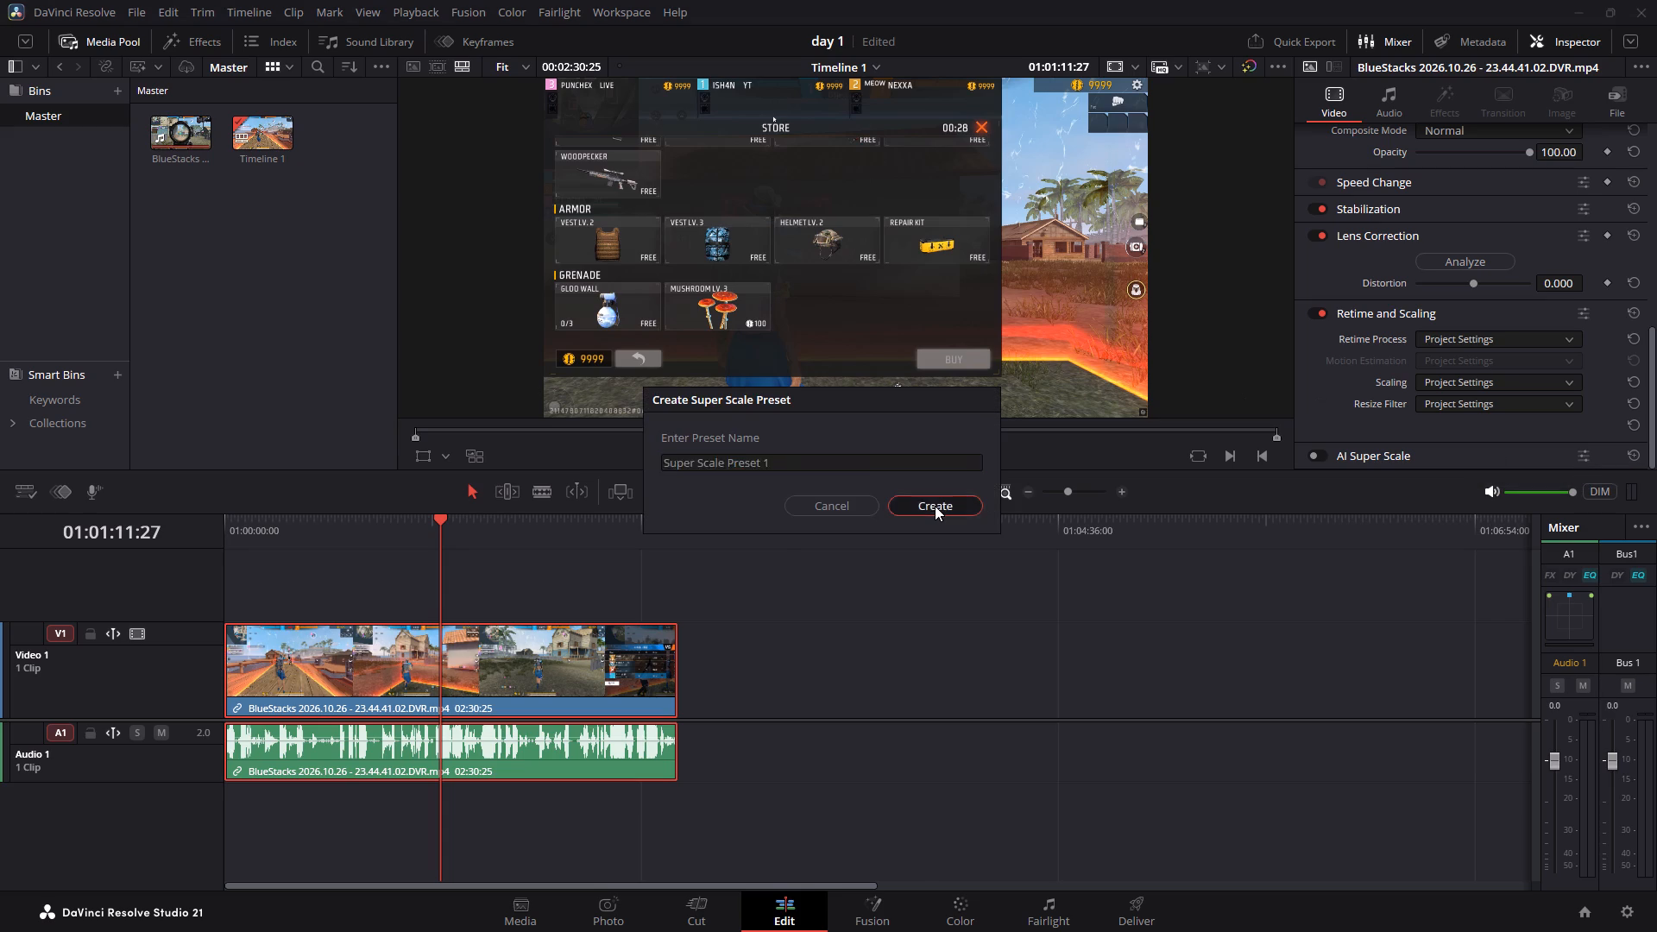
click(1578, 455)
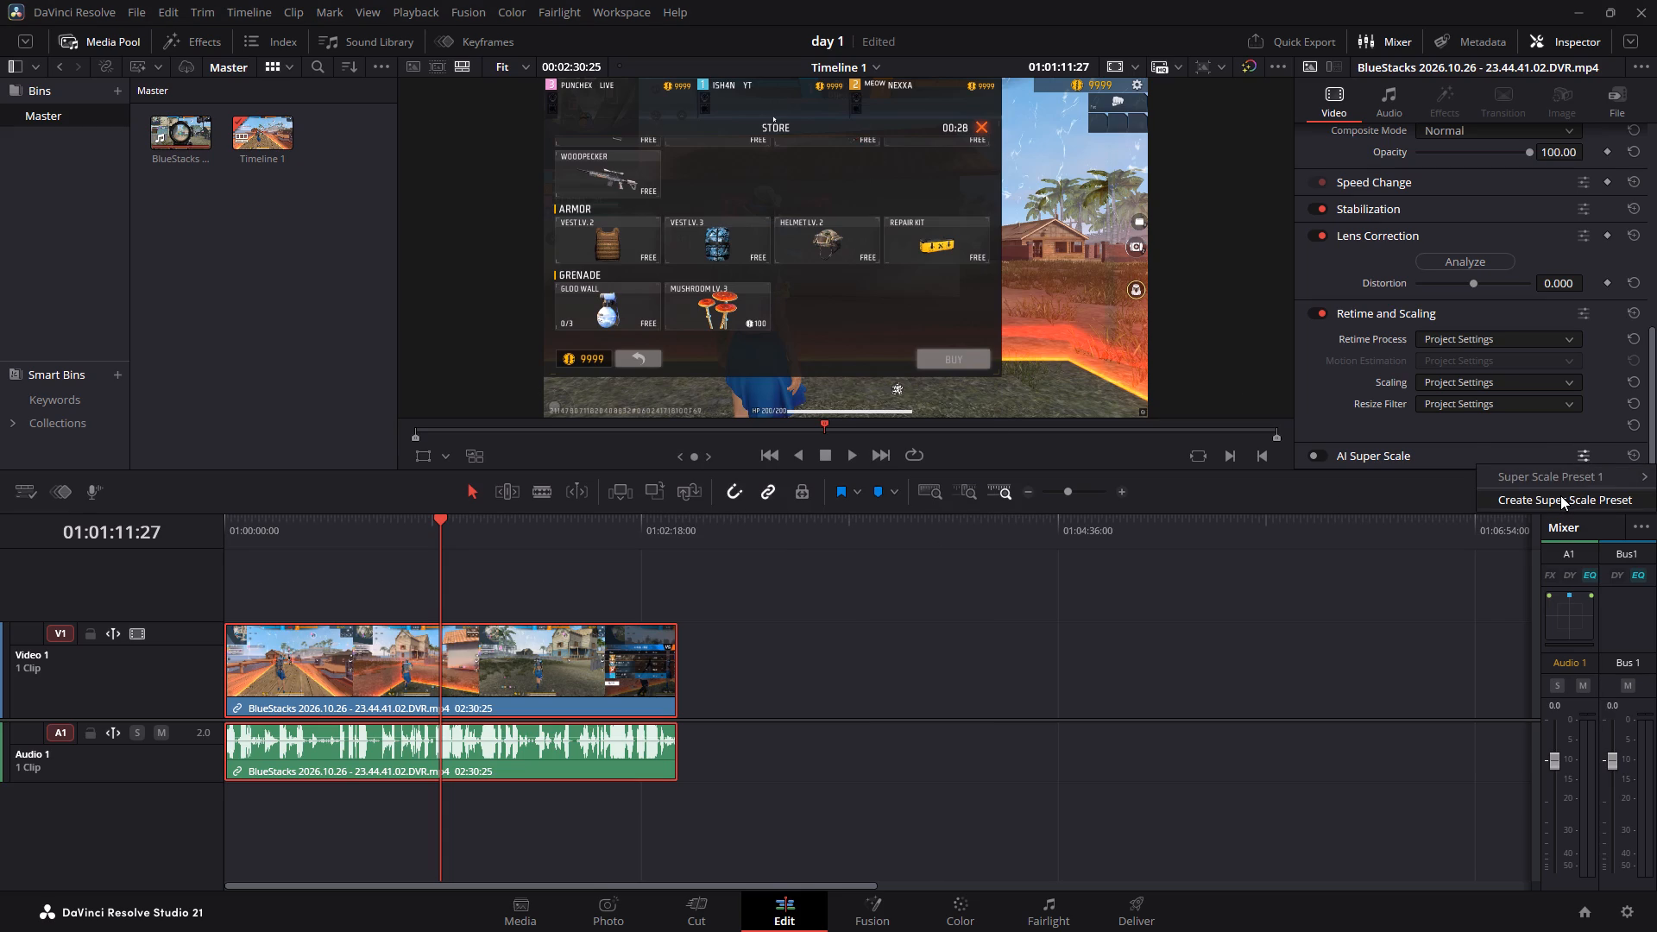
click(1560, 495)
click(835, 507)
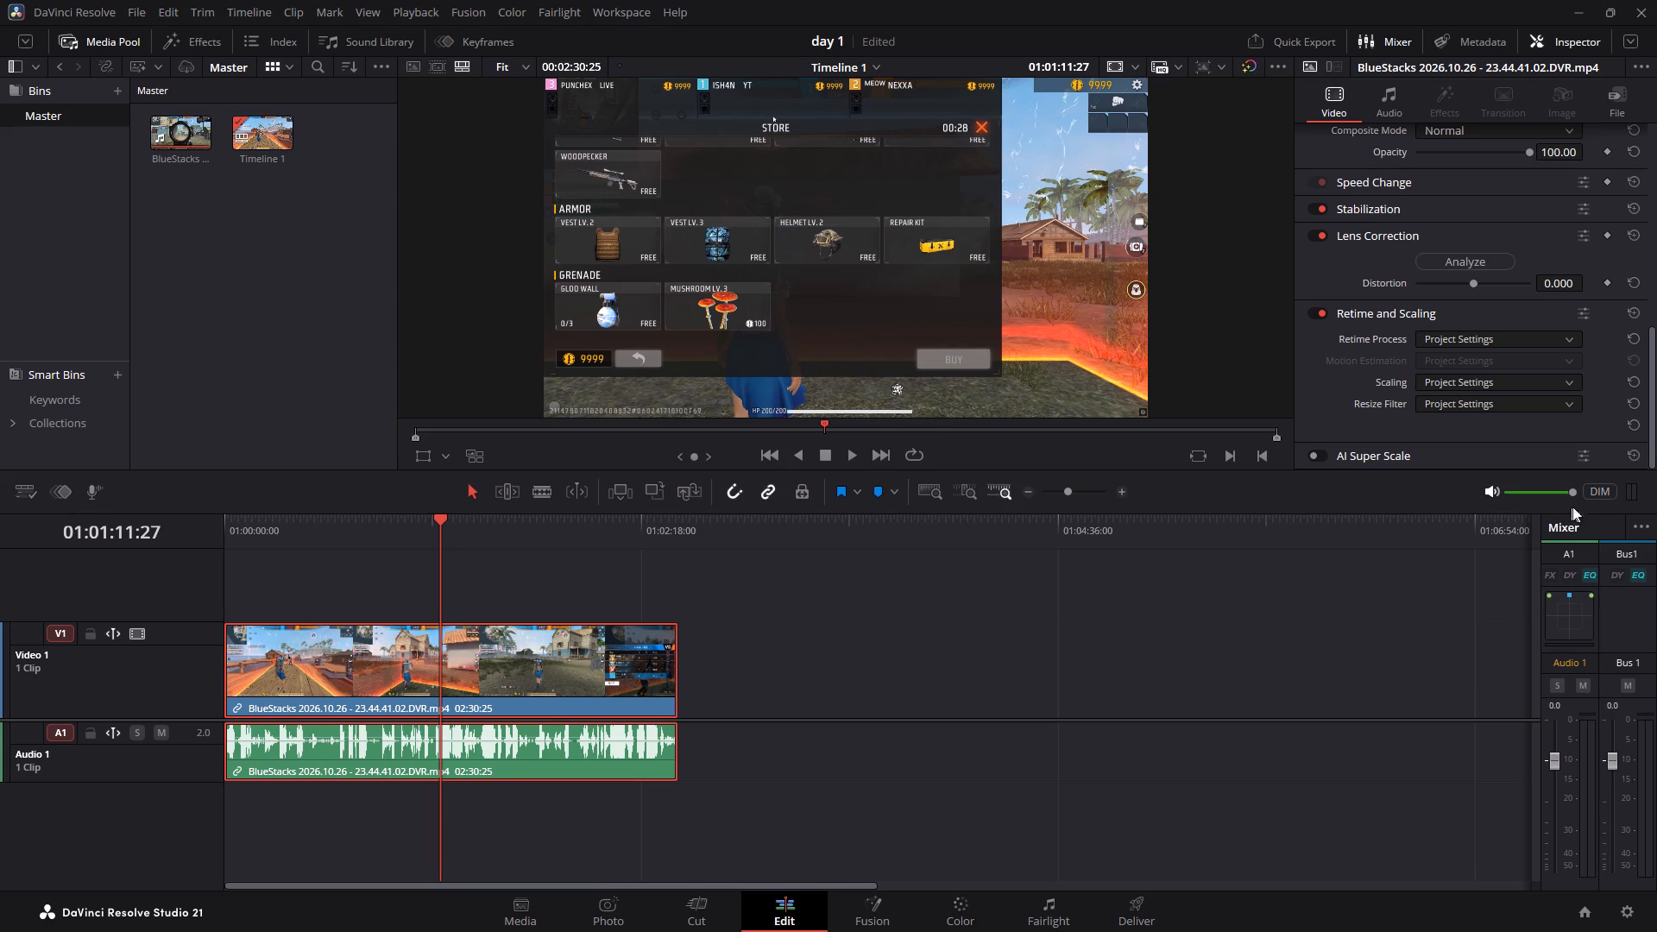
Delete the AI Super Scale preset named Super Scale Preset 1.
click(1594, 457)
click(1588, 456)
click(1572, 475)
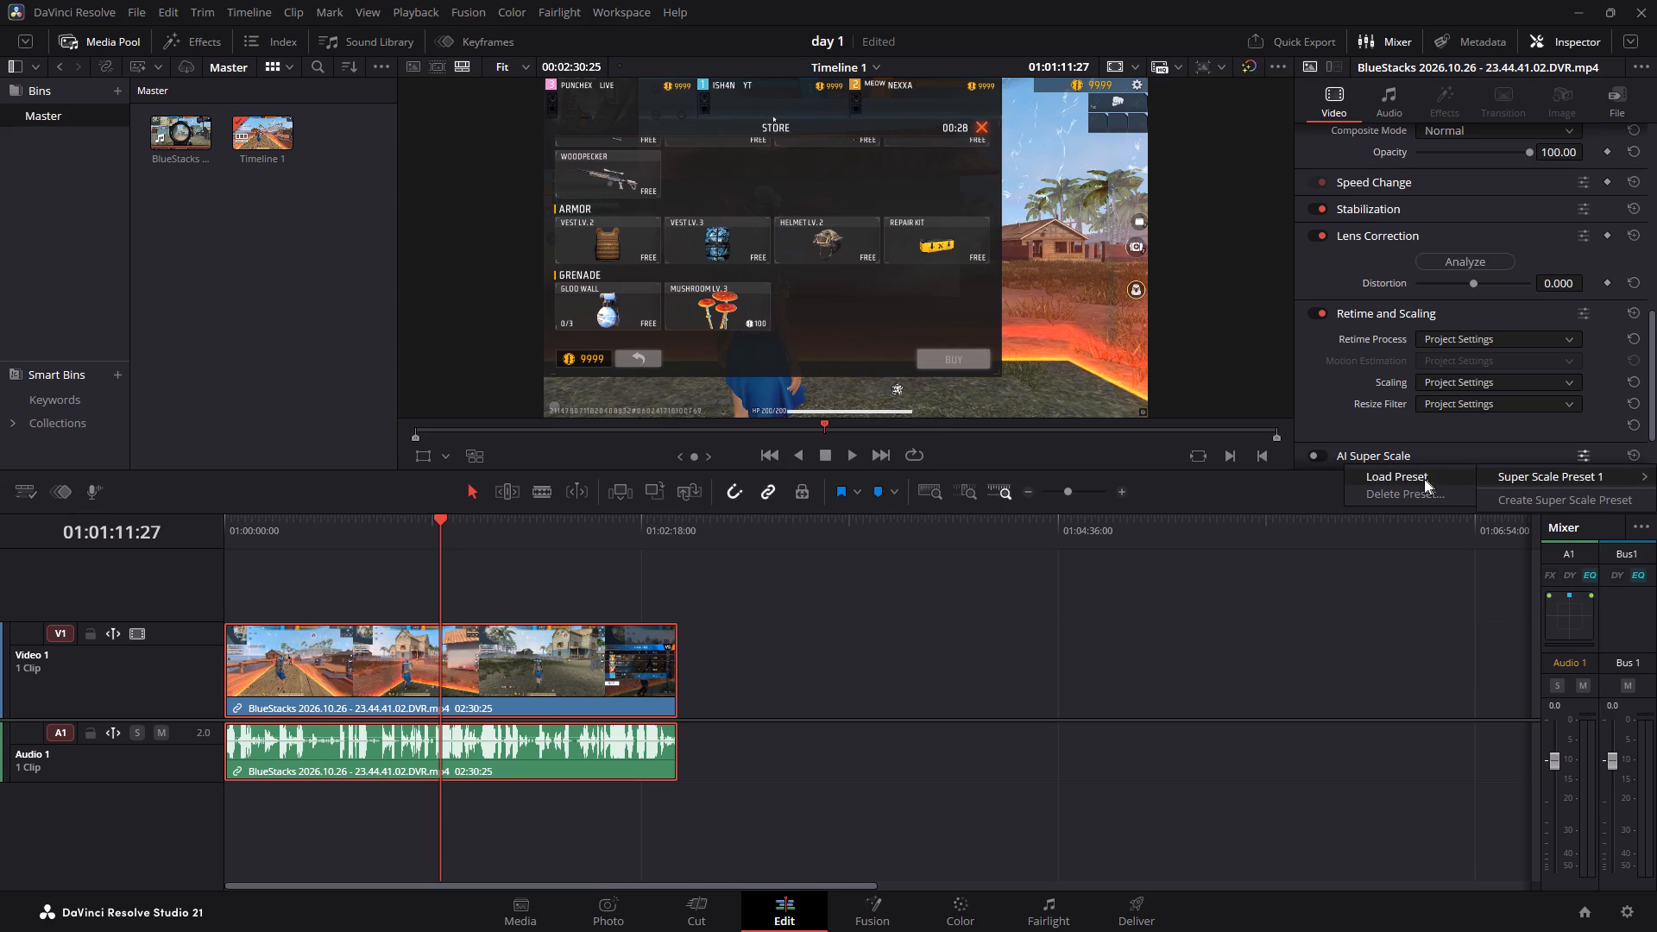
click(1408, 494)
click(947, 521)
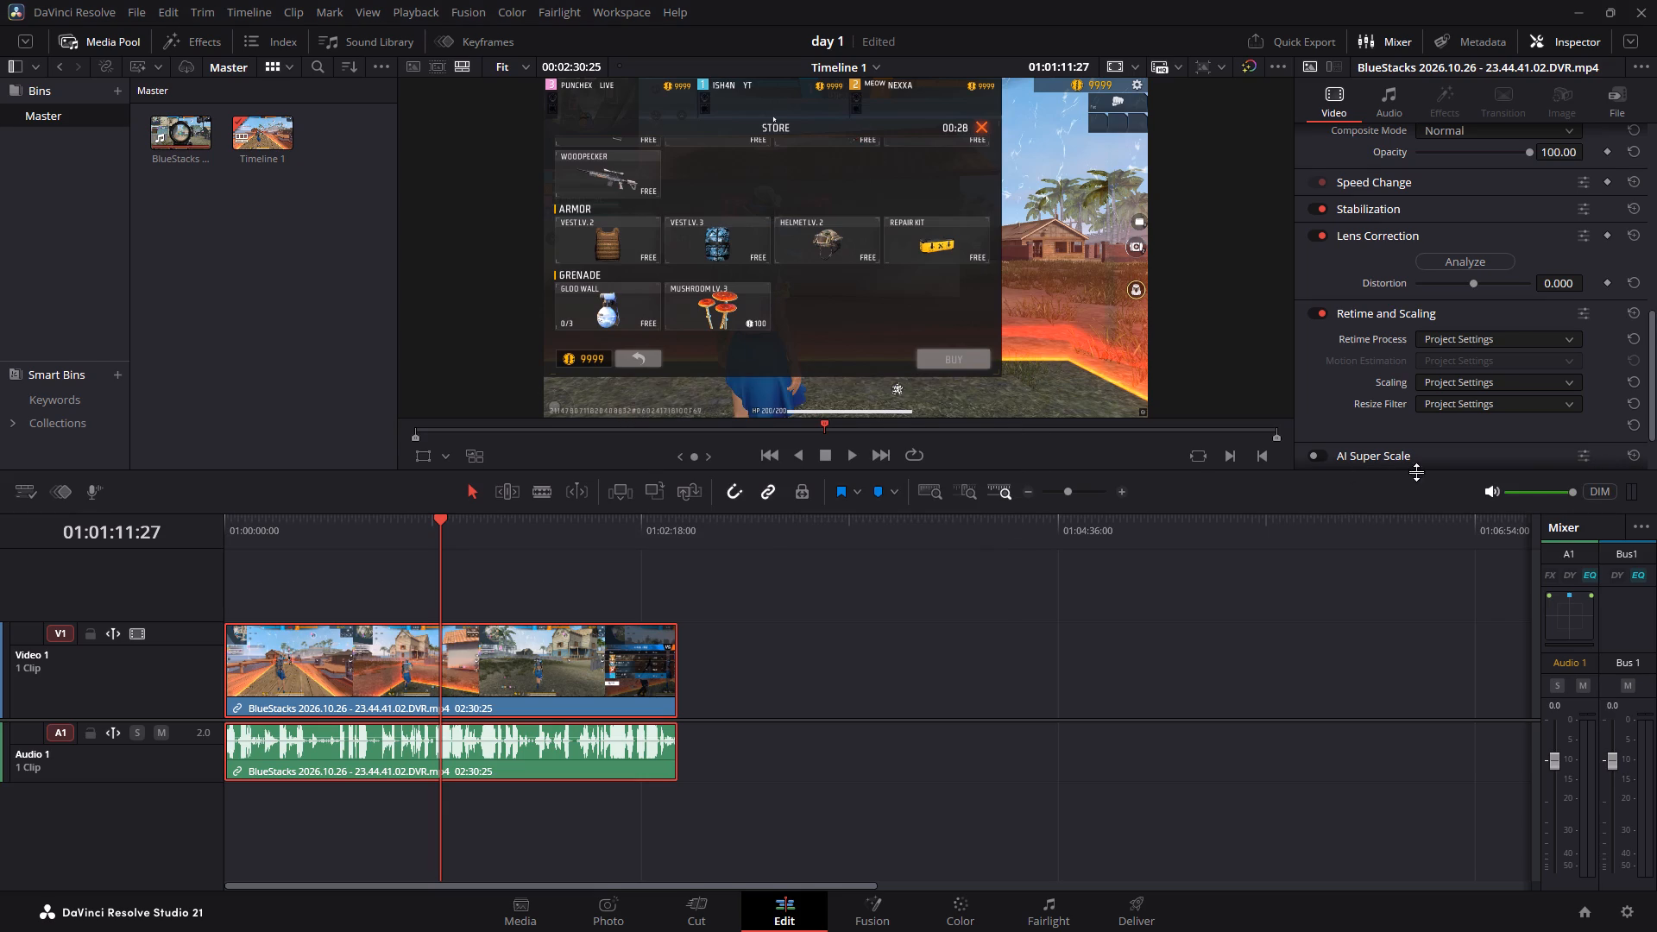
Enable AI Super Scale on the gameplay clip and set Super Scale to 4x NVIDIA RTX Video.
click(1421, 464)
scroll(1431, 448, down, 6)
click(1433, 453)
scroll(1430, 434, down, 7)
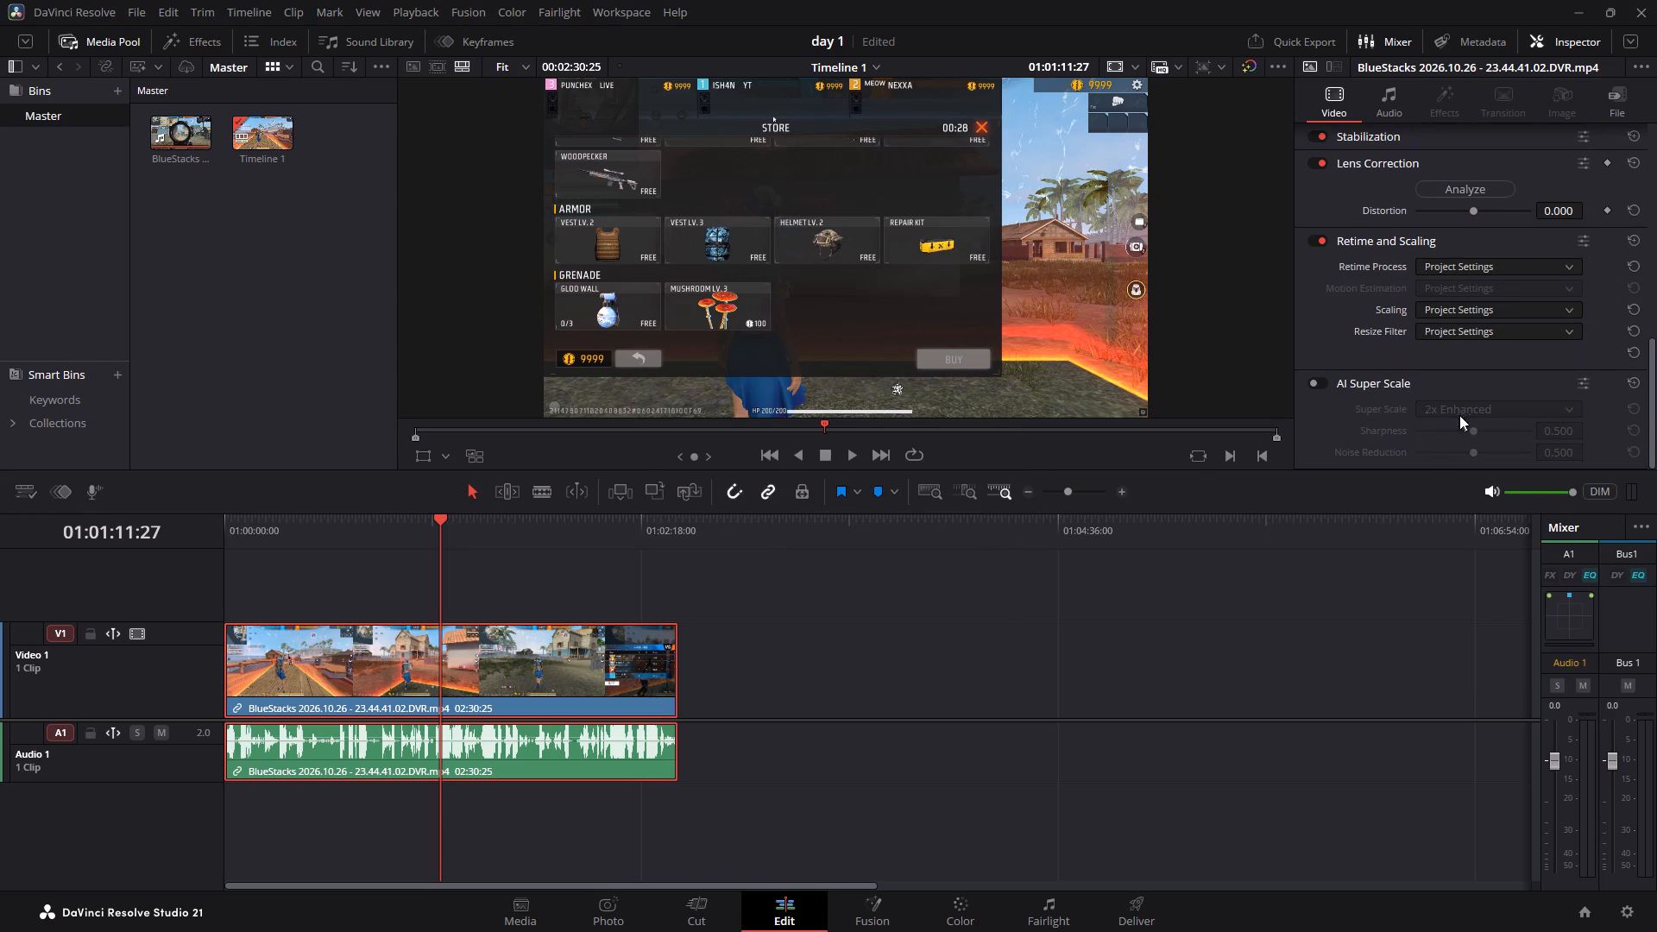
click(1319, 381)
click(1463, 408)
scroll(1477, 464, down, 6)
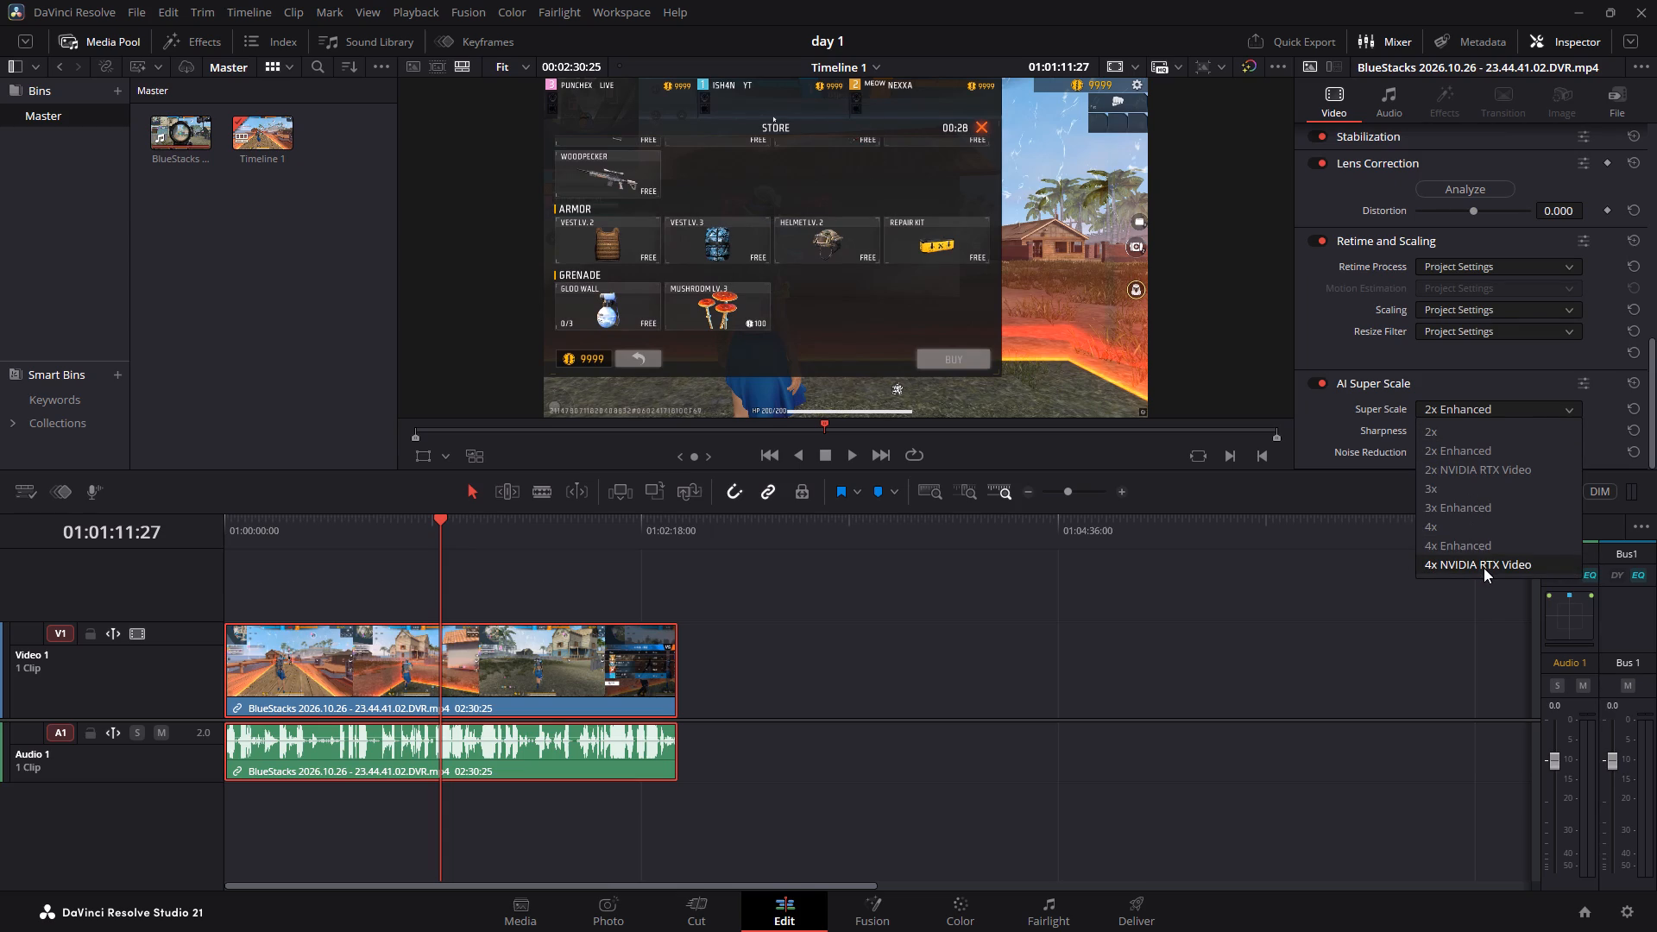
scroll(1481, 556, up, 3)
click(1506, 565)
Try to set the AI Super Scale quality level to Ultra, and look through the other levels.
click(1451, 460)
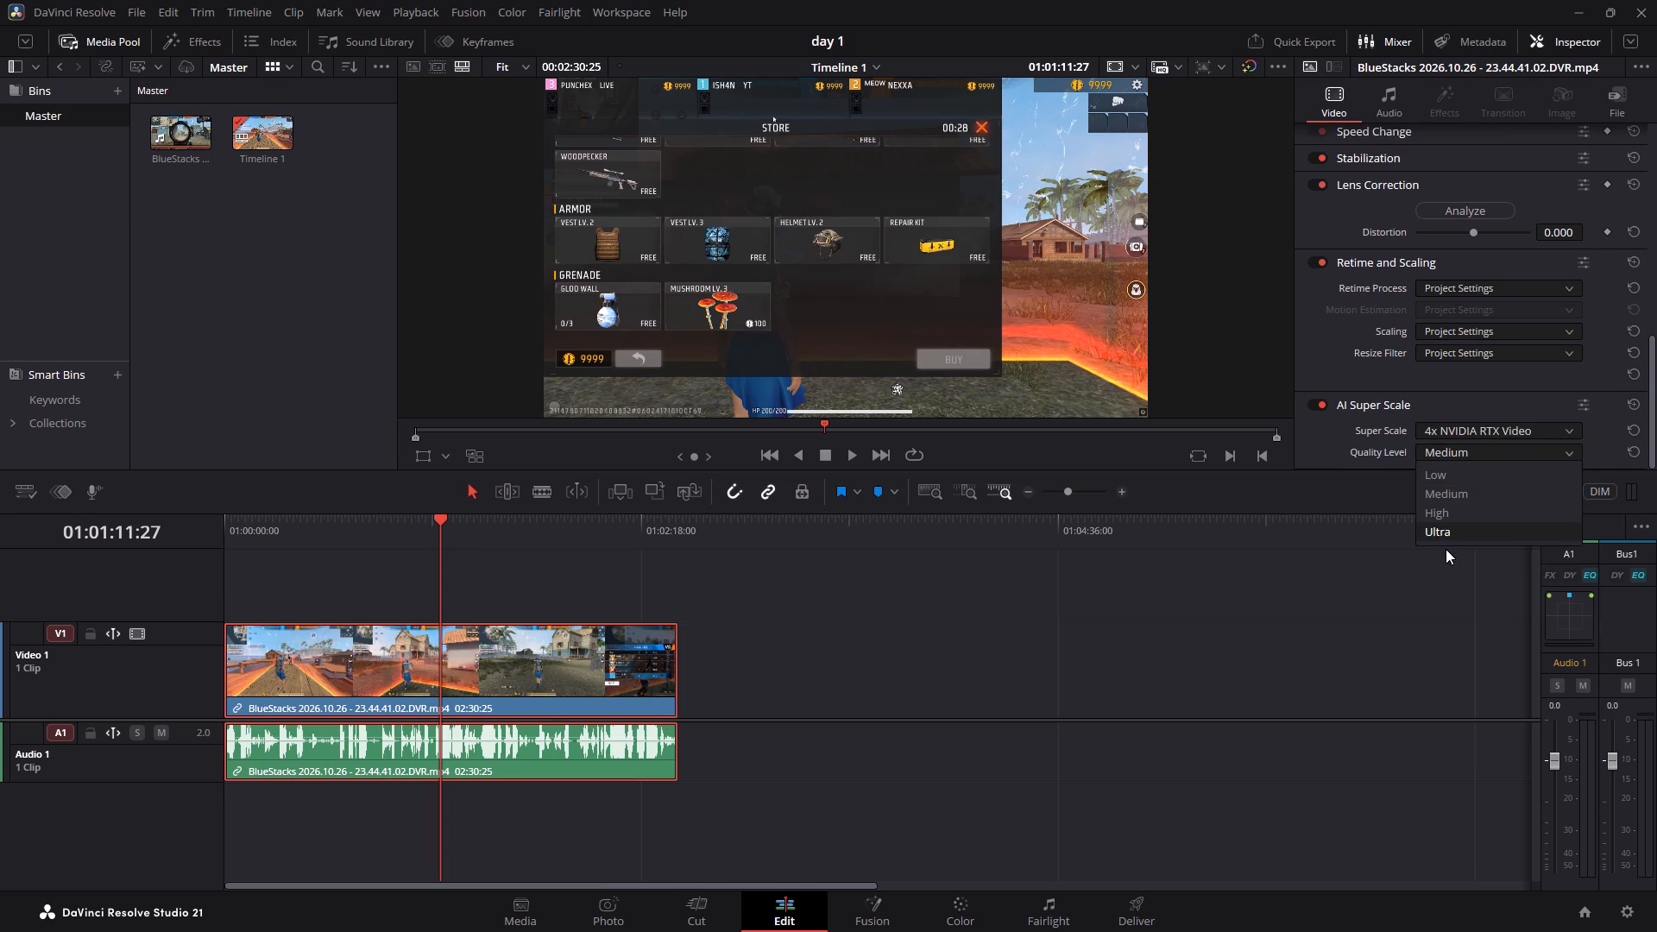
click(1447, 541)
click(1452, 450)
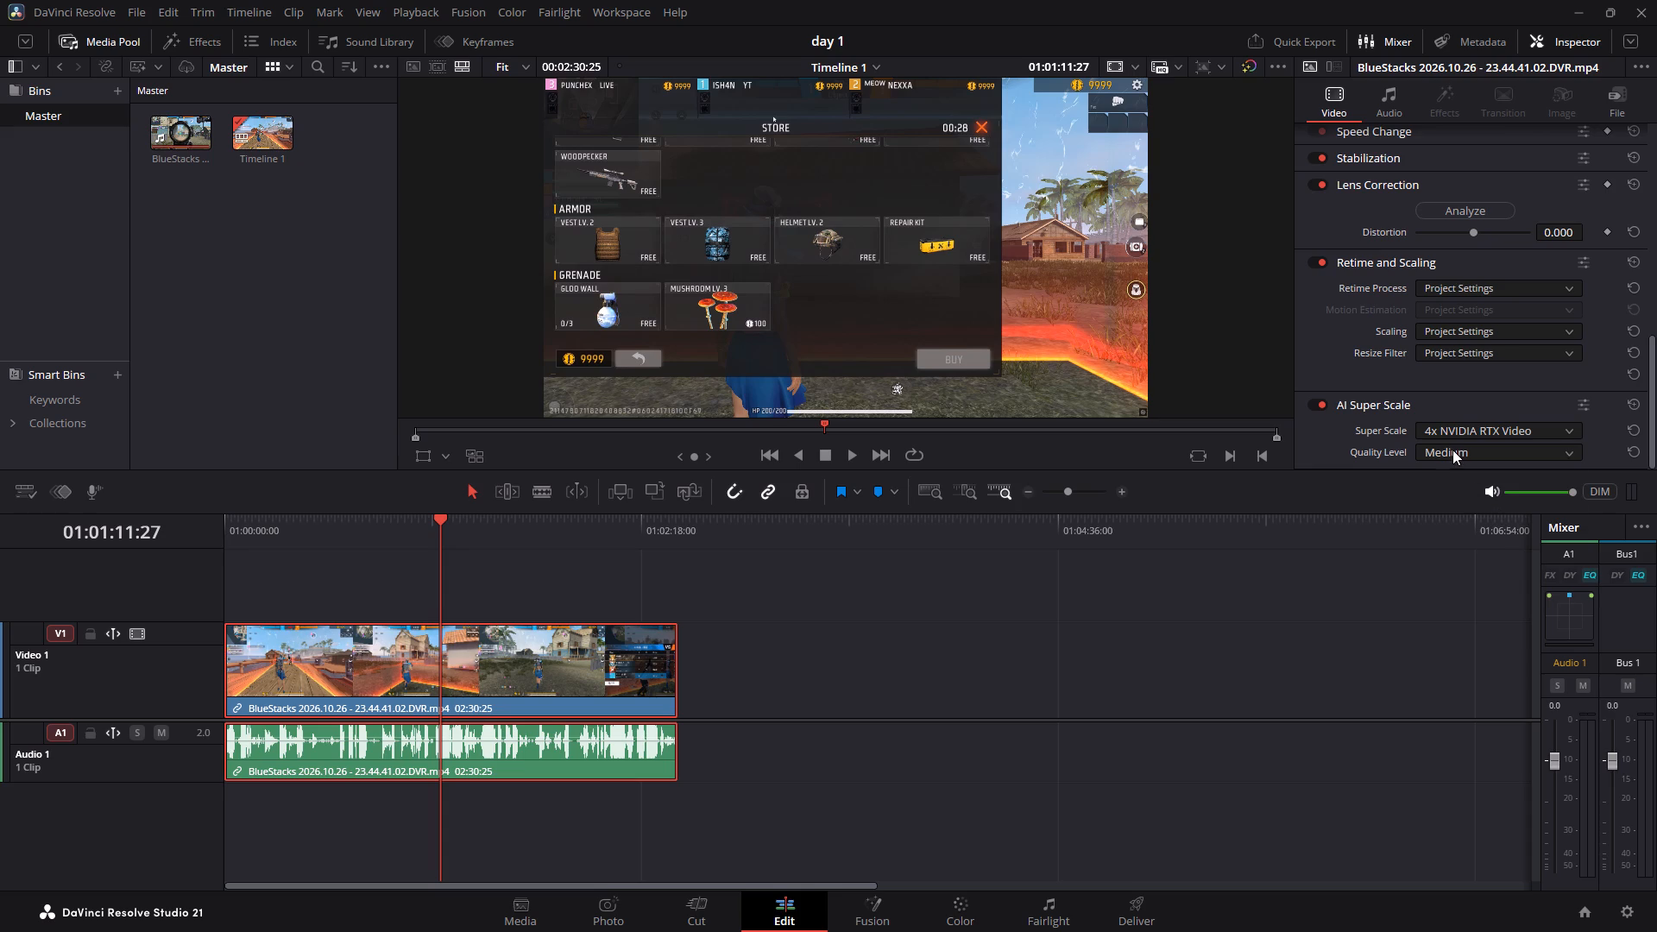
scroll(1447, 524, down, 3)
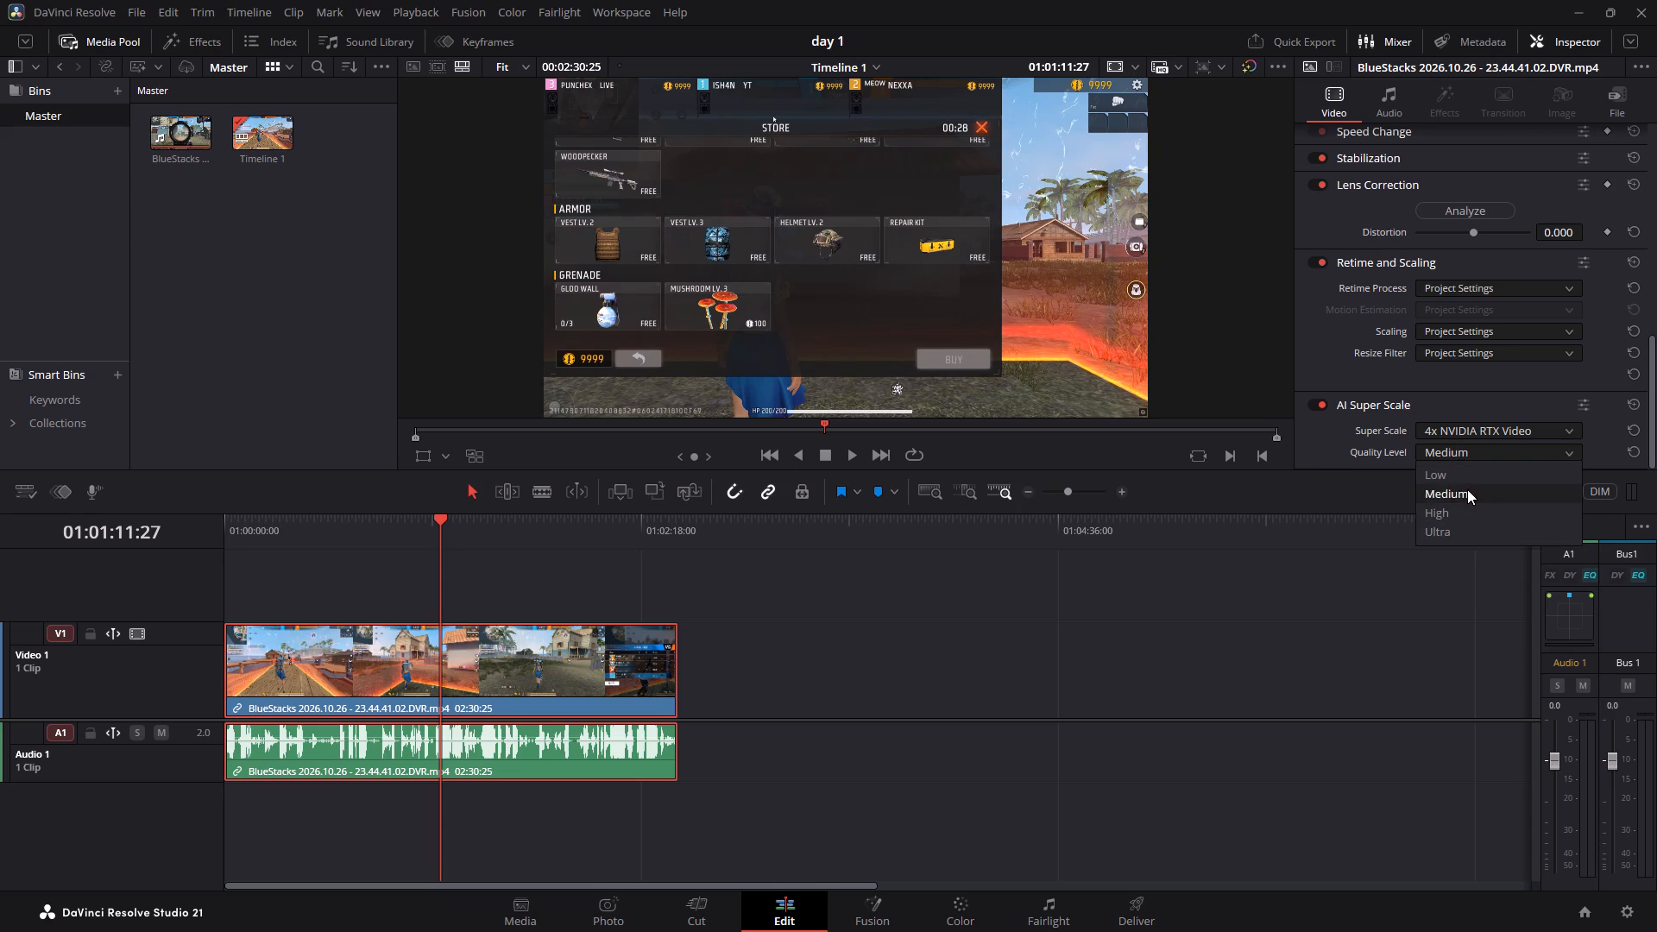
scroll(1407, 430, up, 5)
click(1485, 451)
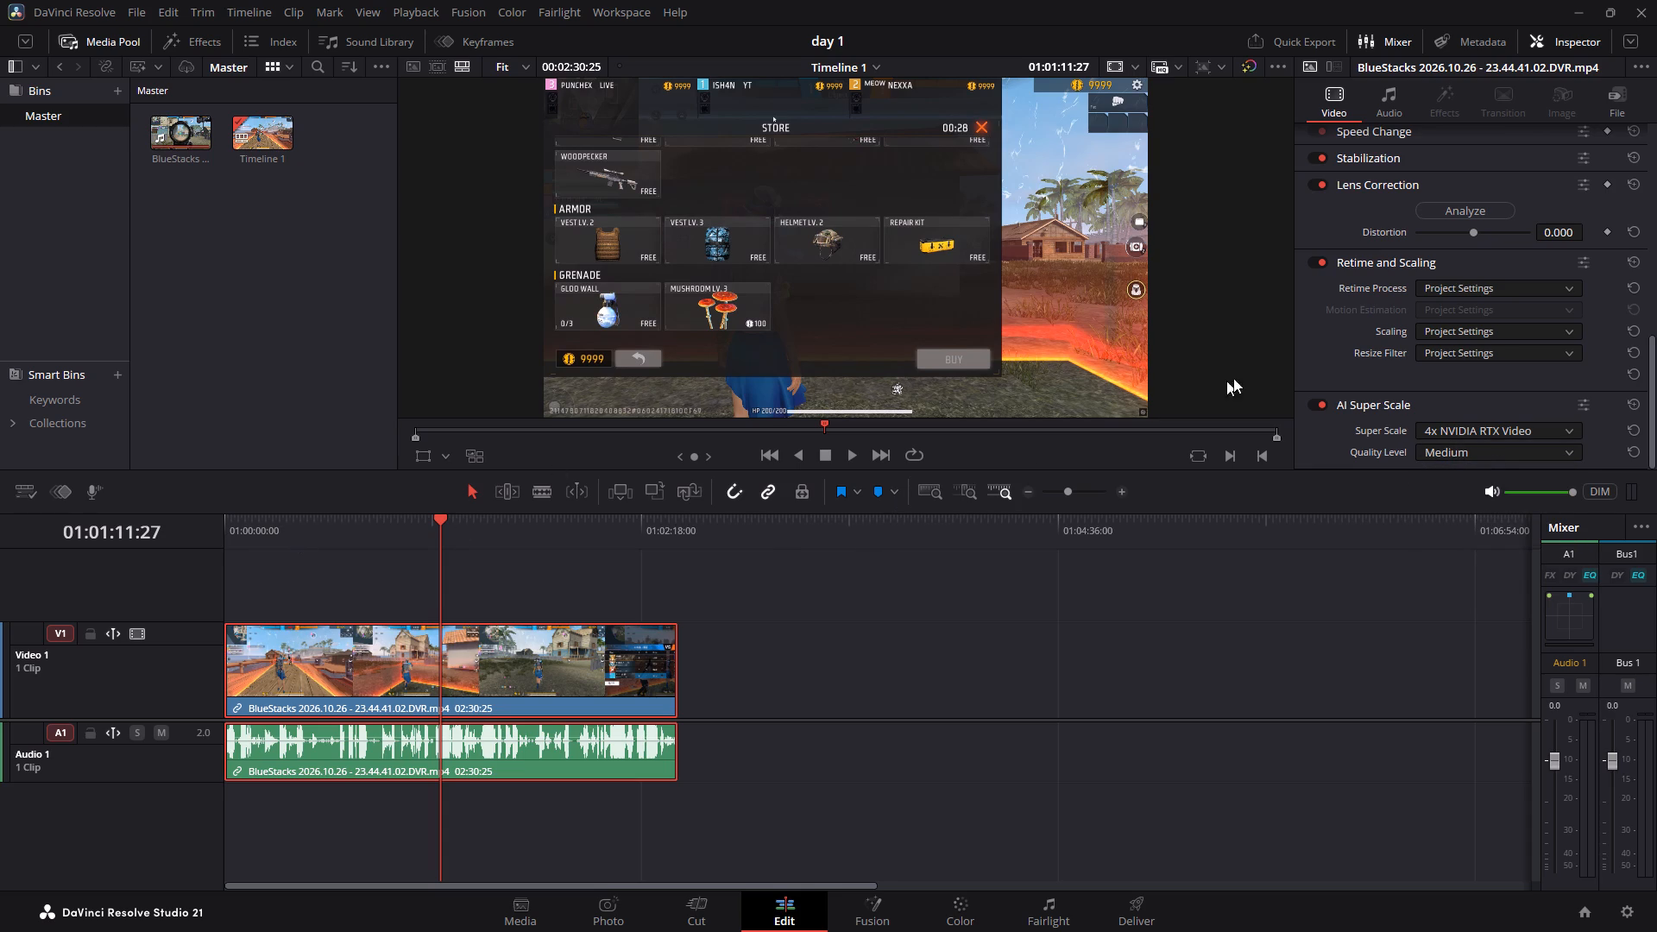
Expand AI Smart Reframe to examine its Object of Interest and Mode settings, and collapse it again.
scroll(1519, 222, up, 11)
click(1530, 51)
click(1549, 41)
scroll(1432, 237, up, 18)
scroll(1432, 239, up, 3)
scroll(1432, 241, down, 5)
scroll(1432, 241, up, 7)
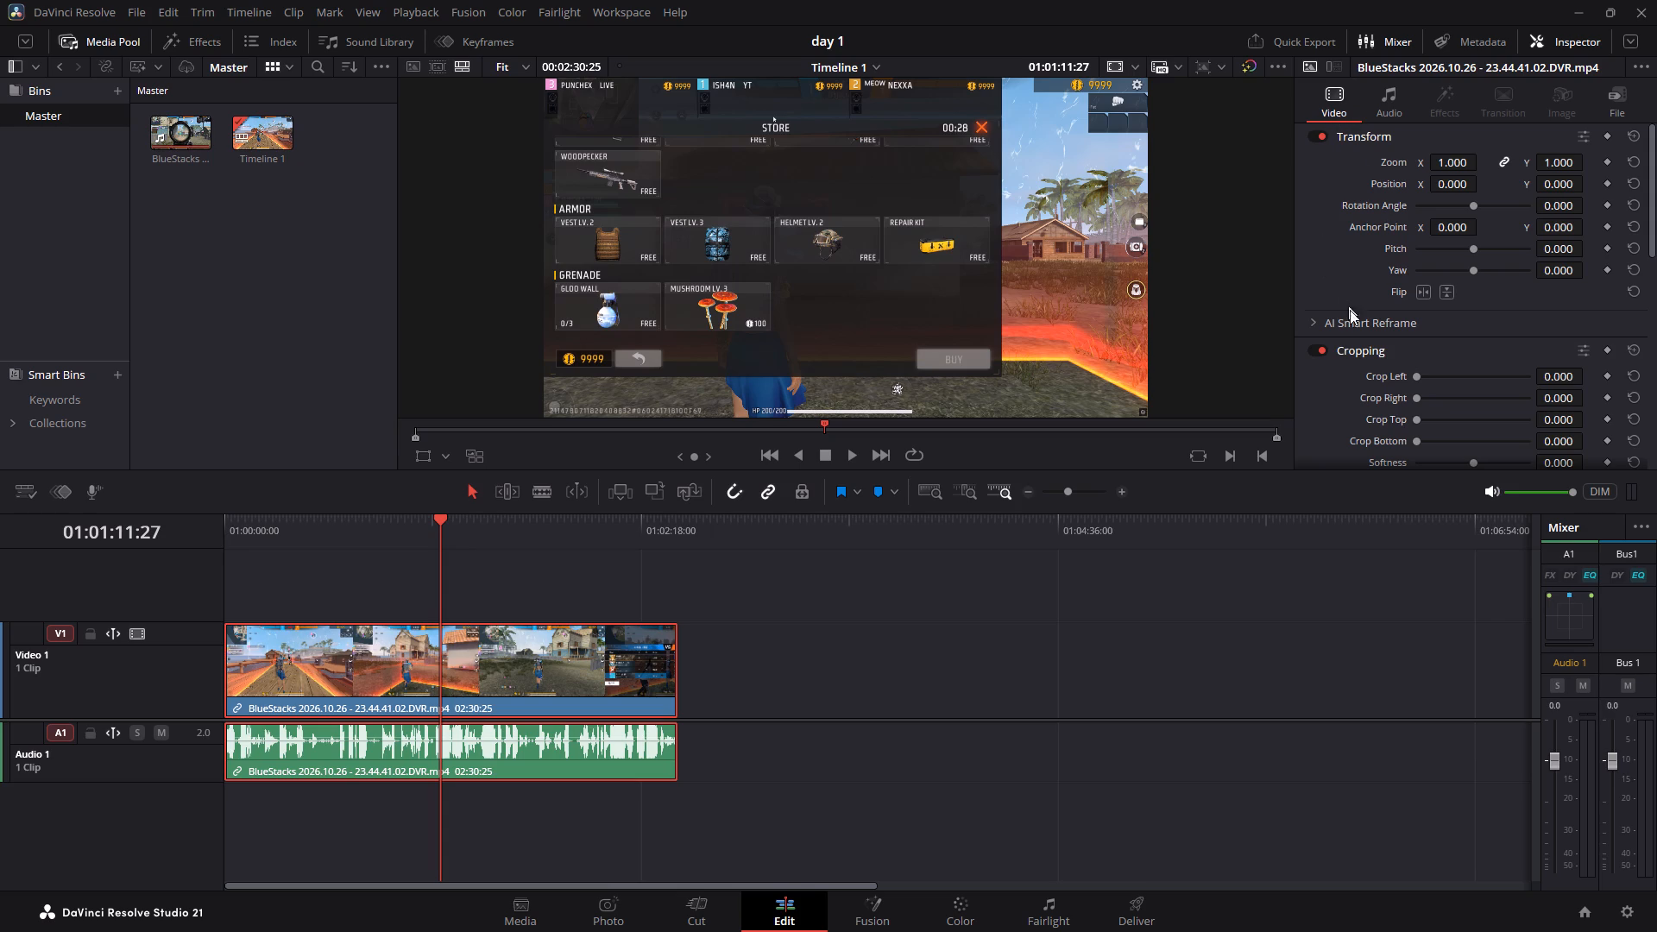
click(1331, 324)
click(1465, 347)
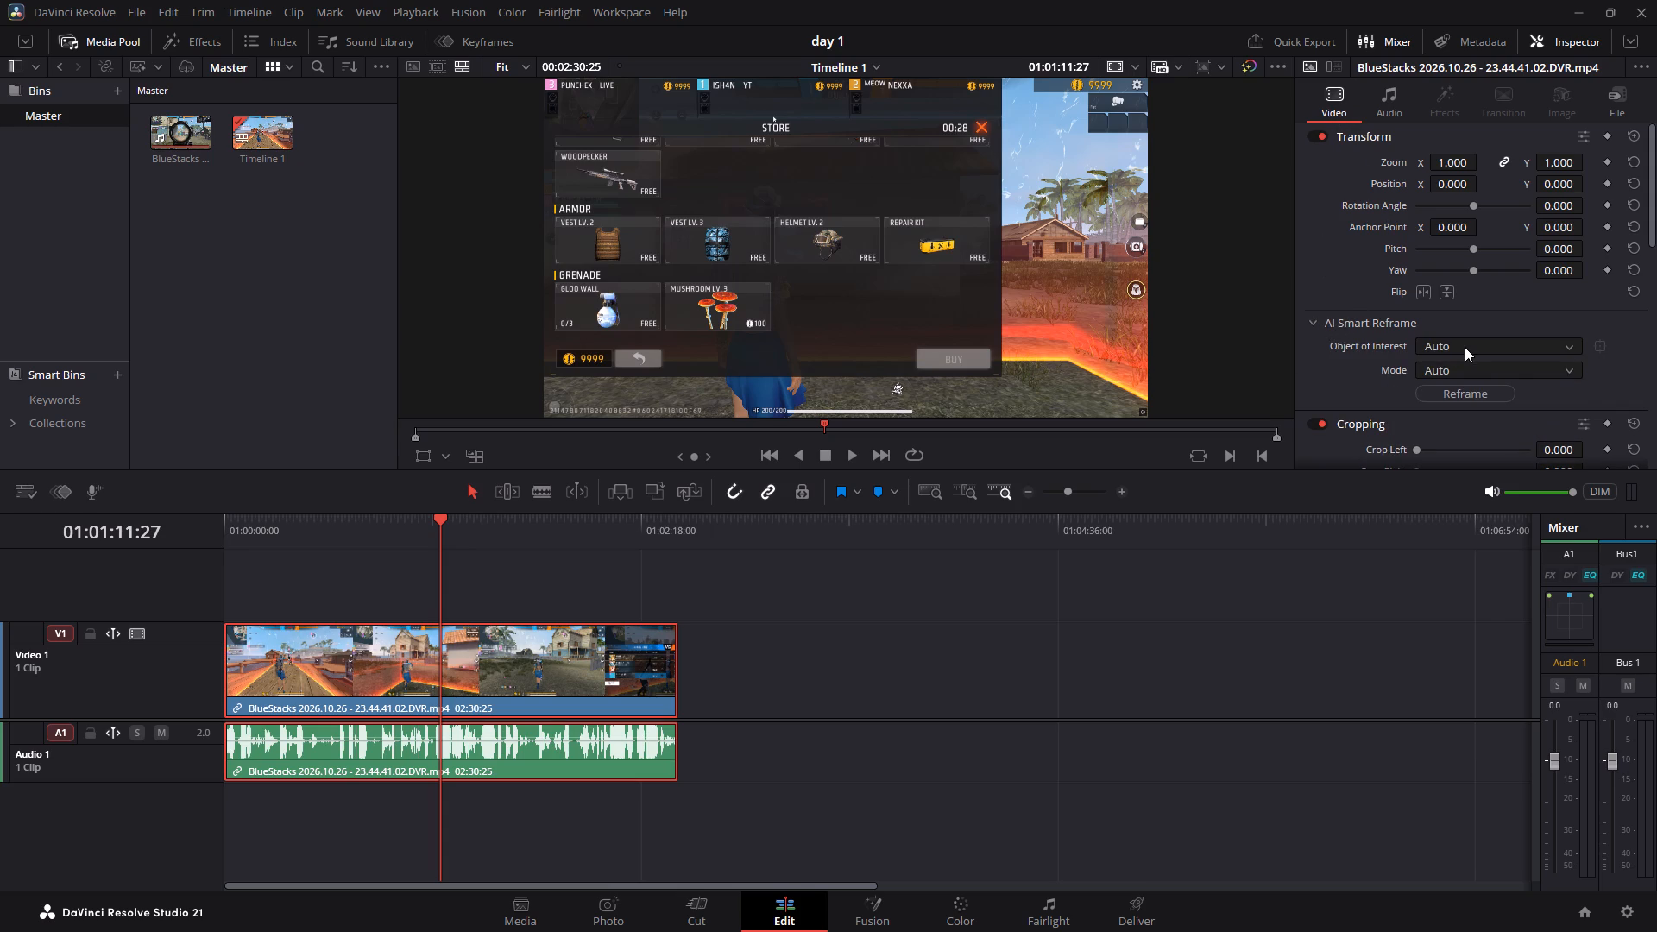
click(1468, 344)
click(1441, 370)
click(1445, 370)
click(1325, 323)
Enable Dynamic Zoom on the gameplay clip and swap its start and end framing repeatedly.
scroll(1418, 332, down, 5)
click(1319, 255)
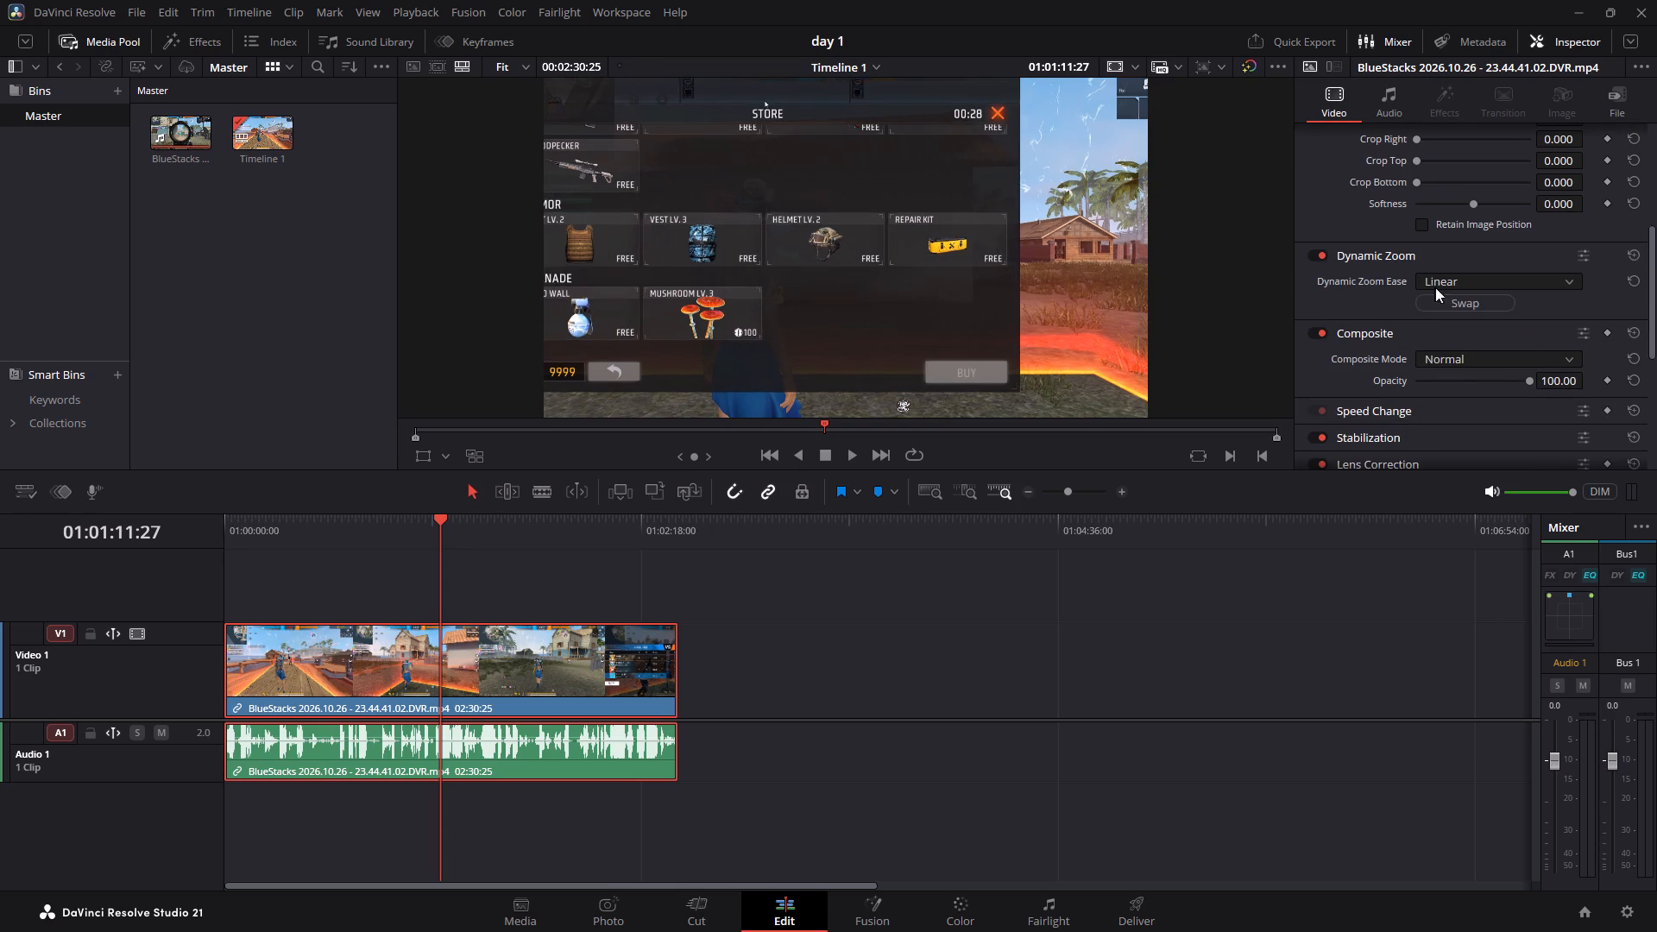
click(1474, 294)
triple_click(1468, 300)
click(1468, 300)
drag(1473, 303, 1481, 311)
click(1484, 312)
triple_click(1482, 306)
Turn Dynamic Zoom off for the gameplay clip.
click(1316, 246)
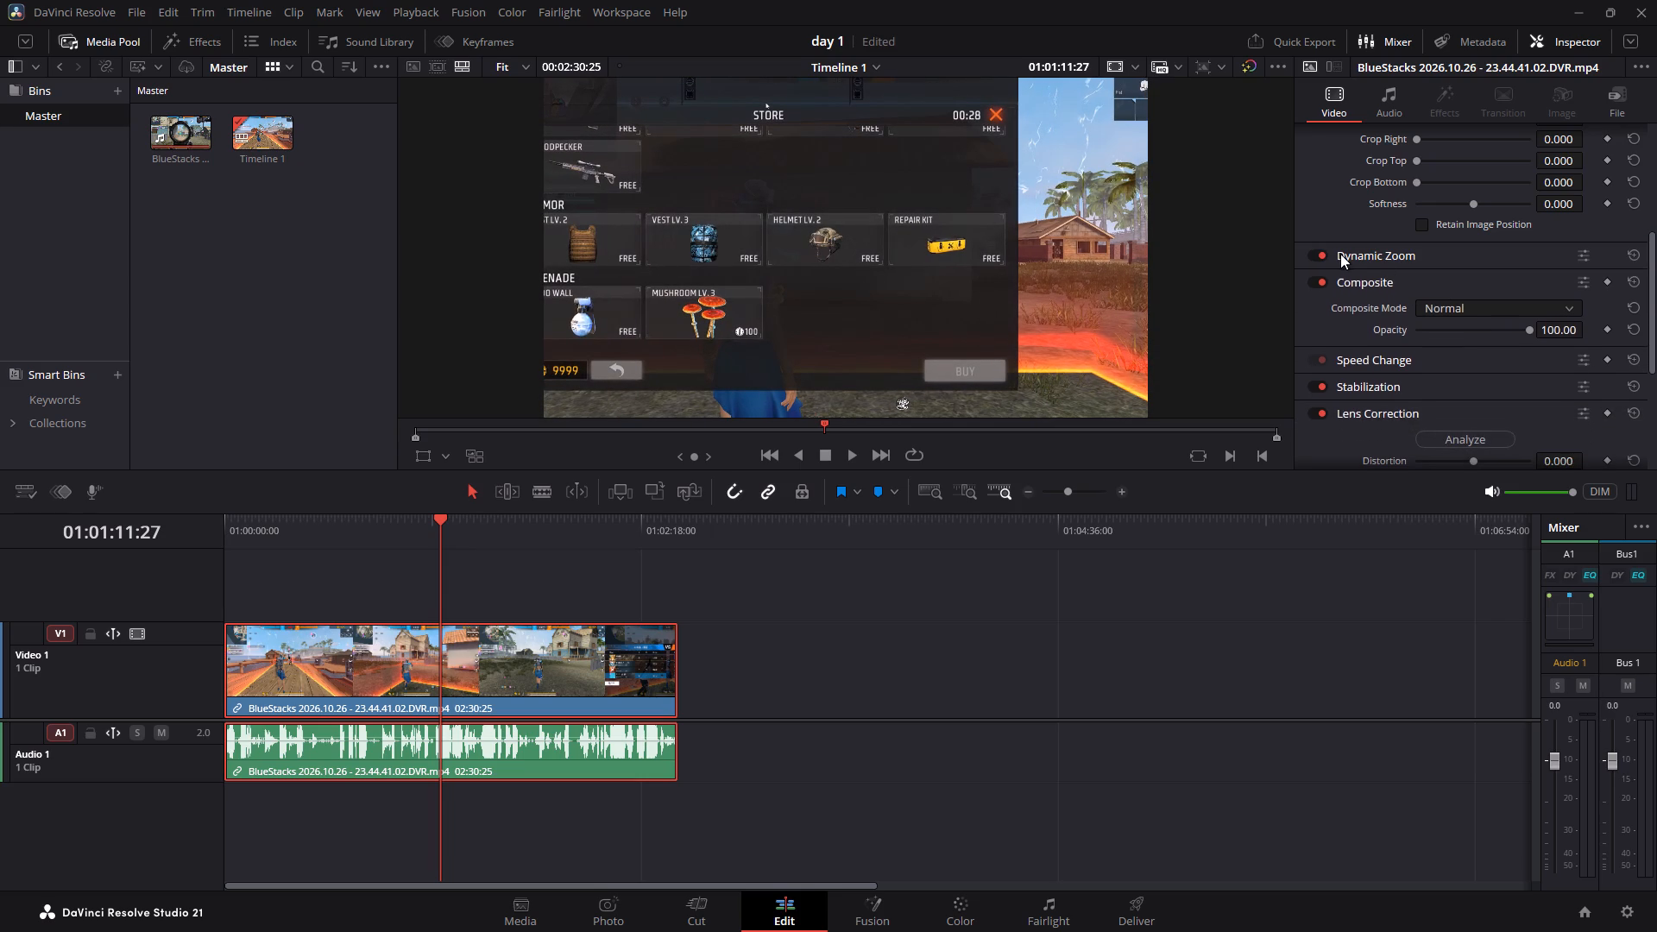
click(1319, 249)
Preview the available composite modes on the gameplay clip, keeping Normal.
click(1430, 307)
scroll(1510, 369, down, 7)
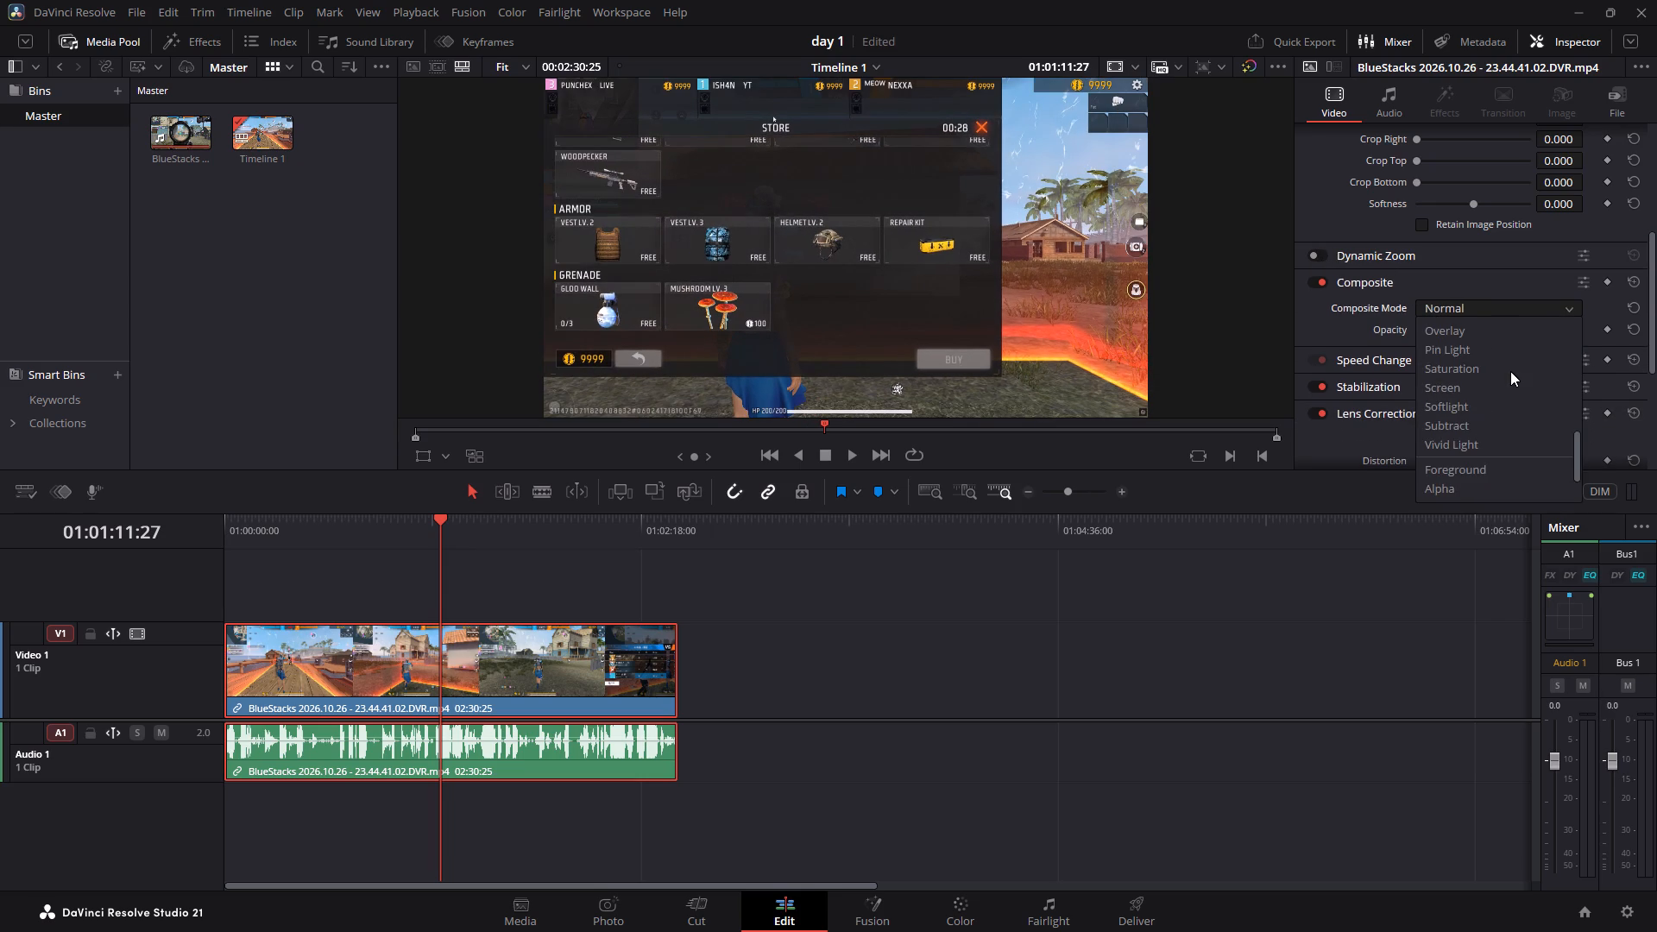
scroll(1510, 371, down, 3)
scroll(1477, 333, up, 1)
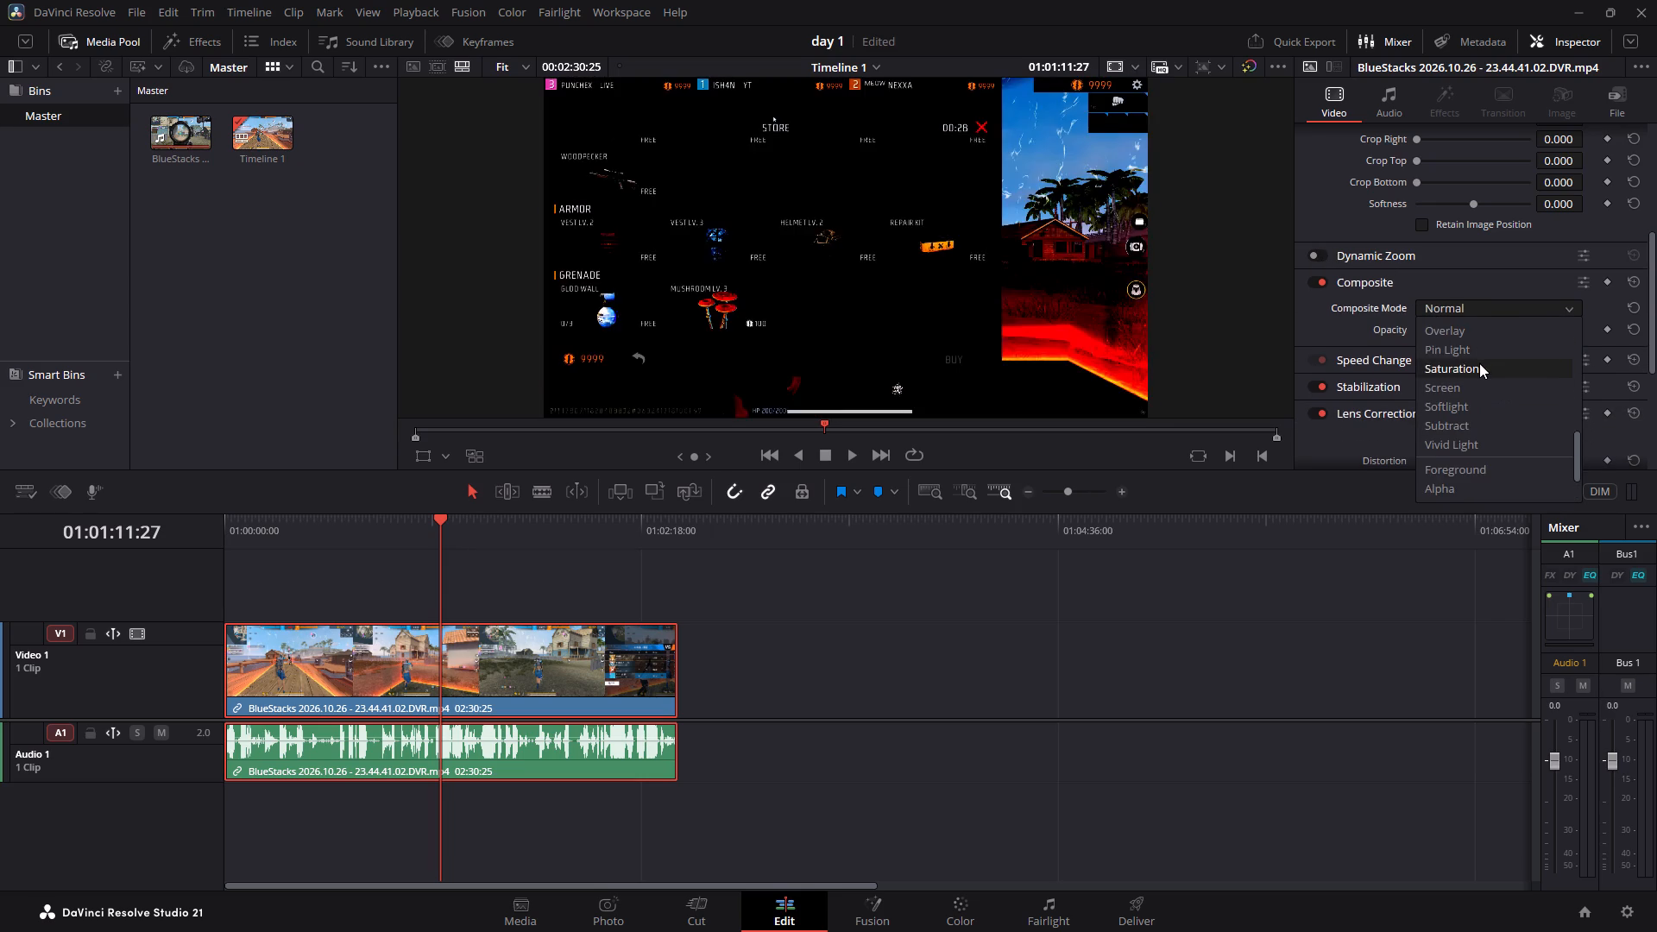
scroll(1479, 363, up, 1)
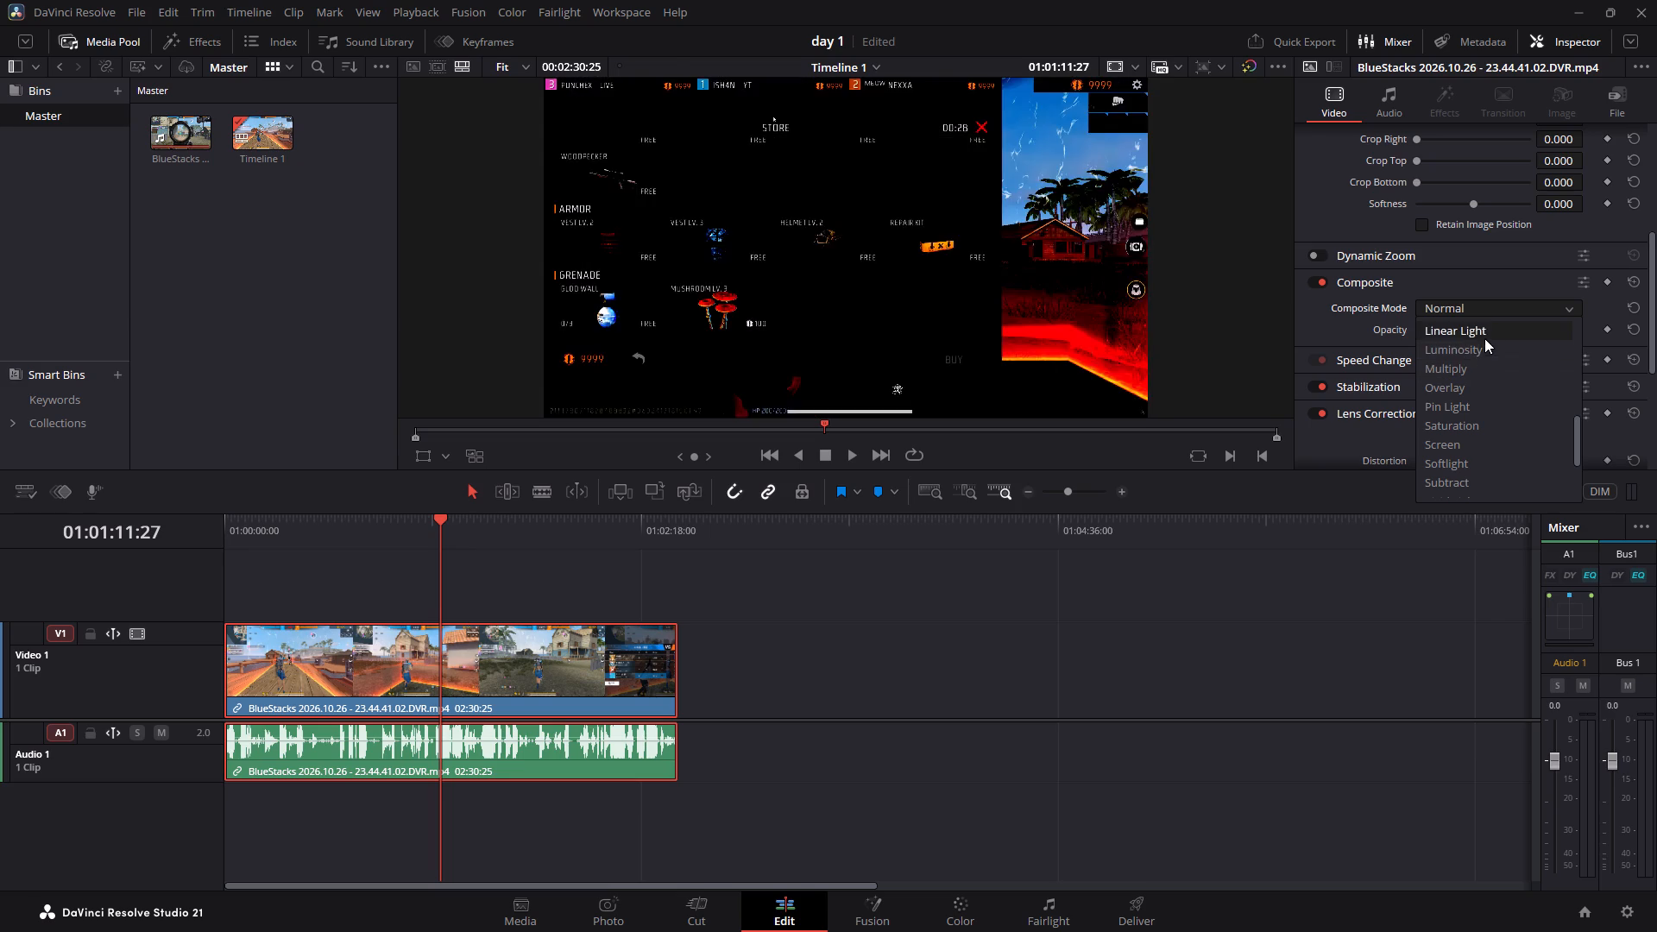
scroll(1485, 353, up, 4)
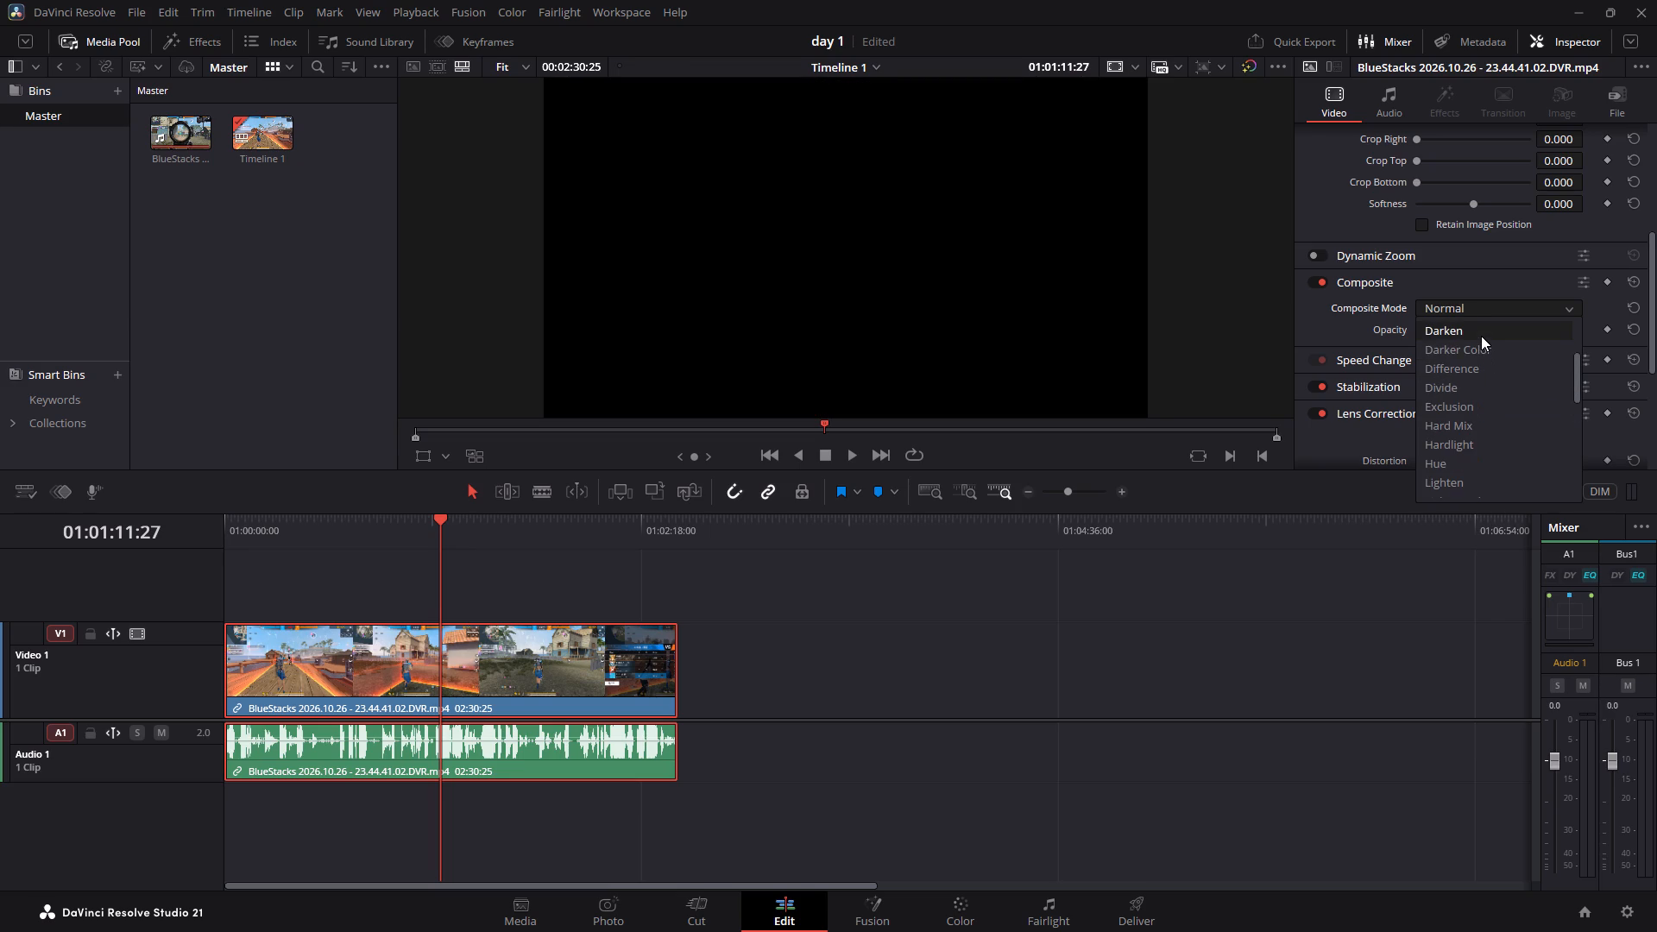
scroll(1476, 346, up, 4)
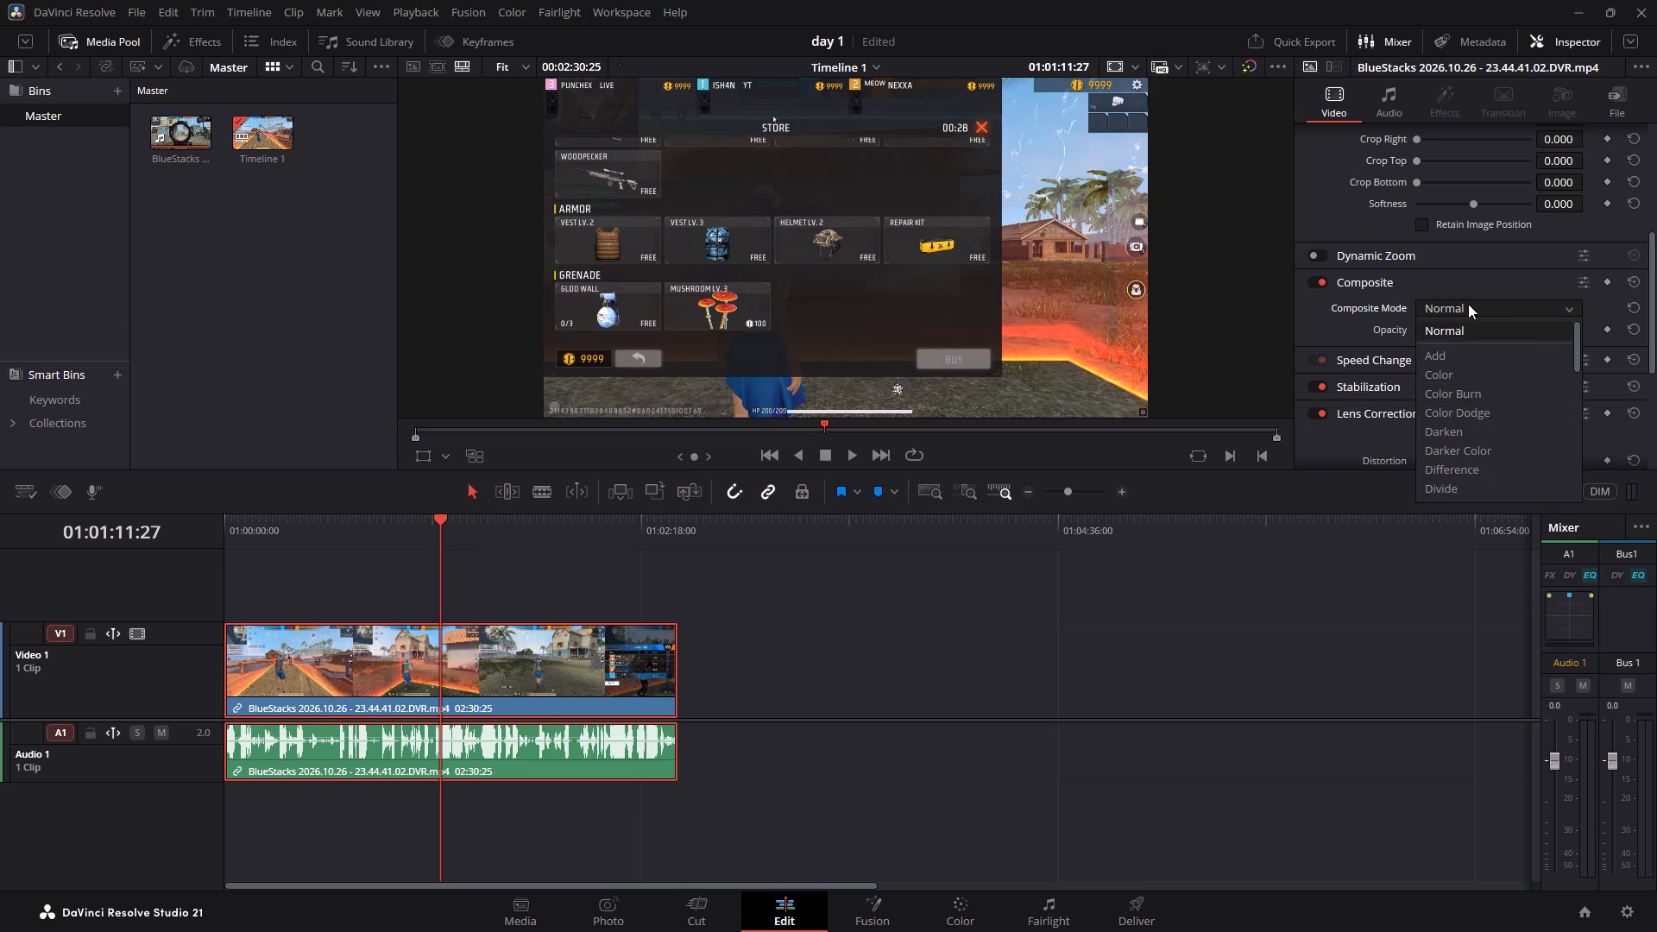
click(1467, 303)
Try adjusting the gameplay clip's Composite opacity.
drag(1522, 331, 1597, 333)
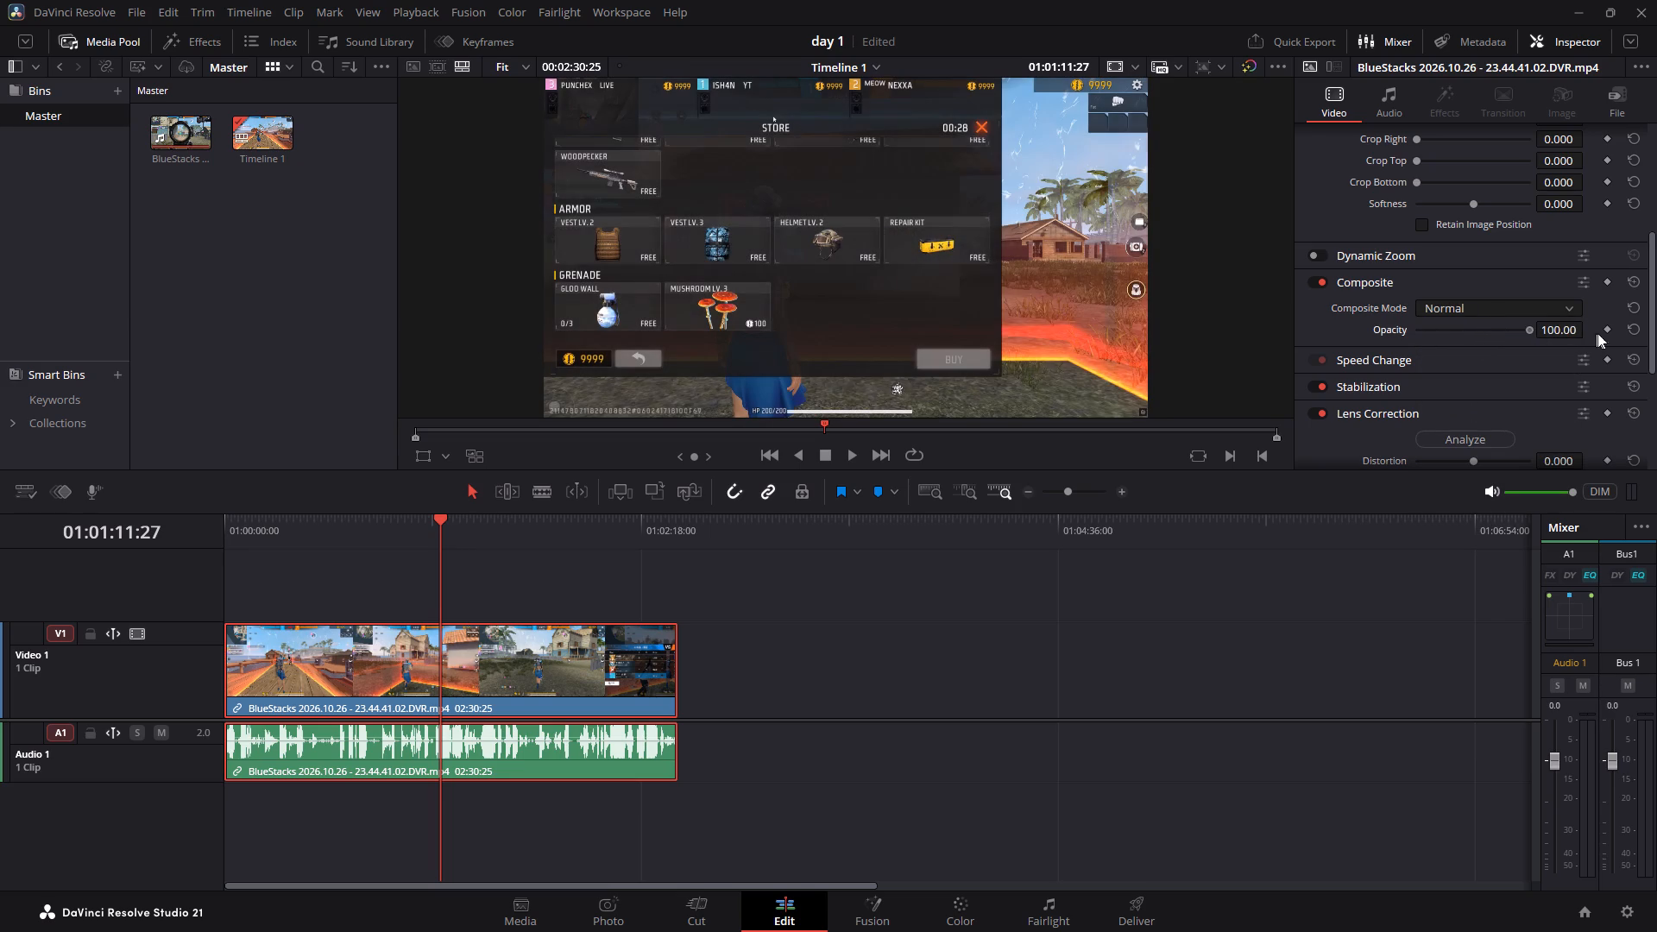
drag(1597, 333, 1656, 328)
Expand the Speed Change settings to view them, and collapse them again.
click(1384, 356)
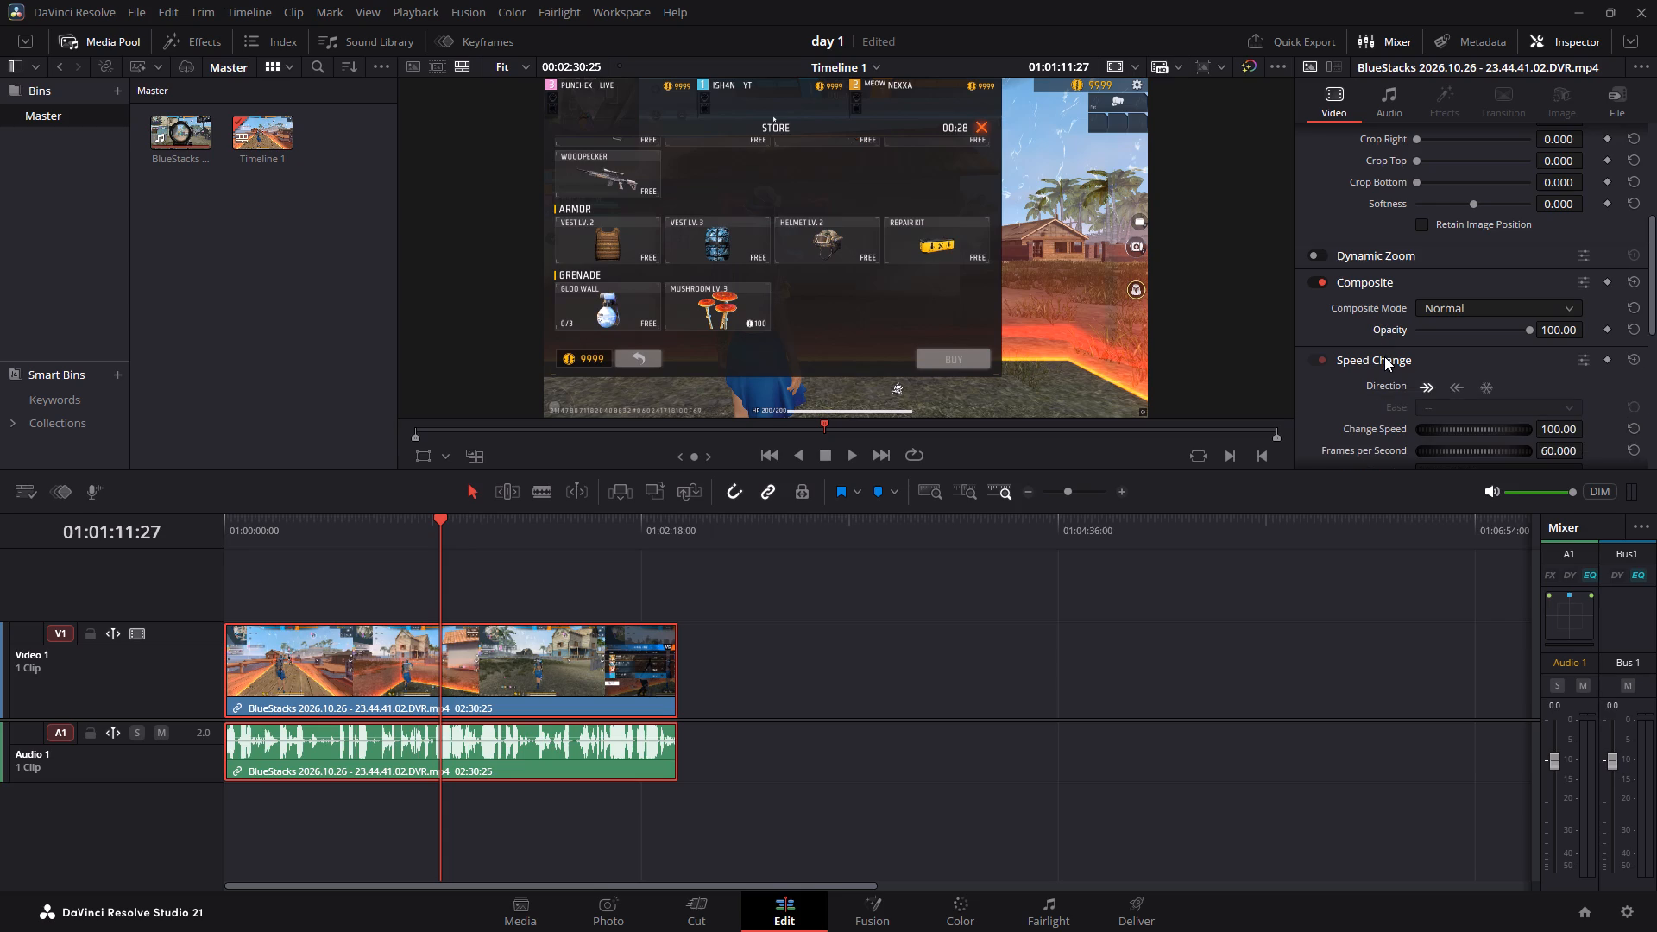
click(1384, 356)
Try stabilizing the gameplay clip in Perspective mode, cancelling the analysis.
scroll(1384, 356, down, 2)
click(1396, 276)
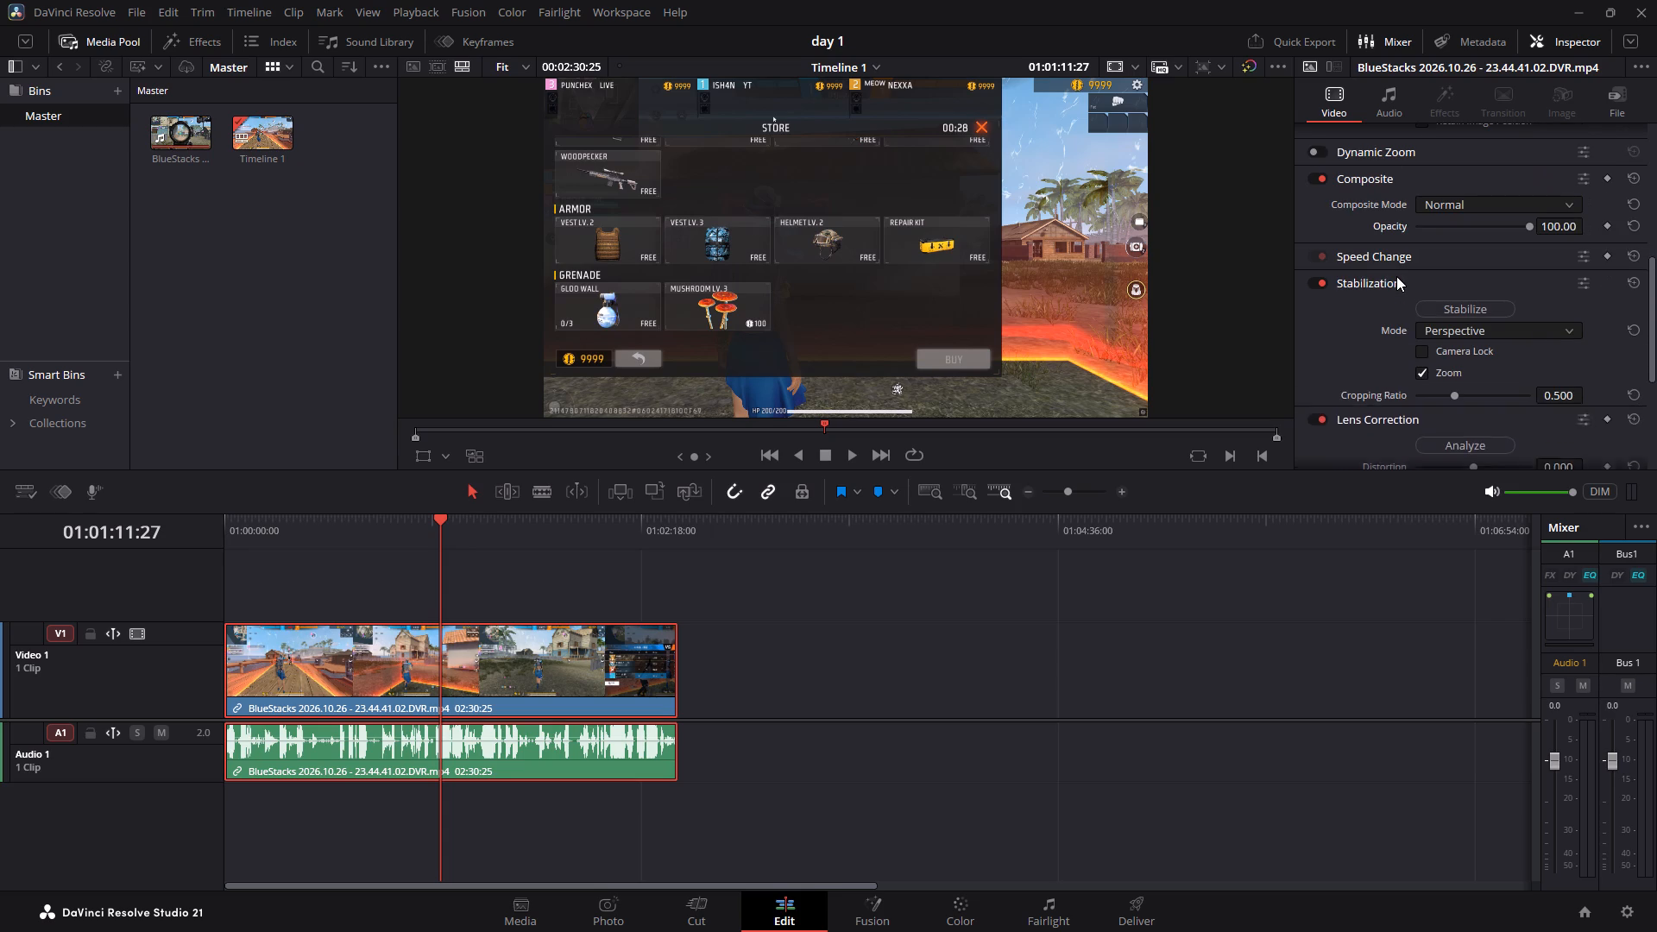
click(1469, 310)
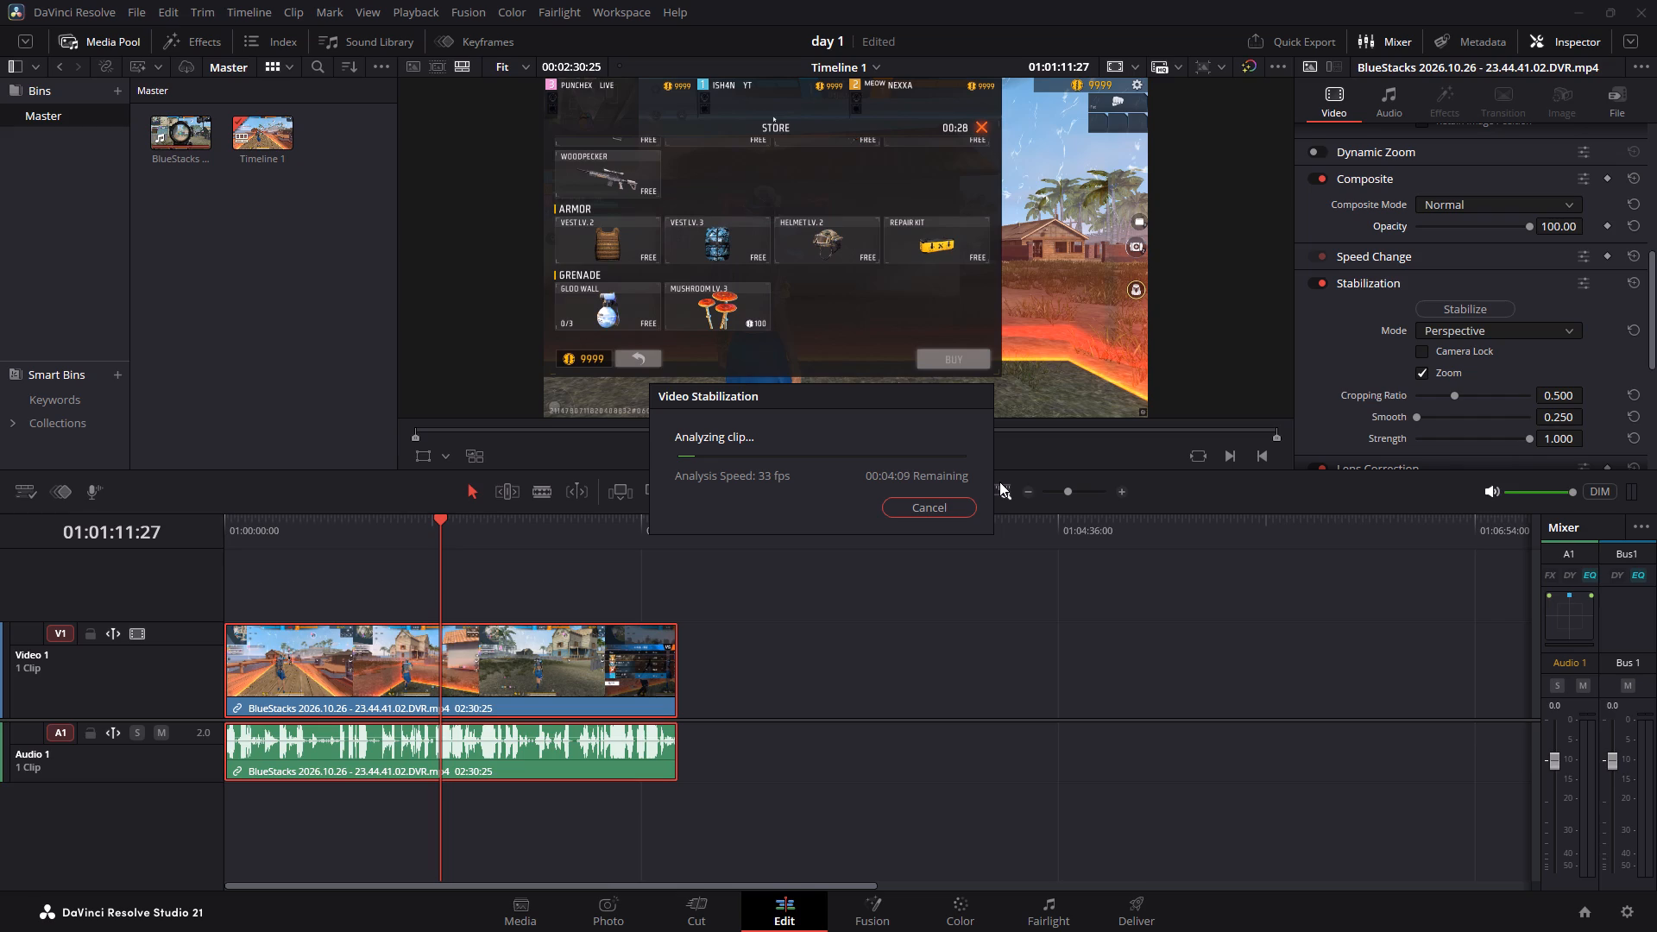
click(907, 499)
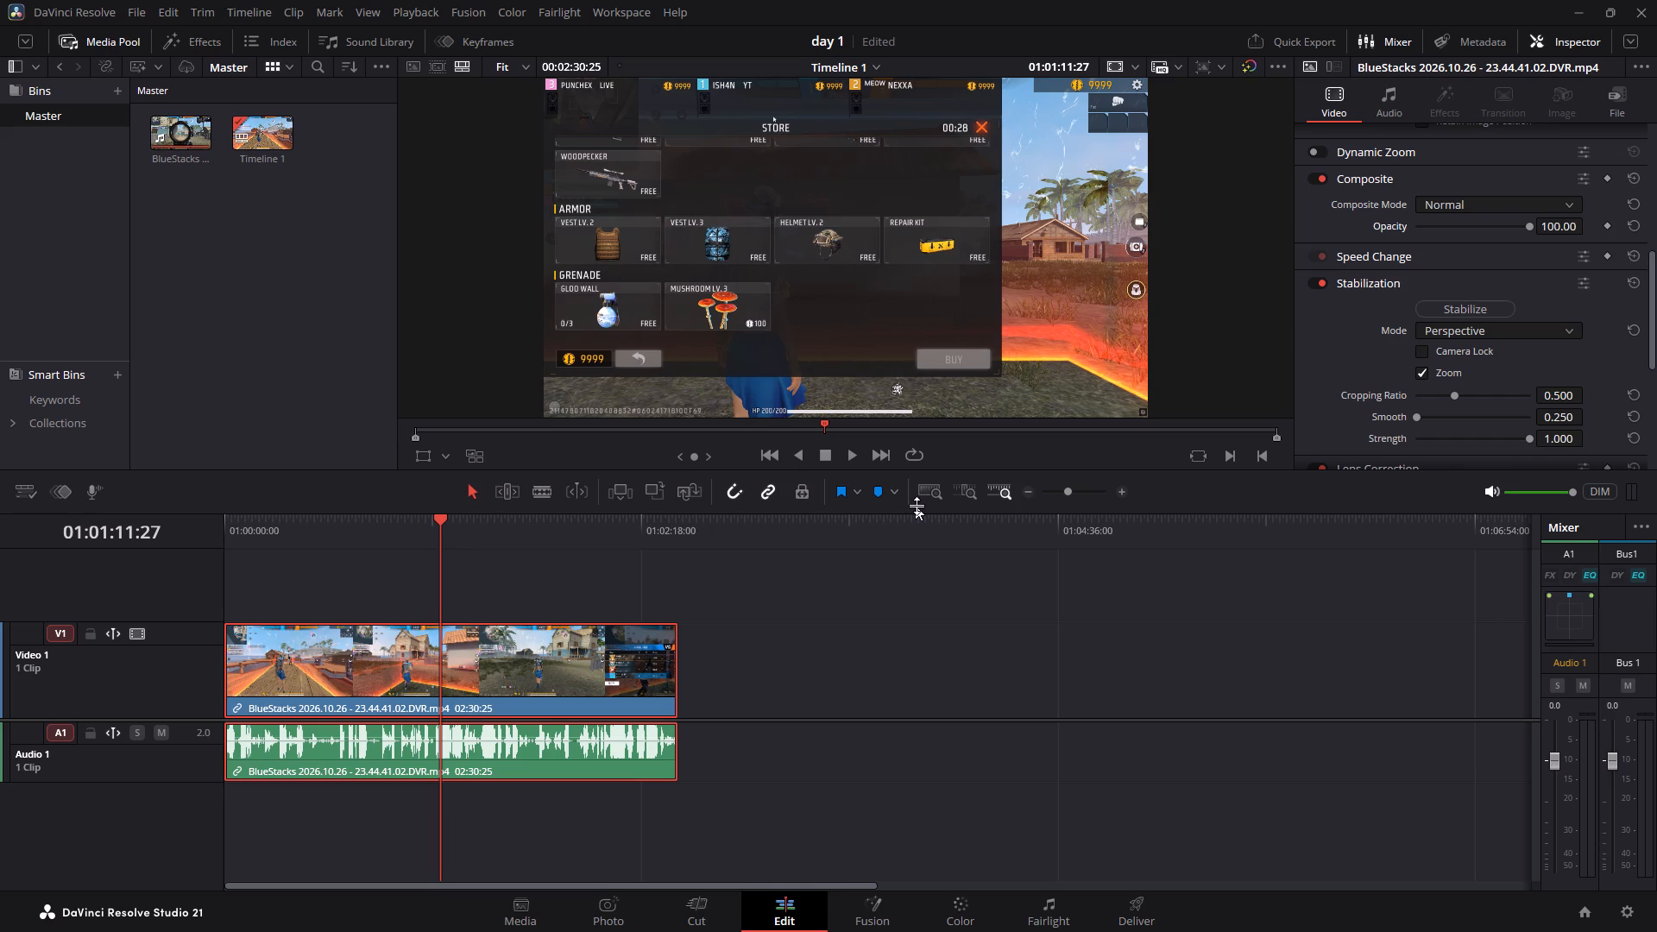
Look over the Stabilization and Lens Correction settings, and collapse the Stabilization section.
scroll(1465, 236, down, 4)
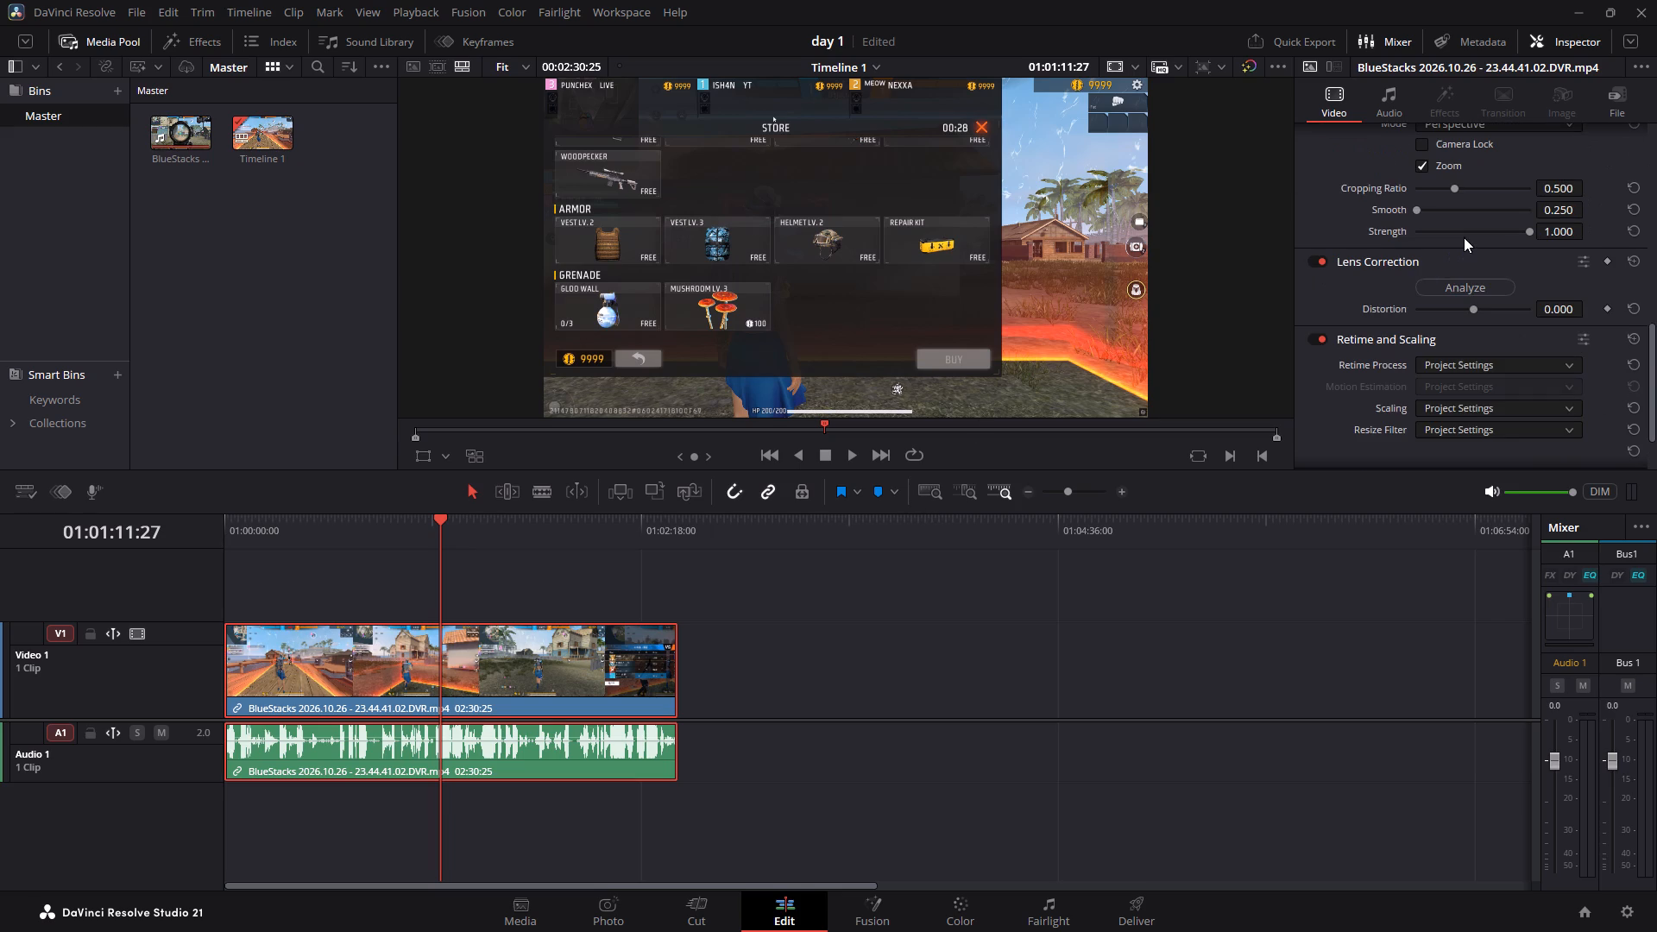
scroll(1393, 299, up, 5)
click(1385, 337)
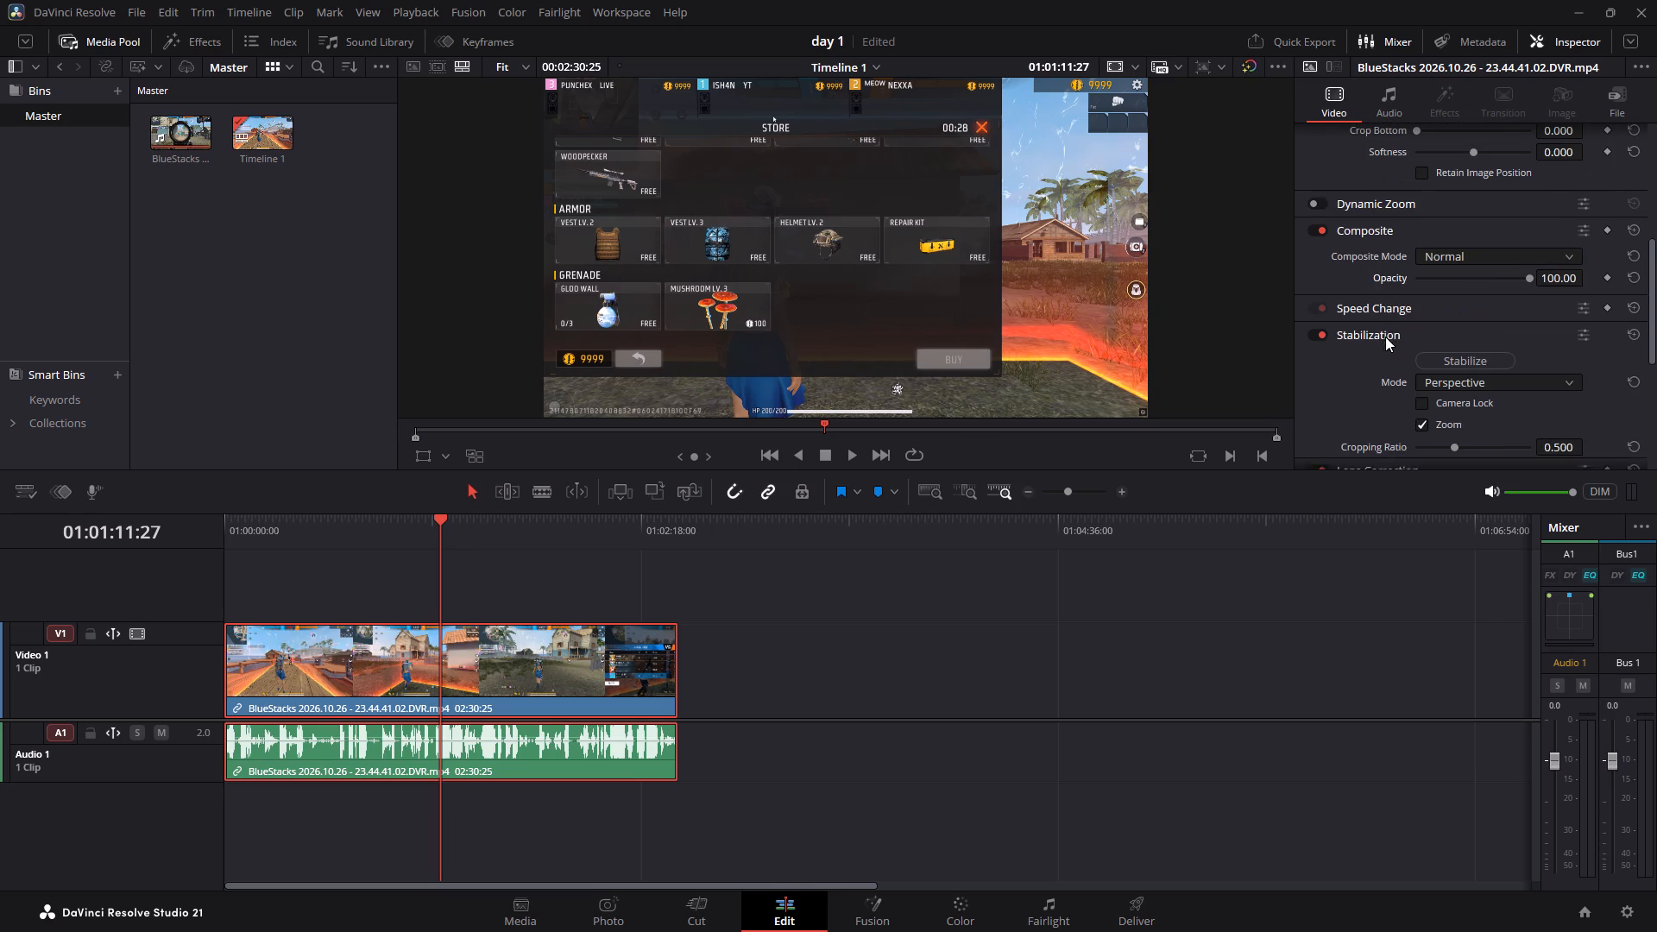
Look over the gameplay clip's Transform, Cropping, Dynamic Zoom and Composite settings in the Inspector.
scroll(1384, 337, up, 14)
scroll(1383, 341, down, 6)
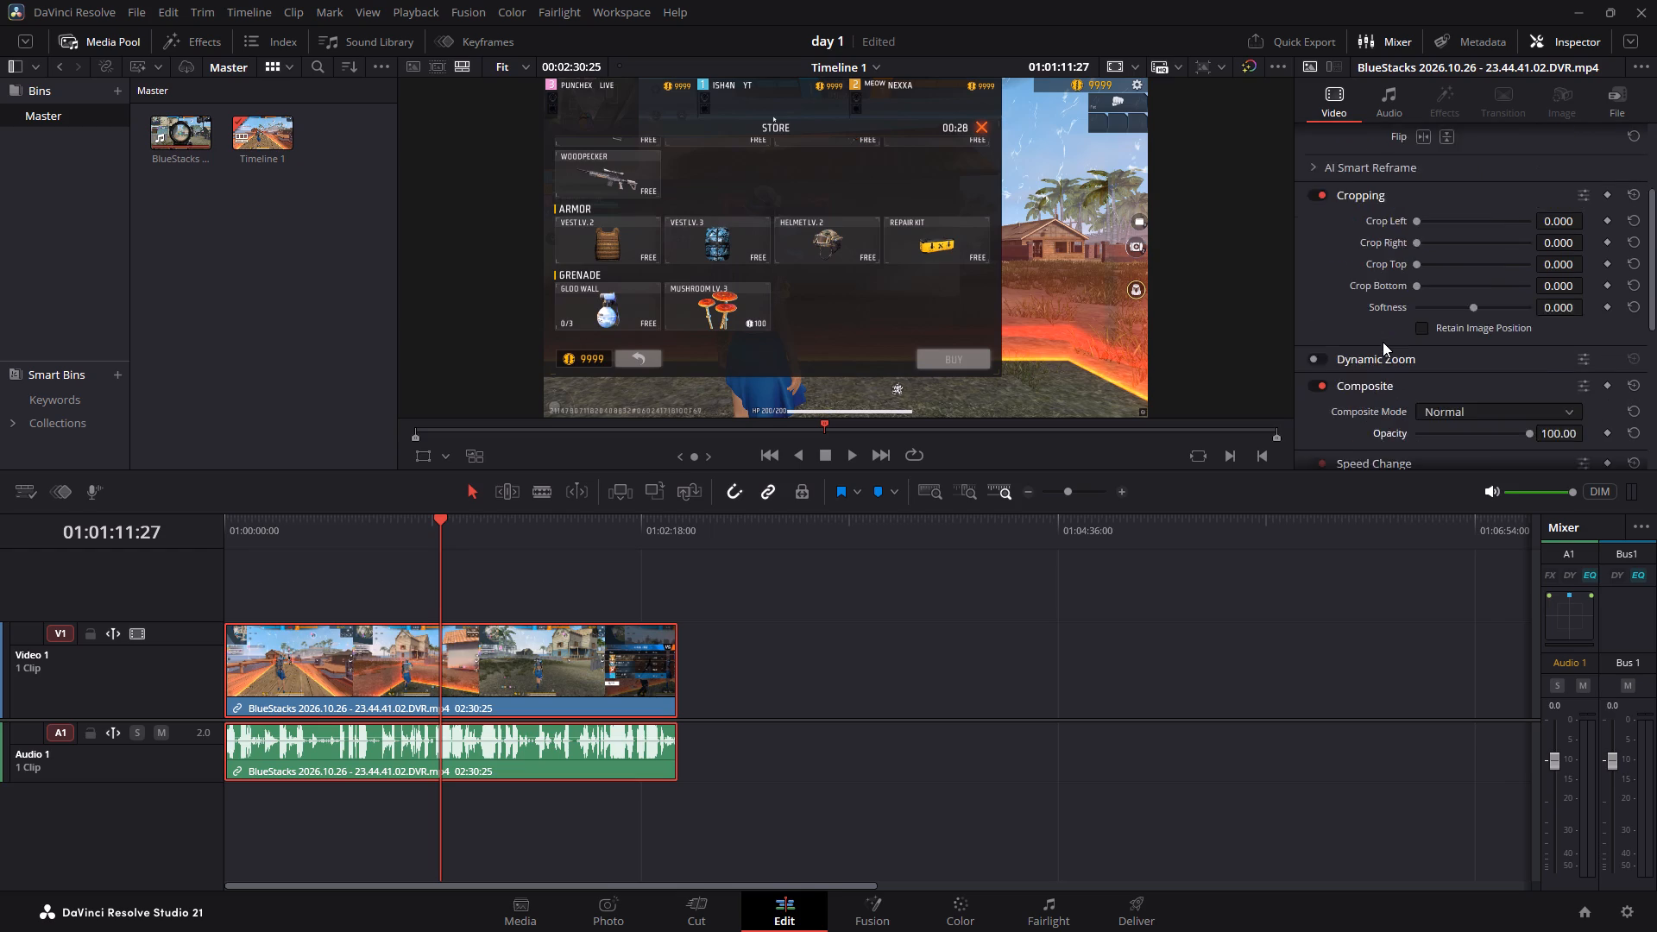
scroll(1387, 342, down, 16)
scroll(1402, 424, up, 6)
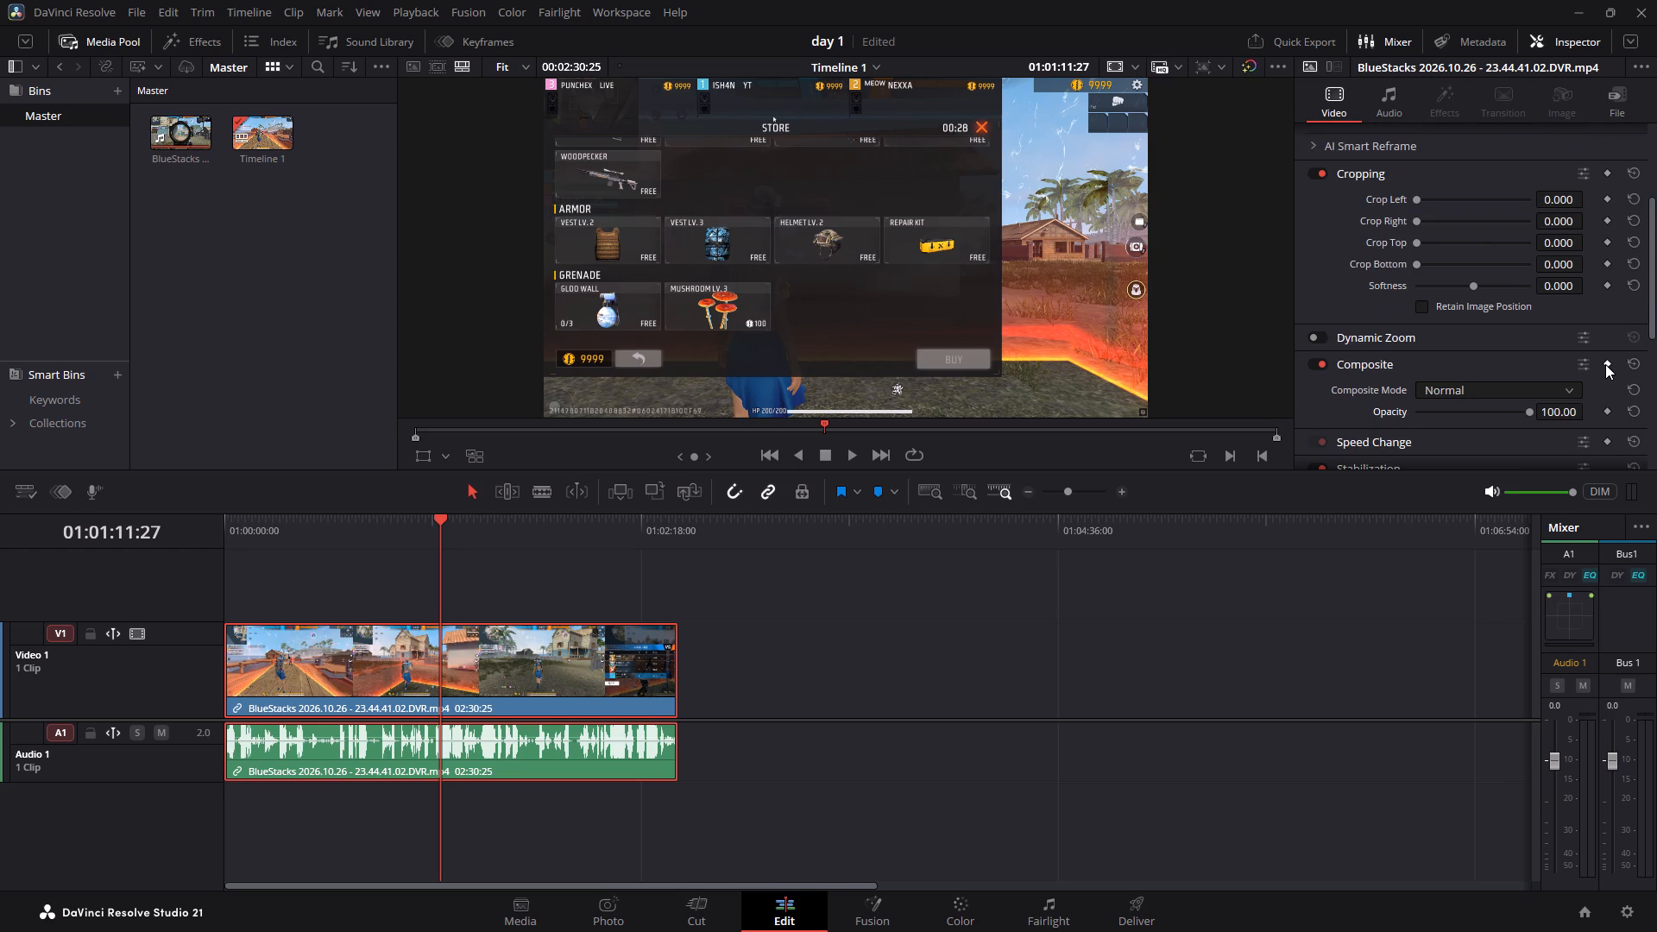
scroll(1438, 399, up, 9)
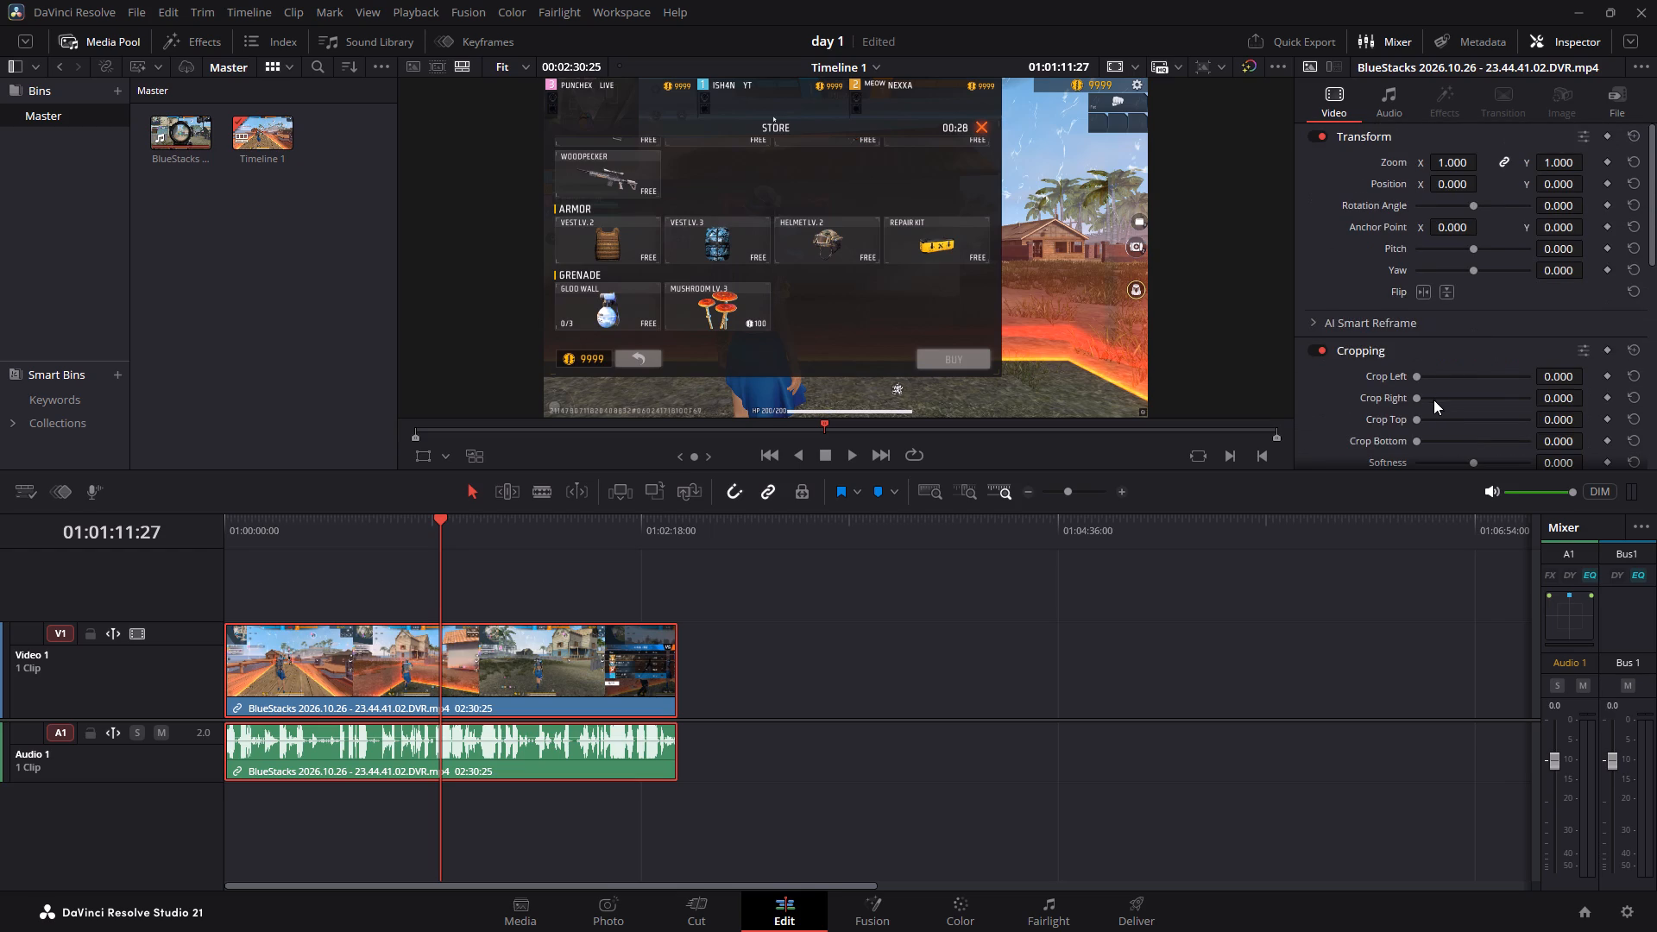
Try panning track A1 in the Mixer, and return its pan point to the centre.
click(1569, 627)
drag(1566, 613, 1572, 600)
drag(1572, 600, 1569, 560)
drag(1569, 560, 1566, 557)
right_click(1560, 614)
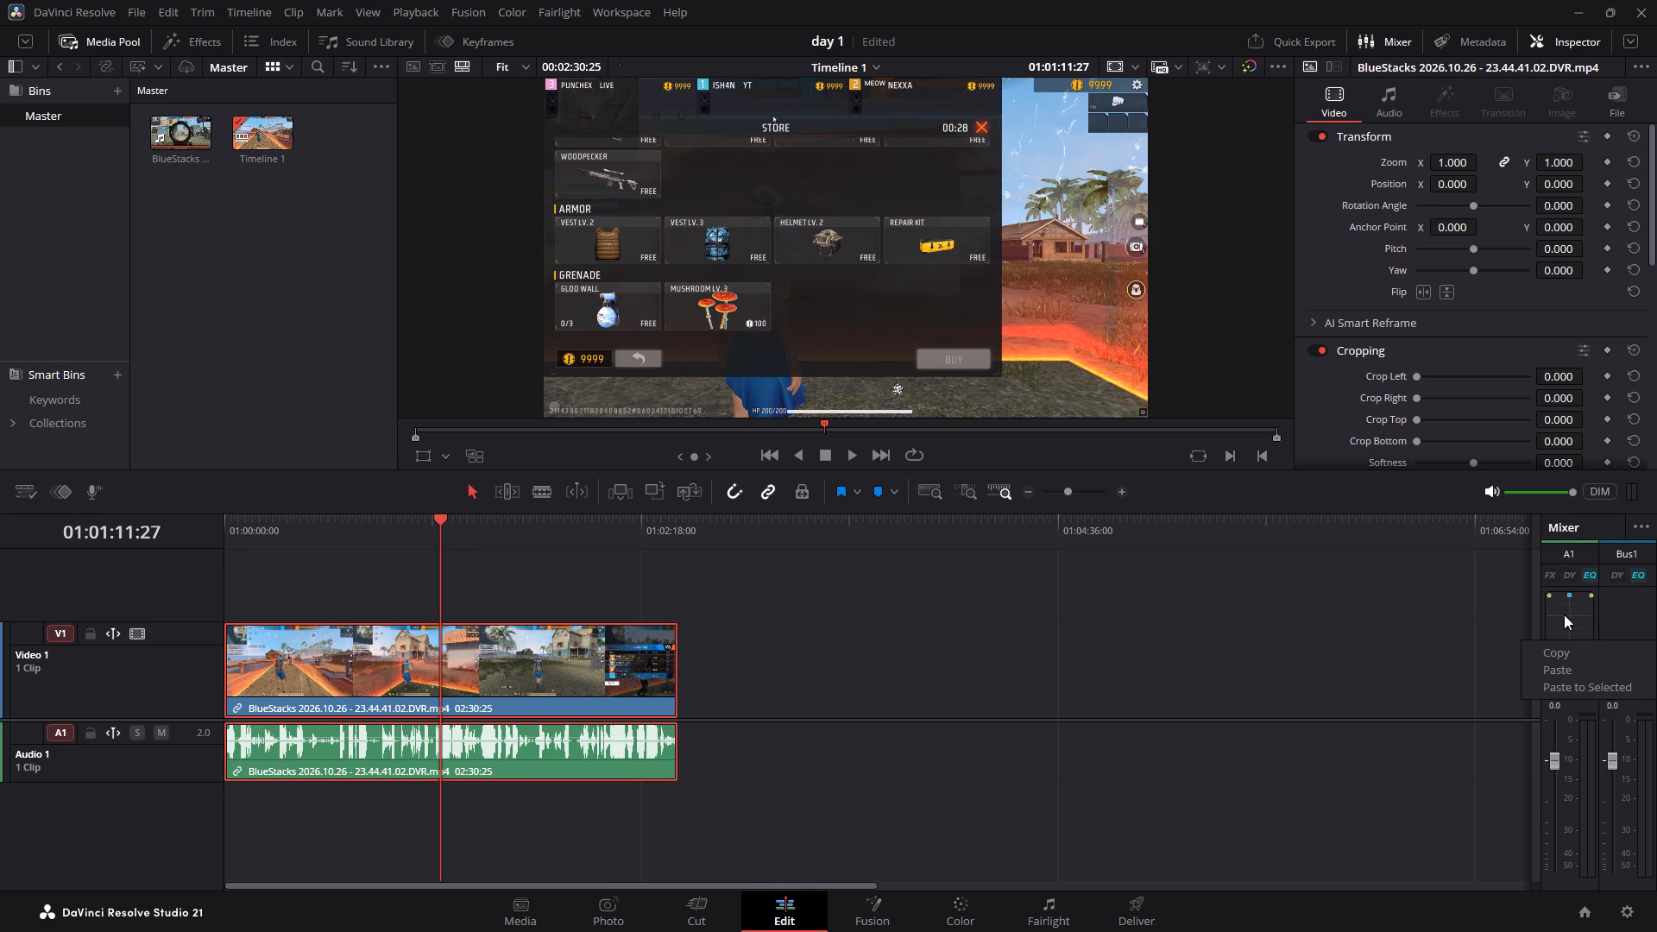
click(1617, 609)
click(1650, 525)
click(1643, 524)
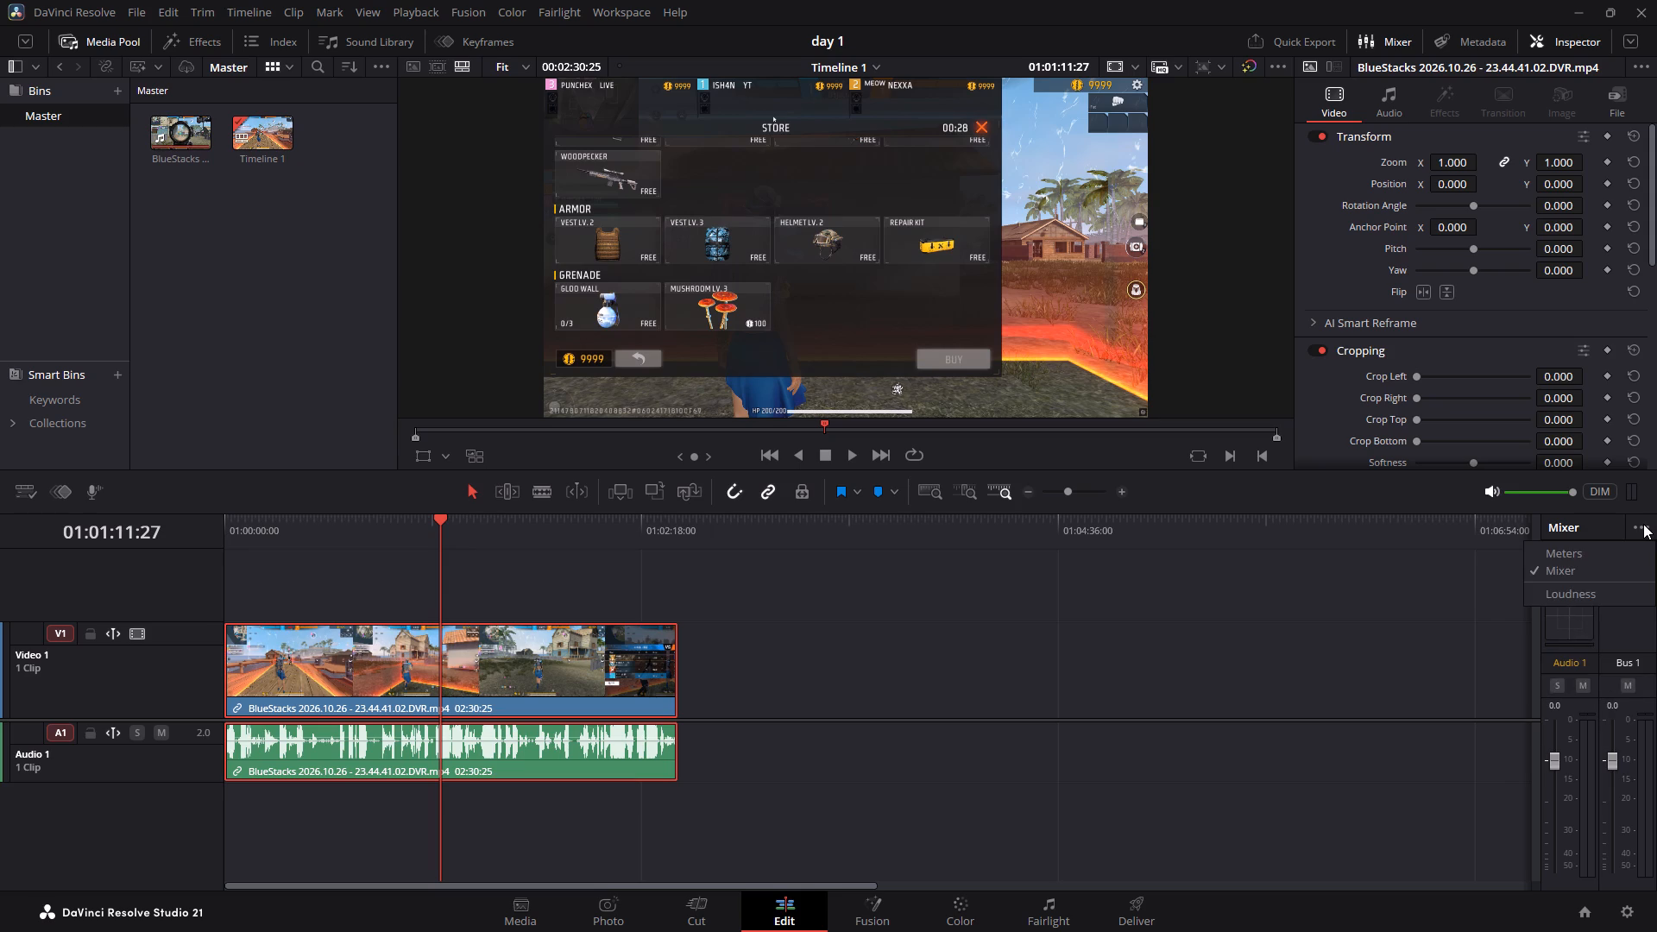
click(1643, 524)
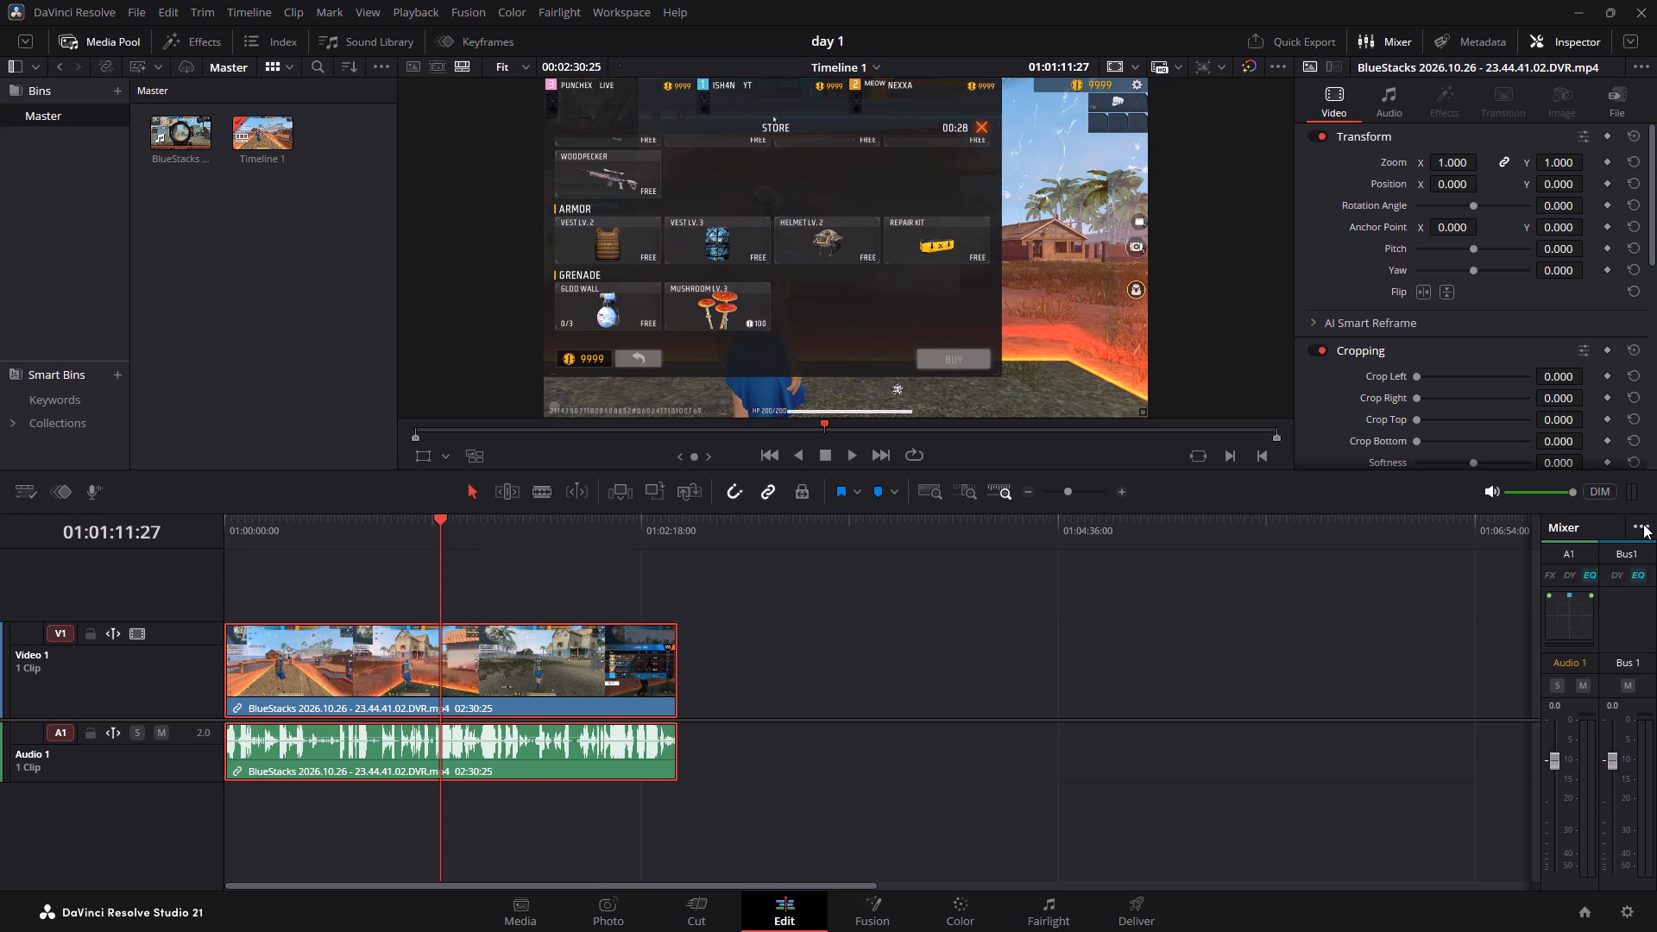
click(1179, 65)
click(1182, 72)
View the Audio 1 track settings in the Inspector, and return to the gameplay clip's own settings.
click(1328, 74)
click(1331, 72)
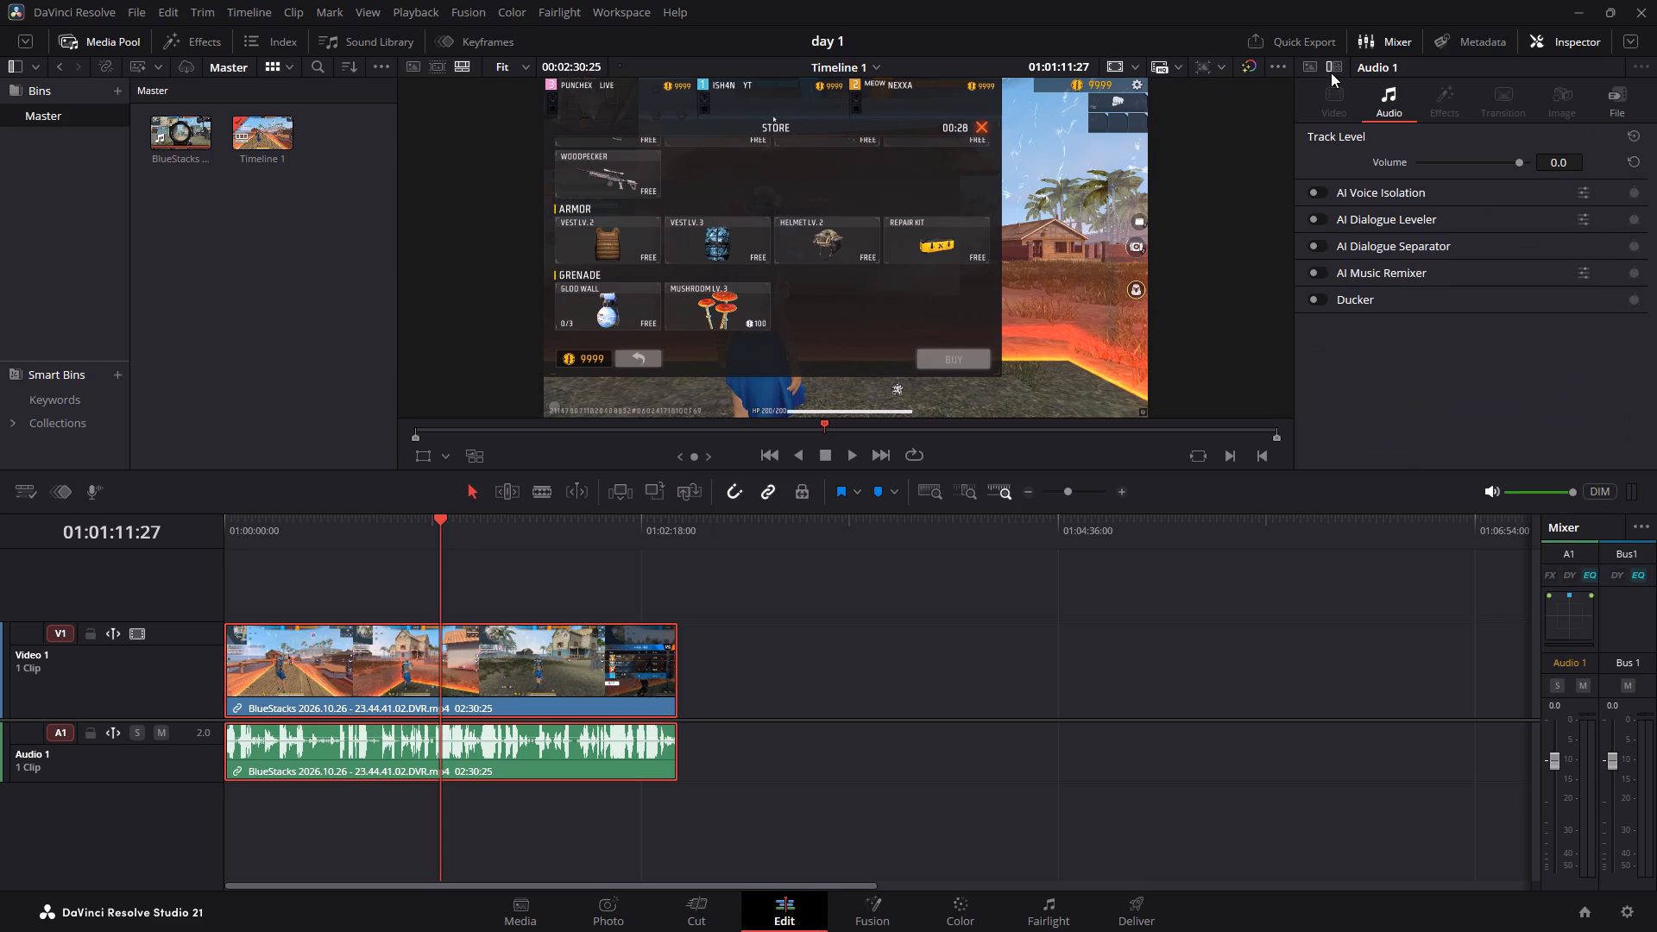
click(1310, 68)
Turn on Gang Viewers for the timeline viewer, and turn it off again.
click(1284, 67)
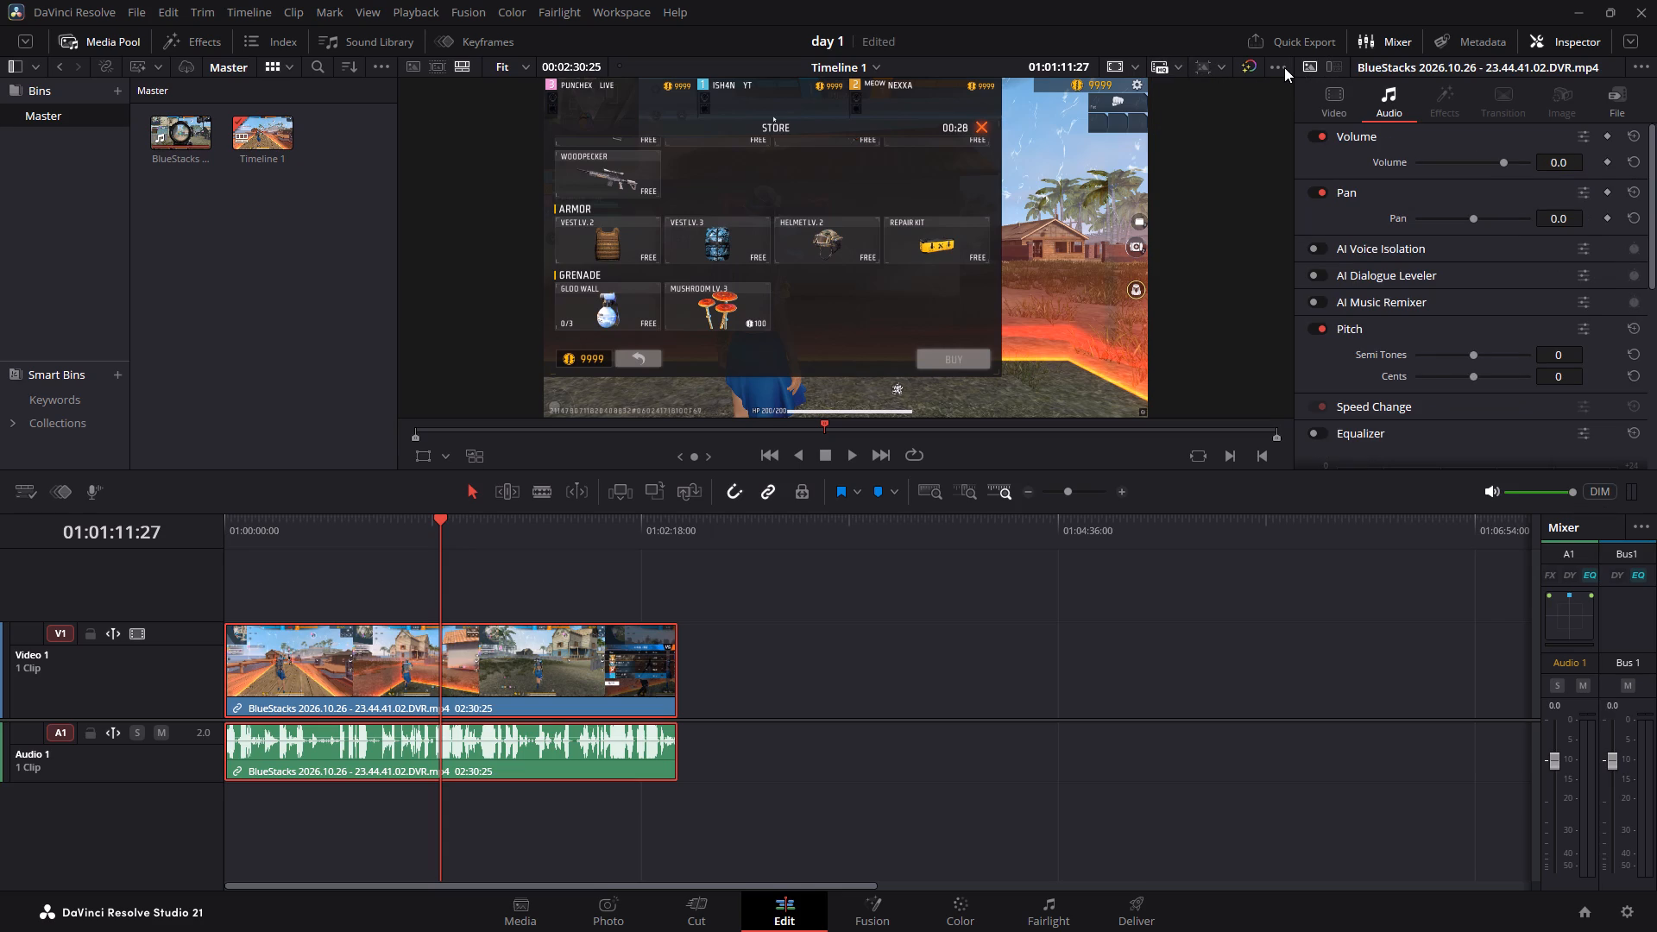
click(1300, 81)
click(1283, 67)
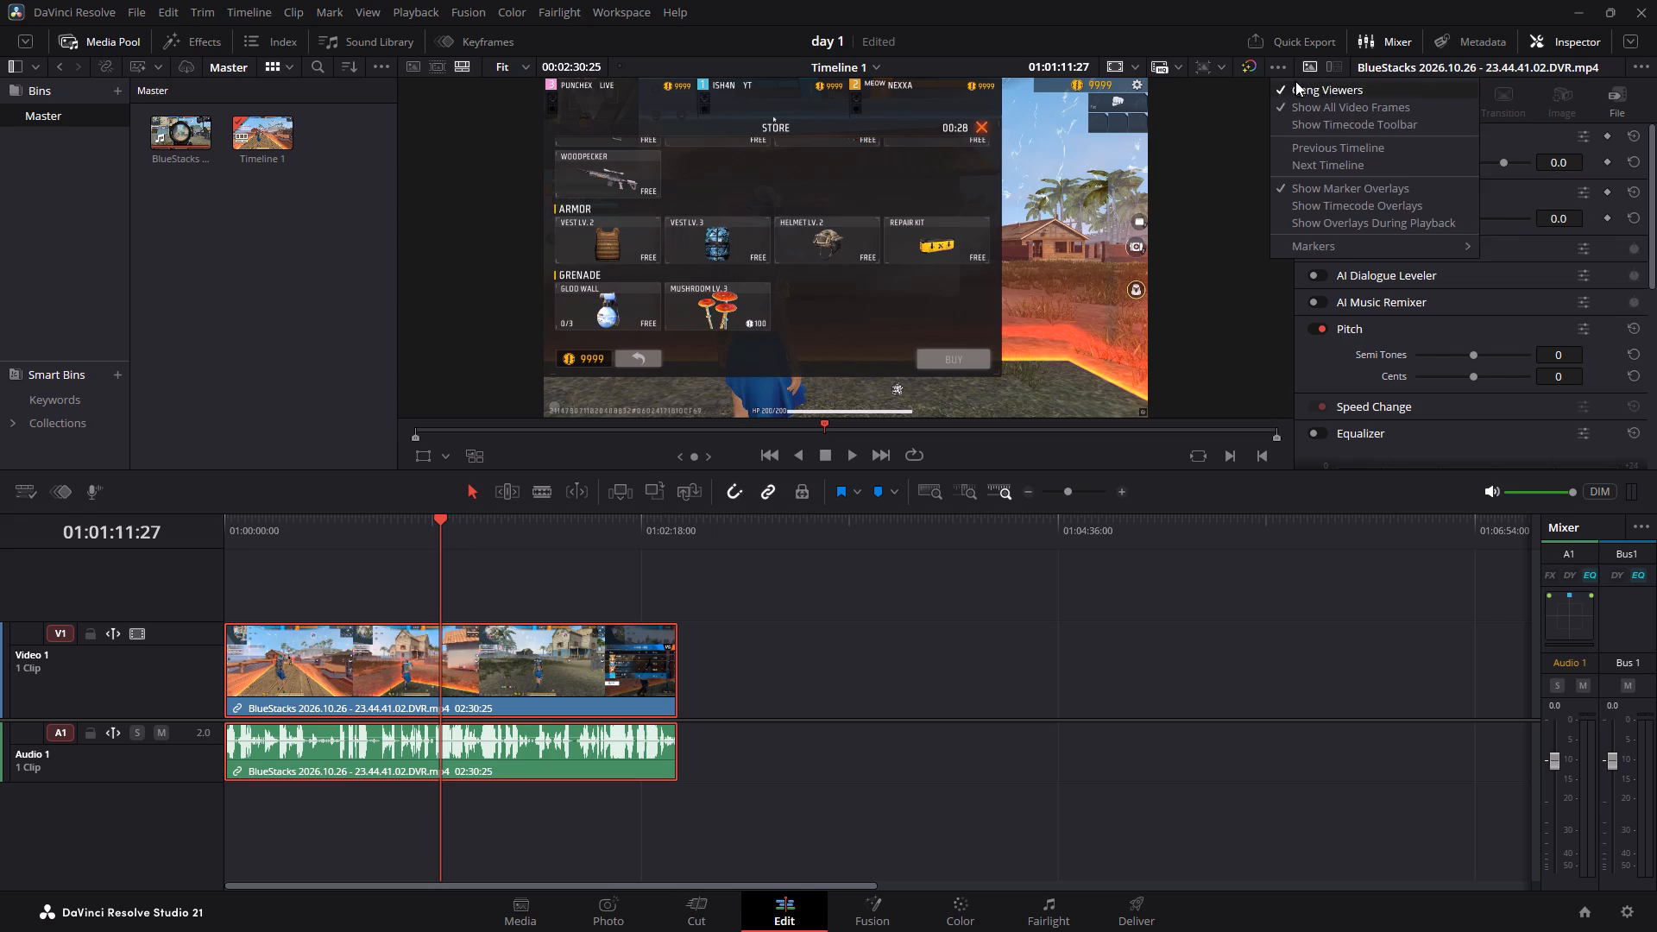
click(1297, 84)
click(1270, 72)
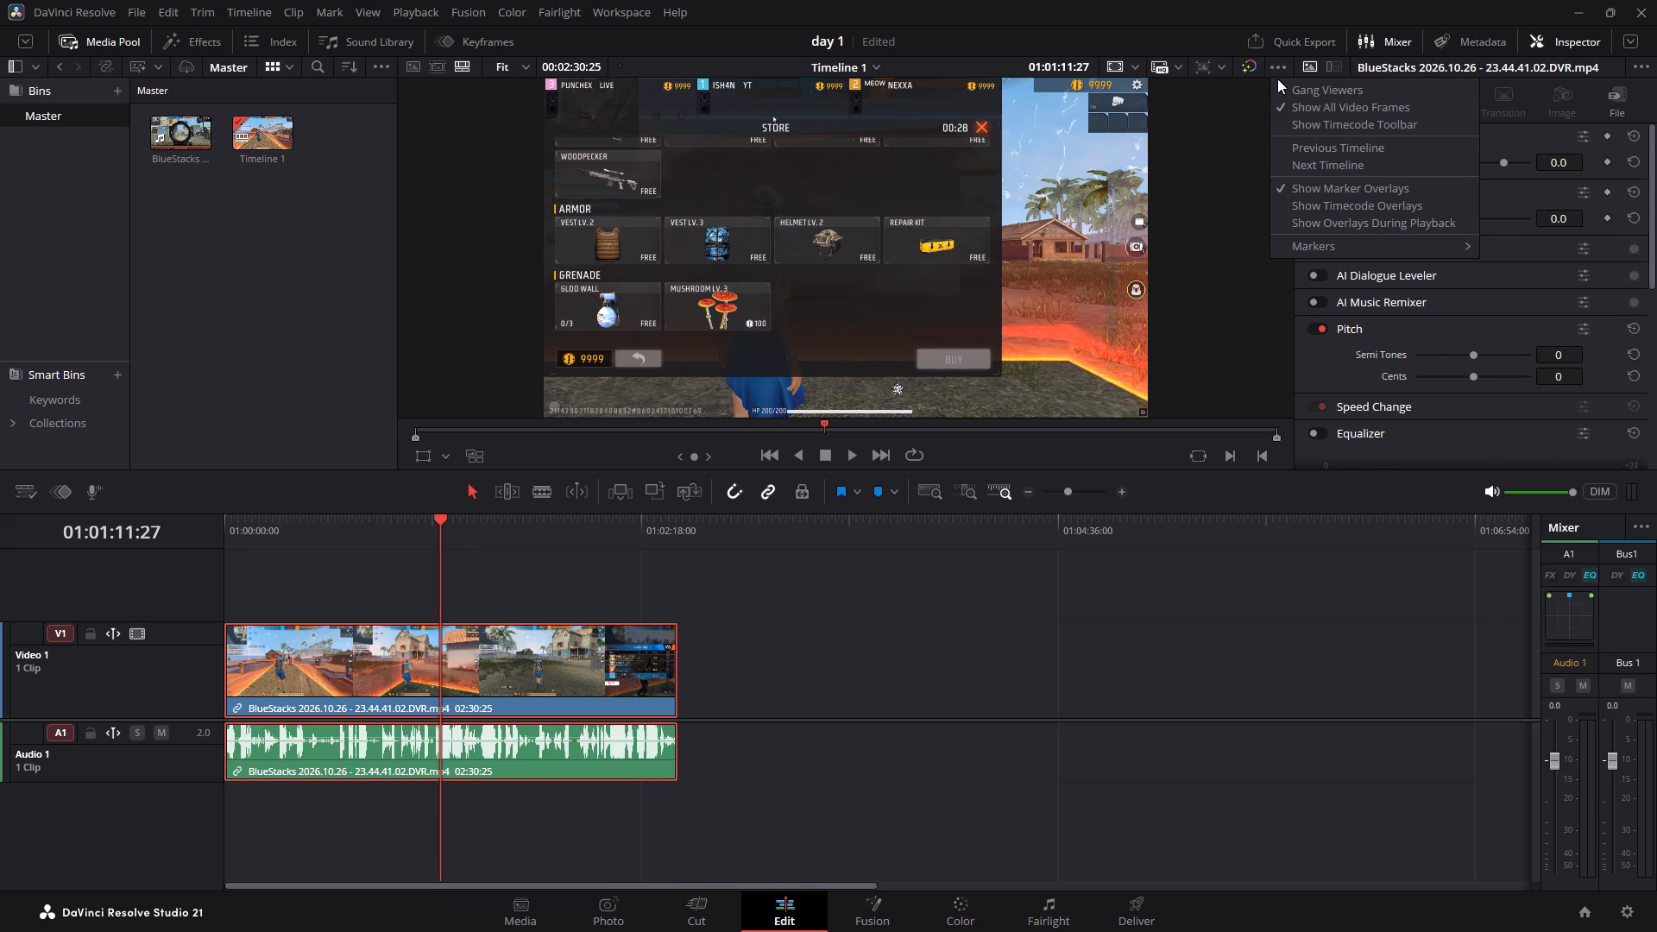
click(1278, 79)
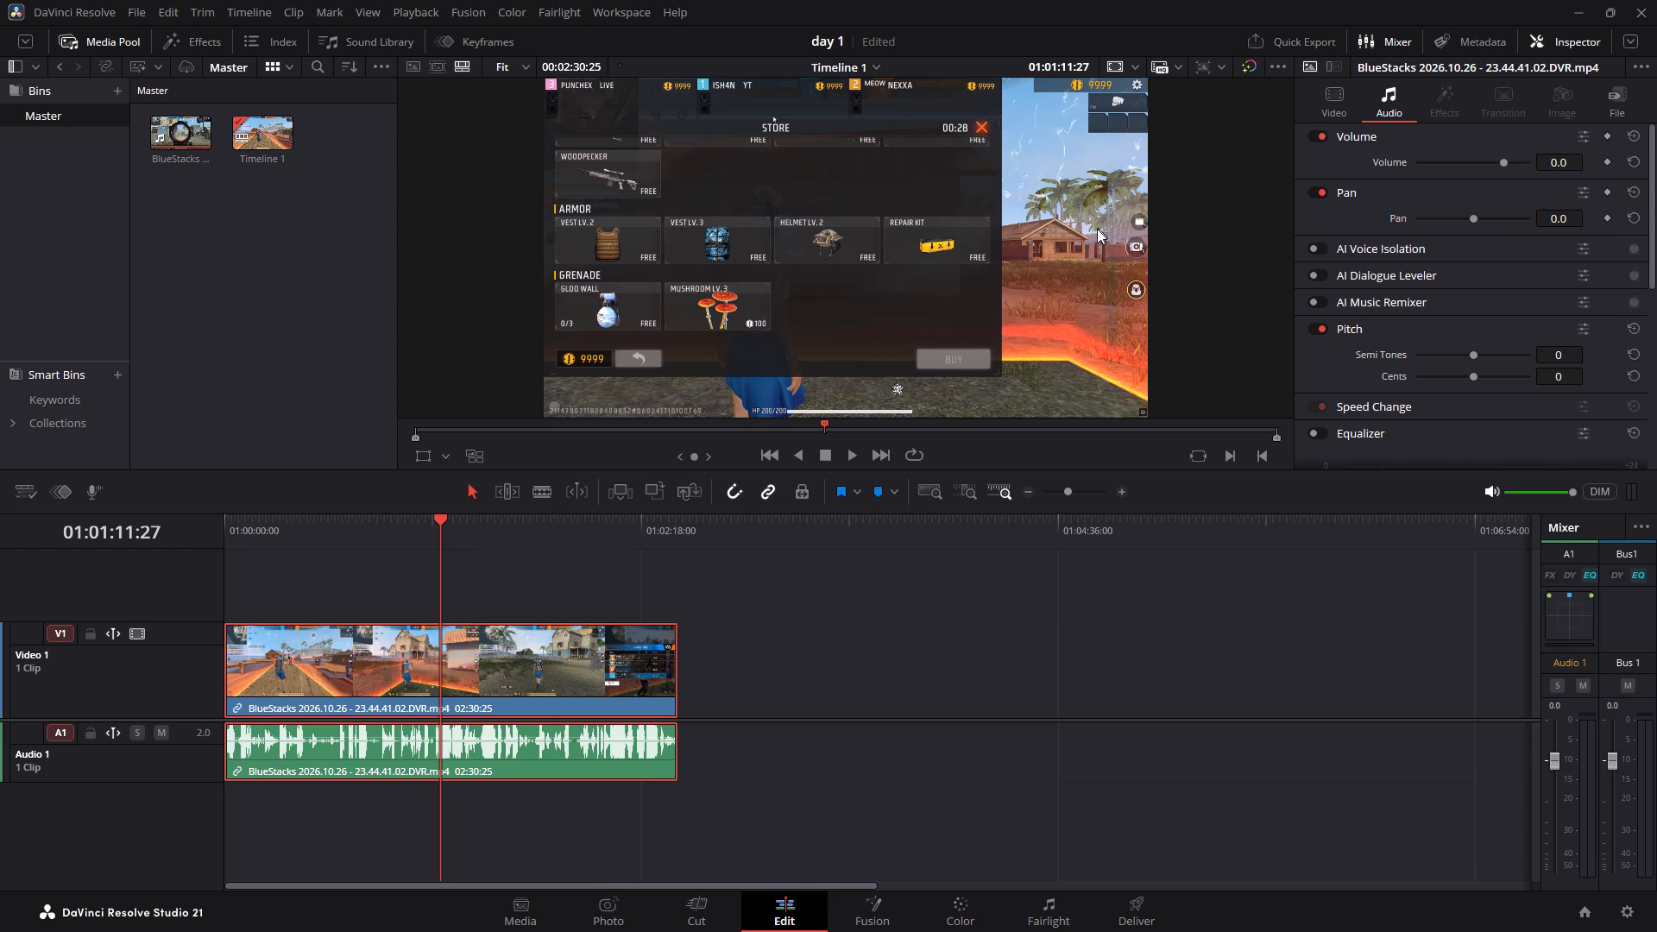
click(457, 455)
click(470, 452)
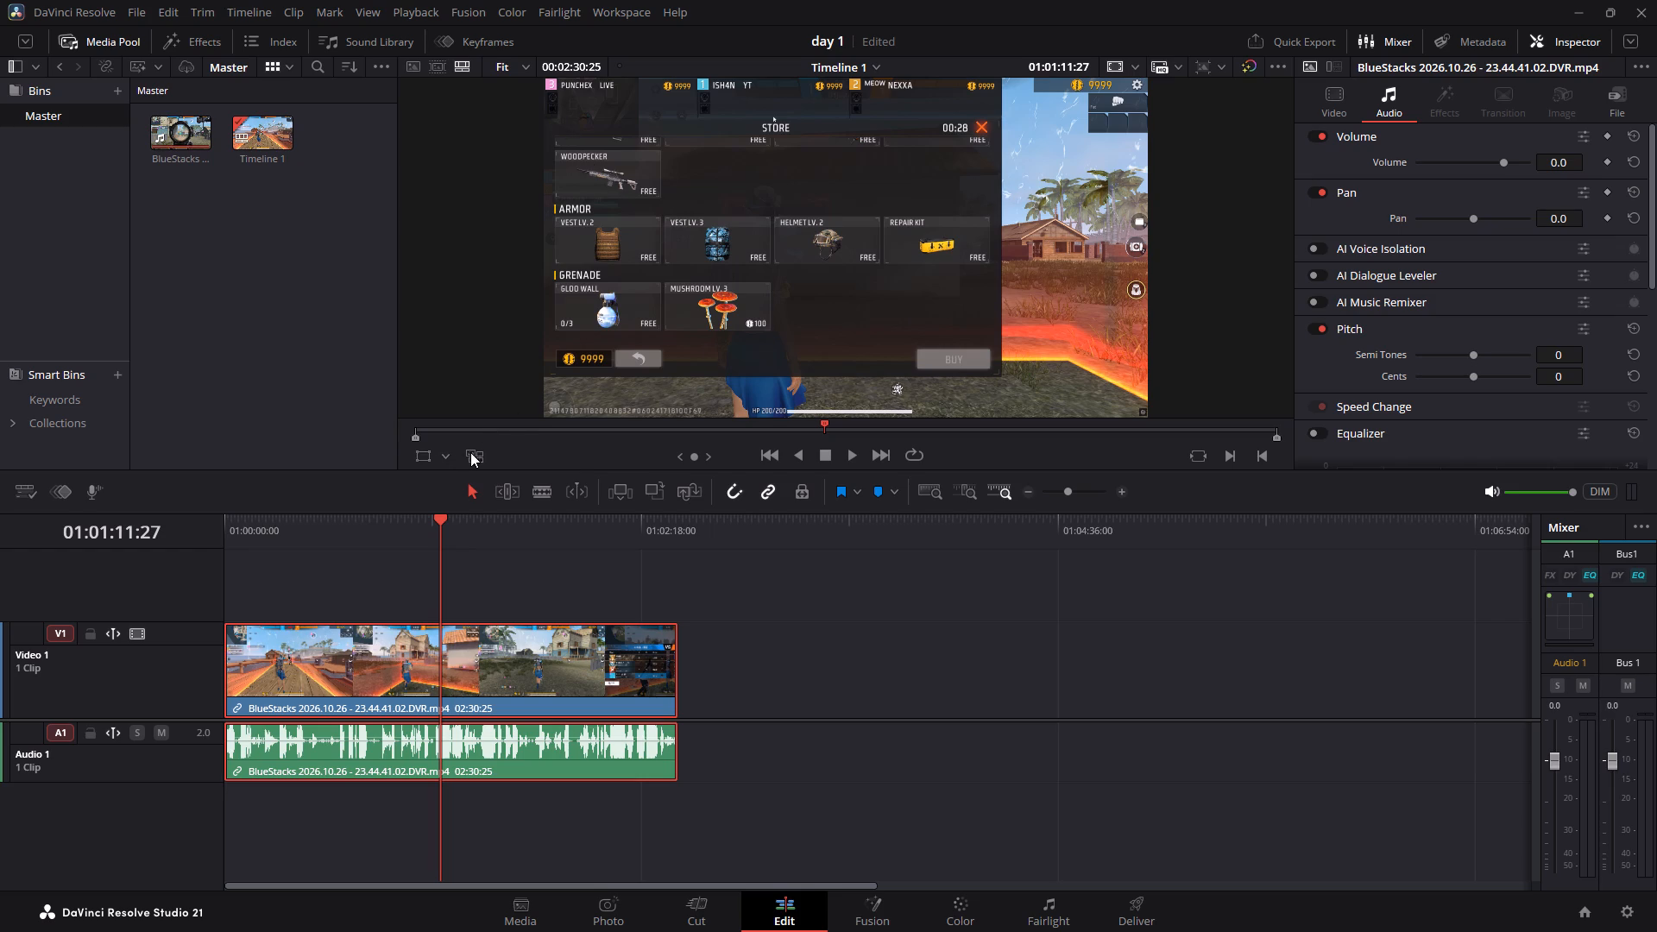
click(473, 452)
Examine the gameplay clip's Lens Correction, Retime and Scaling, and AI Super Scale video settings.
click(1329, 116)
scroll(1329, 128, down, 7)
scroll(1530, 356, down, 16)
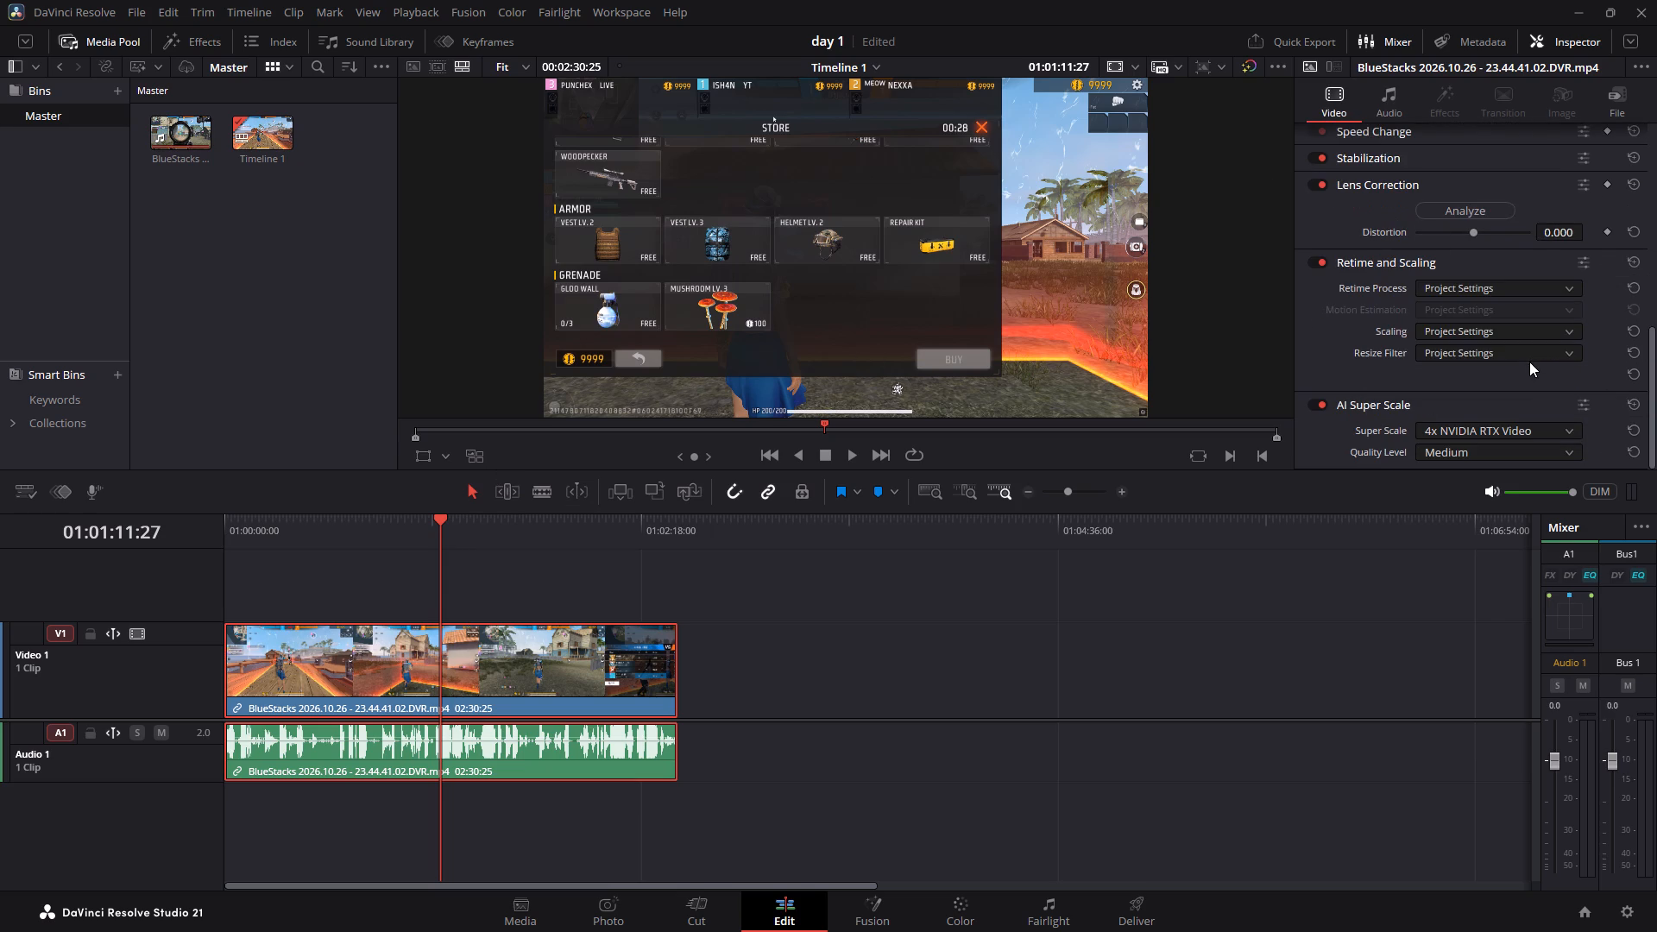
click(1382, 187)
click(1443, 224)
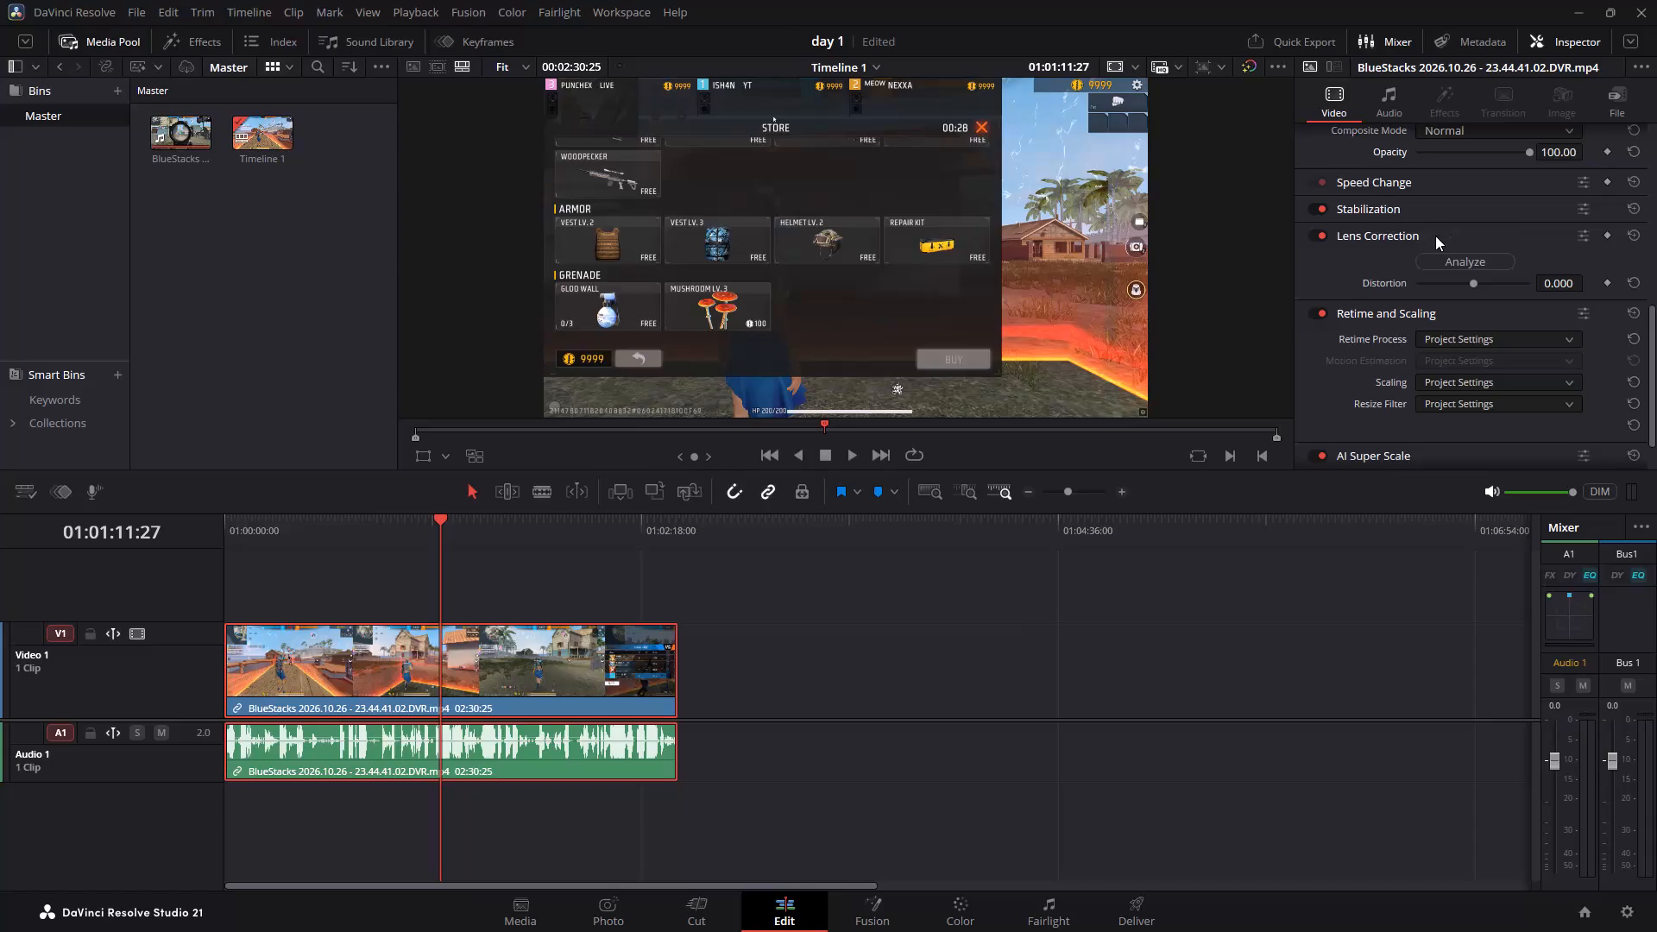
scroll(1420, 275, down, 11)
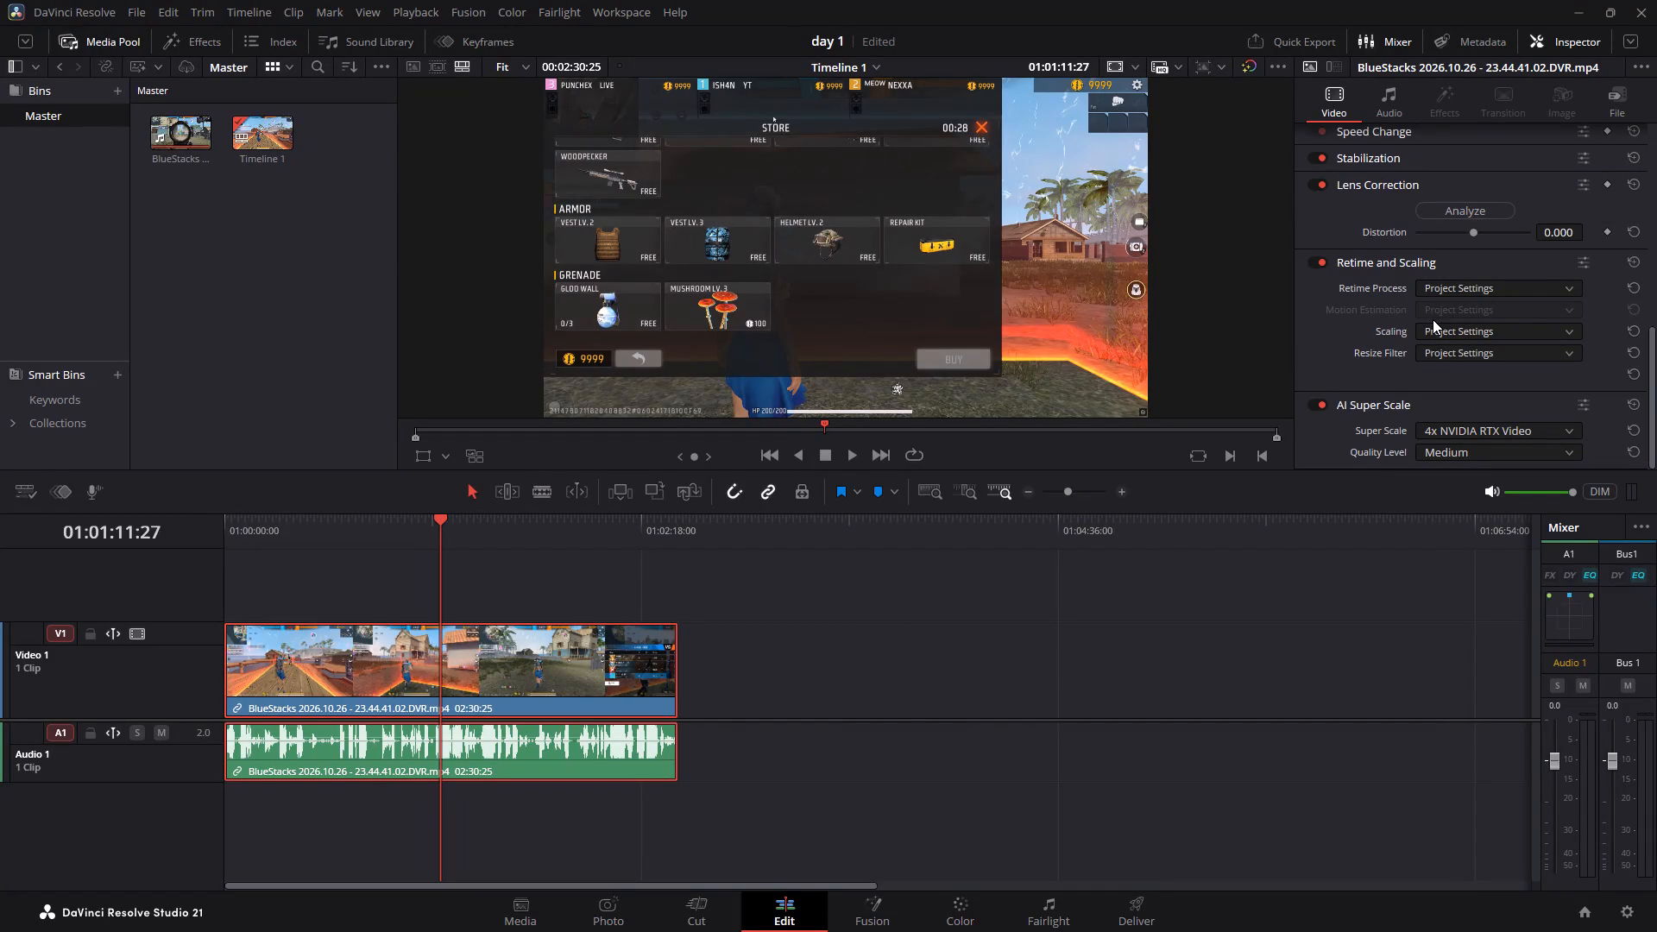
scroll(1433, 319, up, 15)
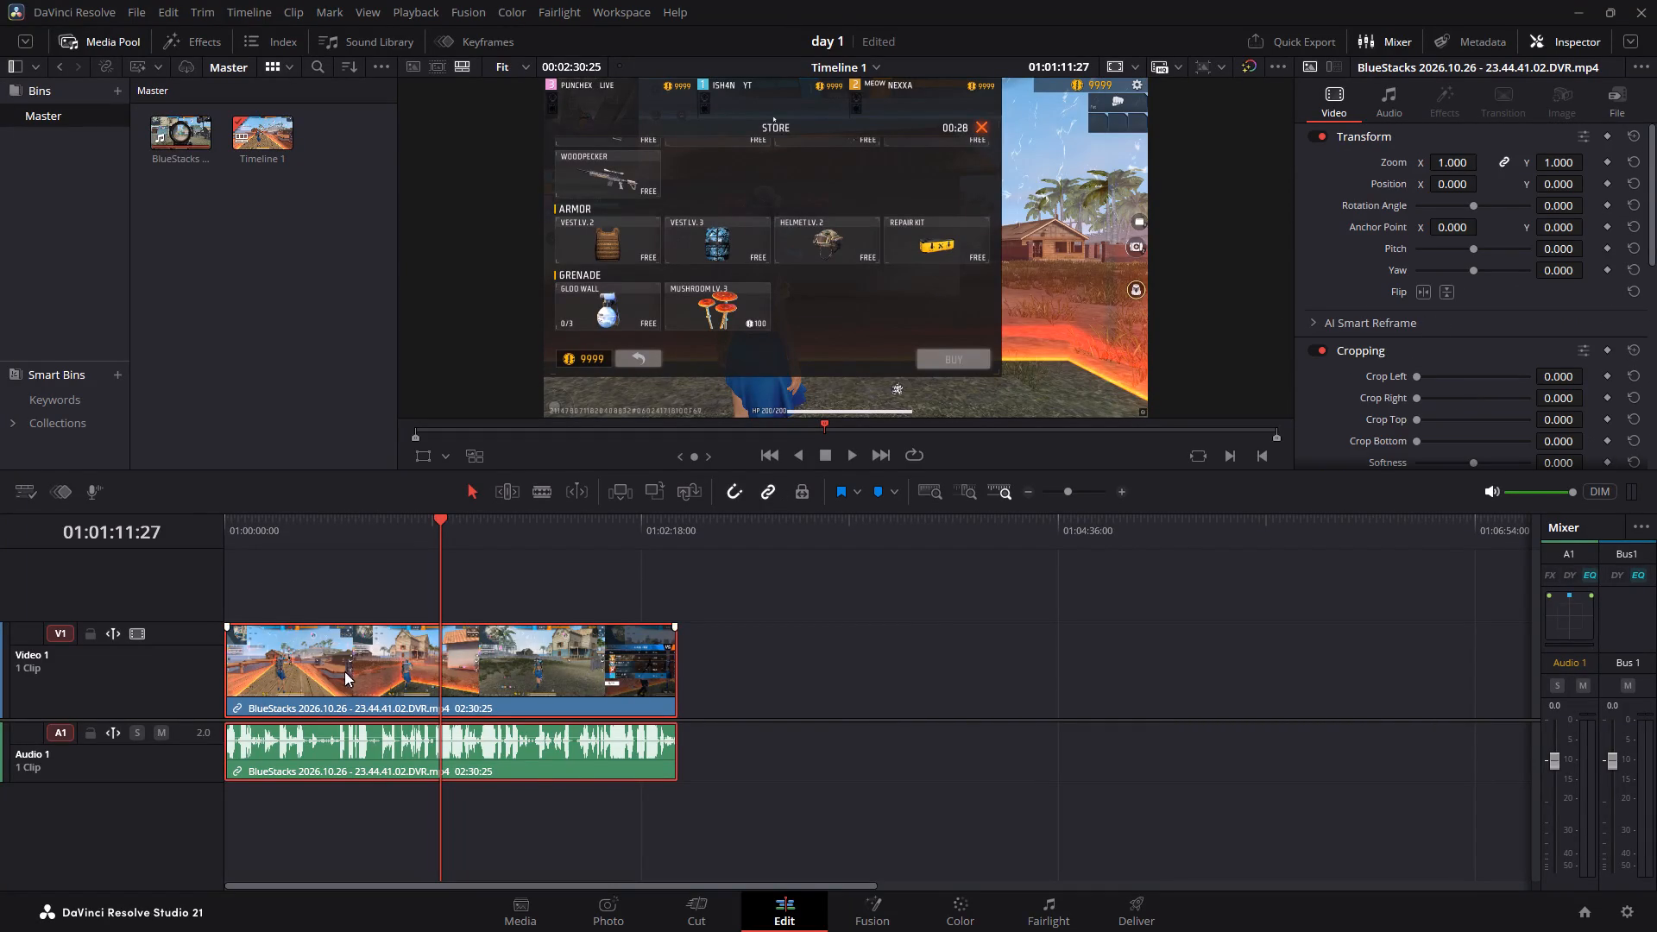
drag(375, 696, 0, 720)
Browse the effects library's Resolve FX and Effects categories, including the Krokodove group.
click(197, 35)
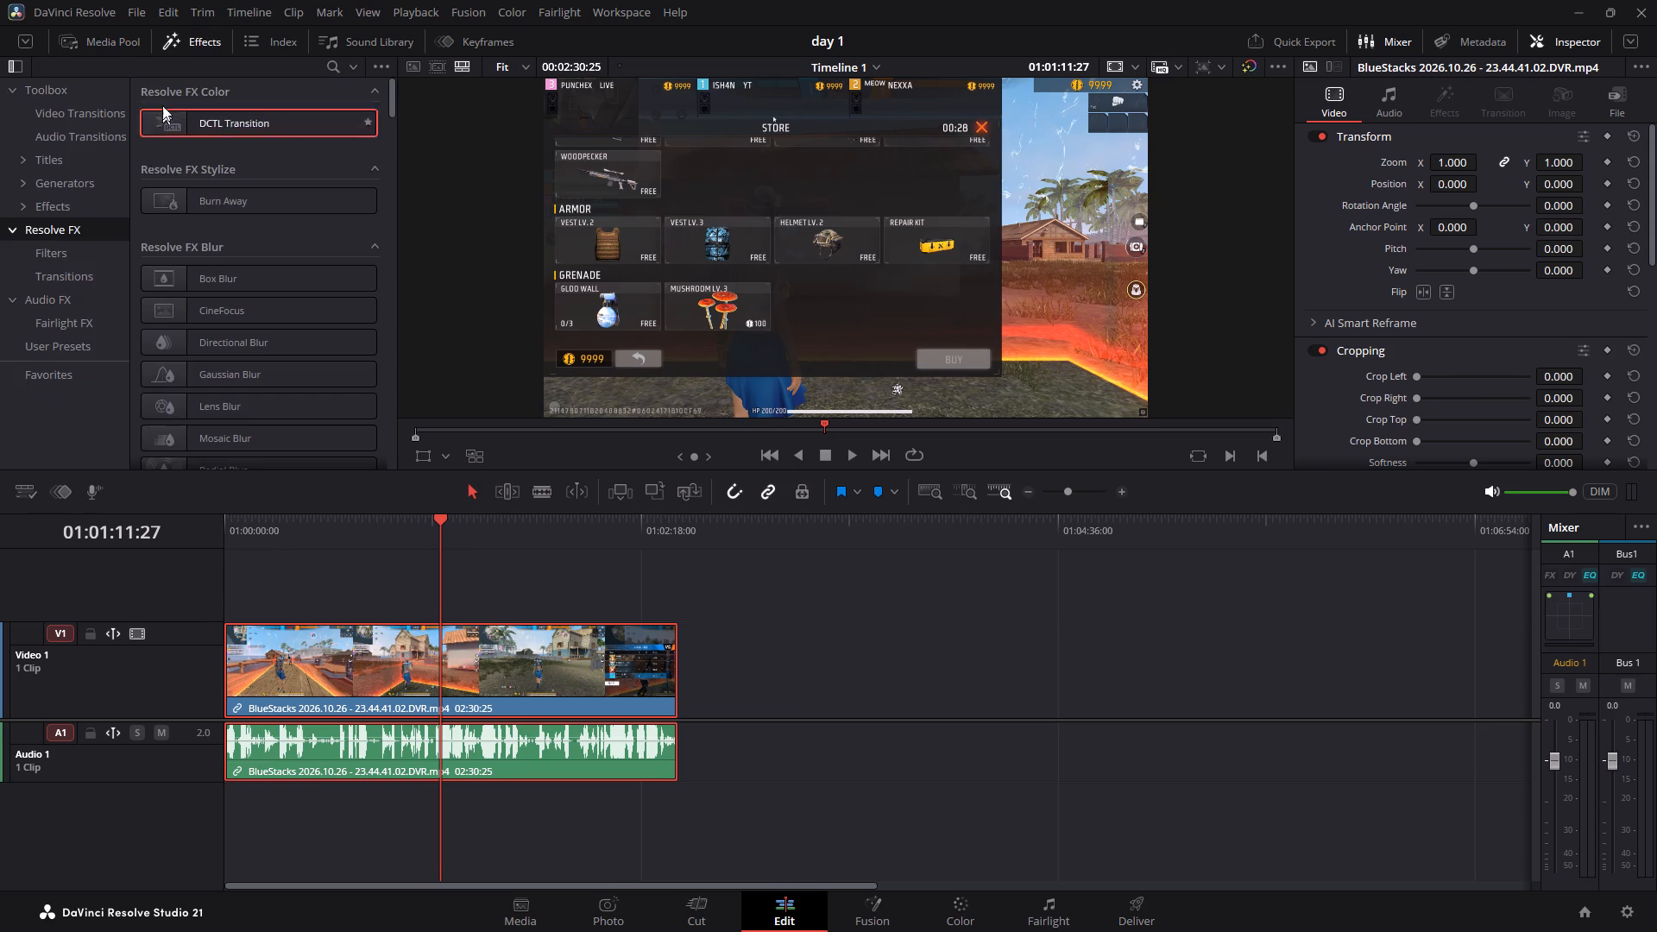
scroll(306, 217, down, 20)
scroll(306, 217, down, 3)
scroll(175, 278, down, 5)
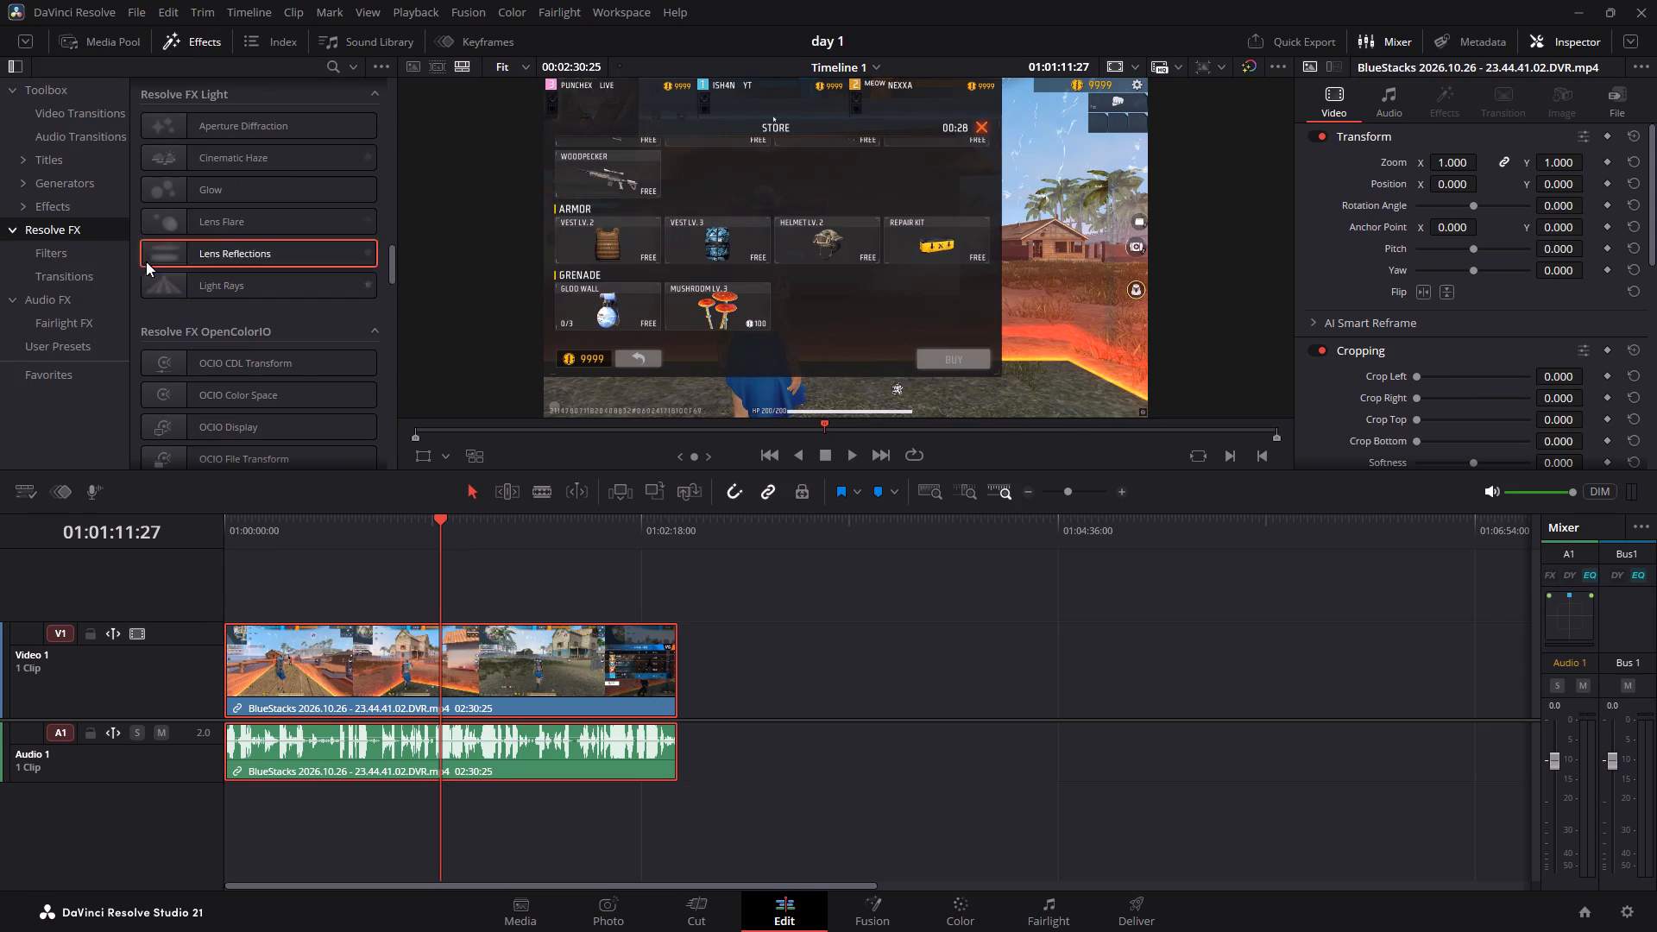
click(28, 211)
click(15, 206)
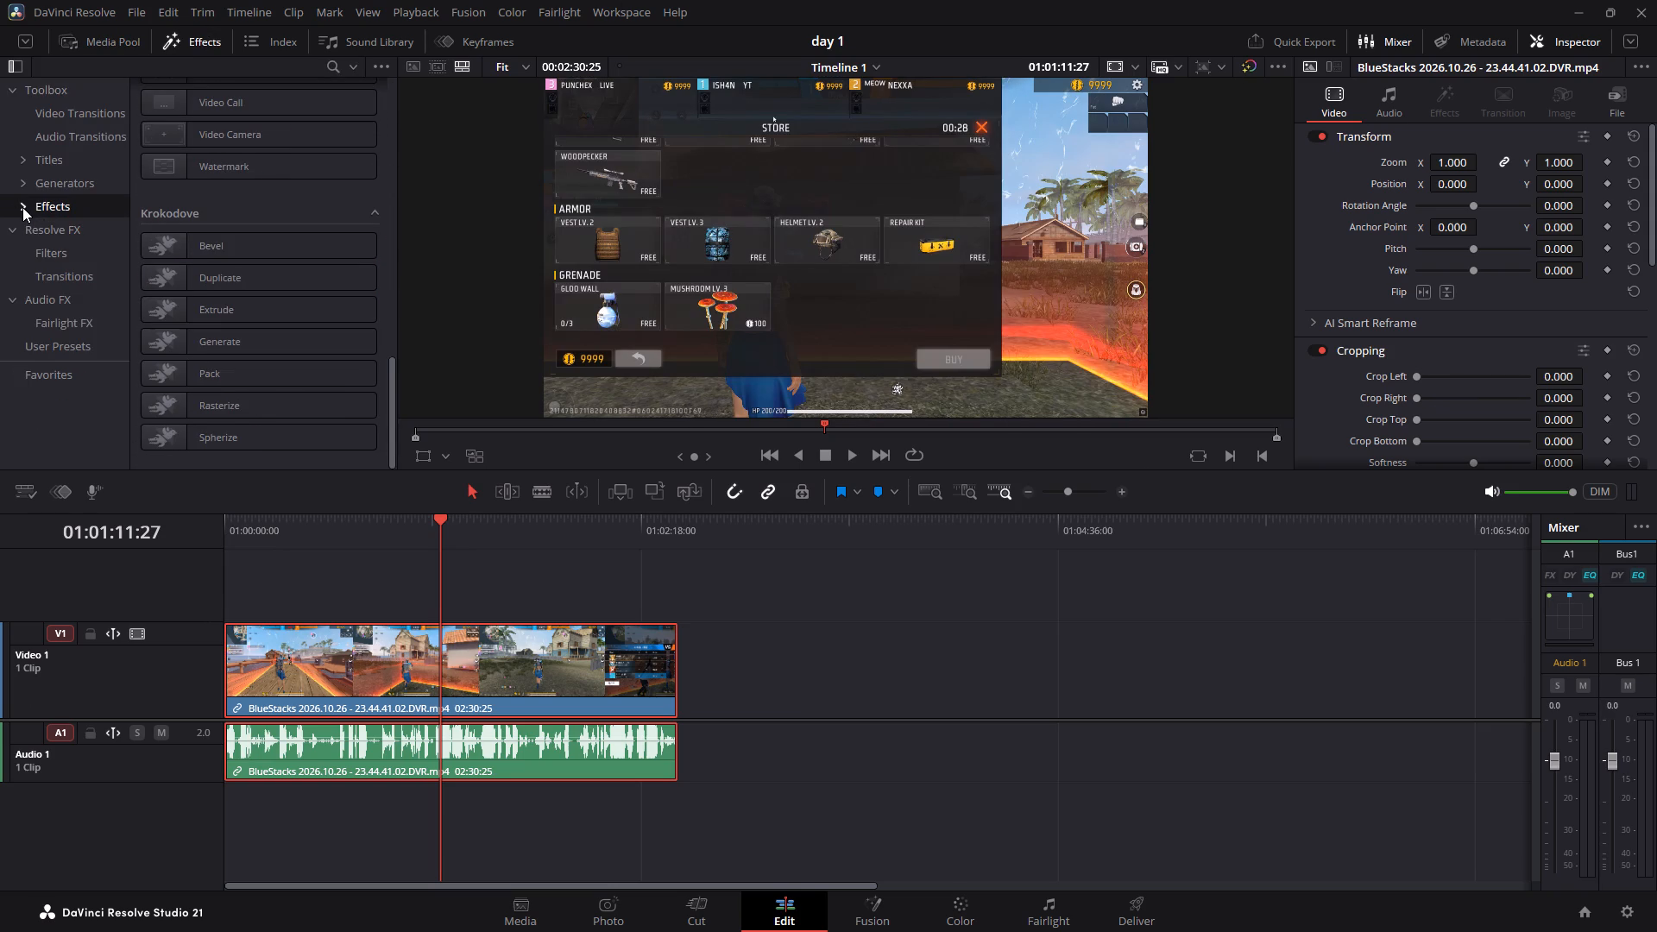
click(23, 207)
click(41, 228)
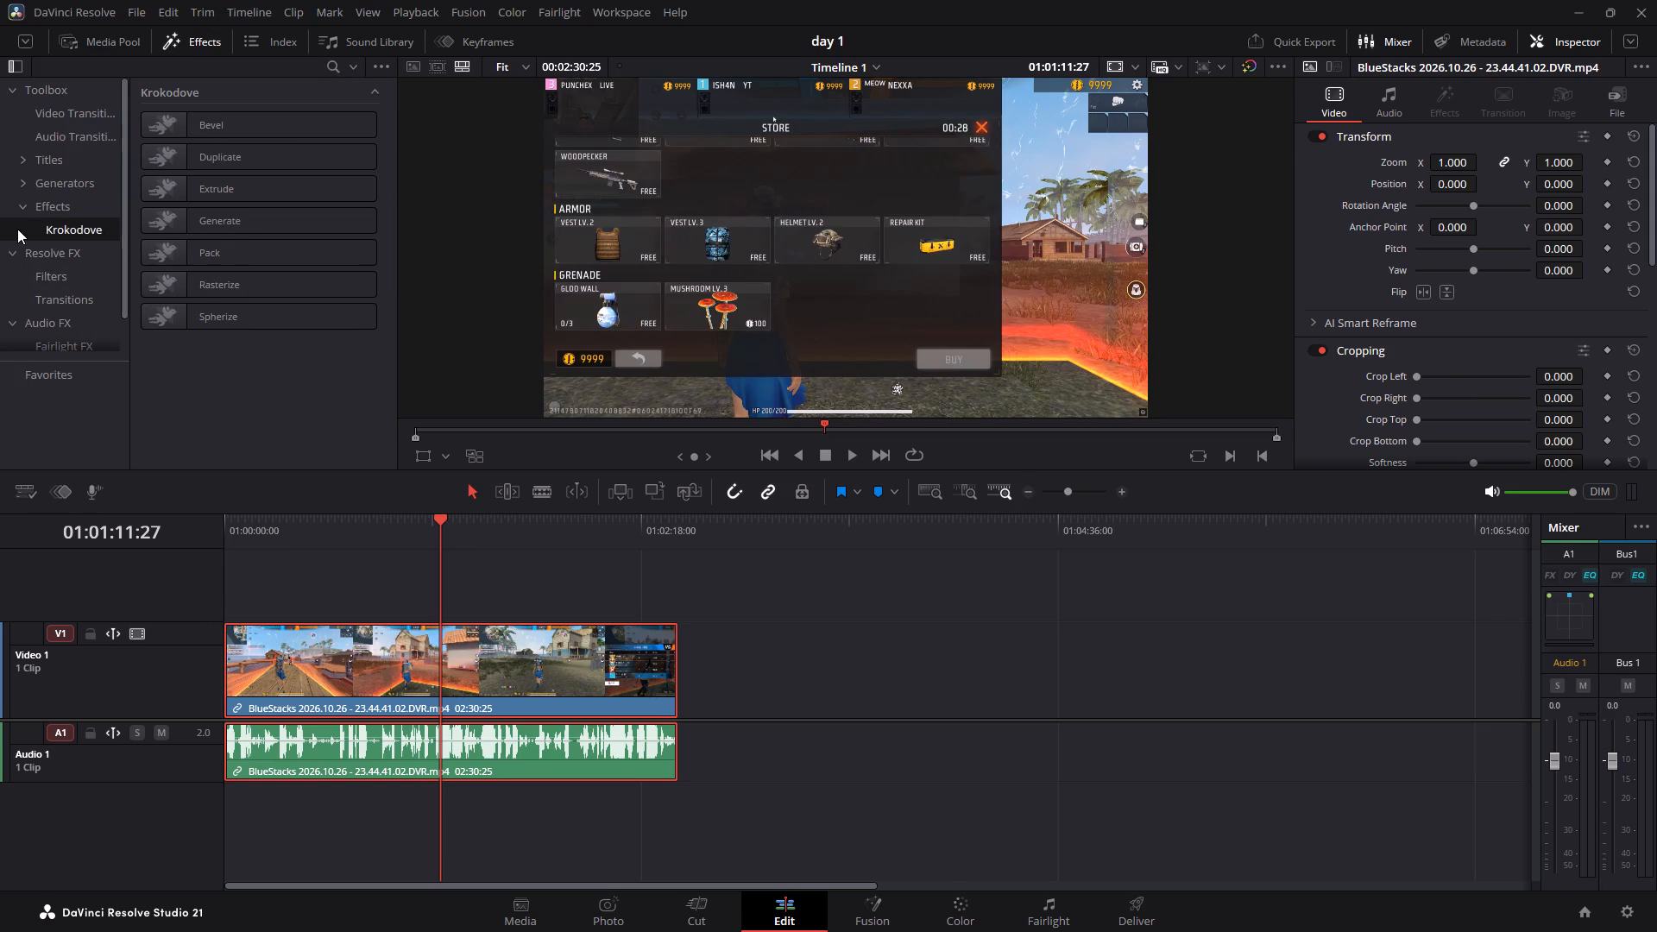
click(23, 206)
click(36, 233)
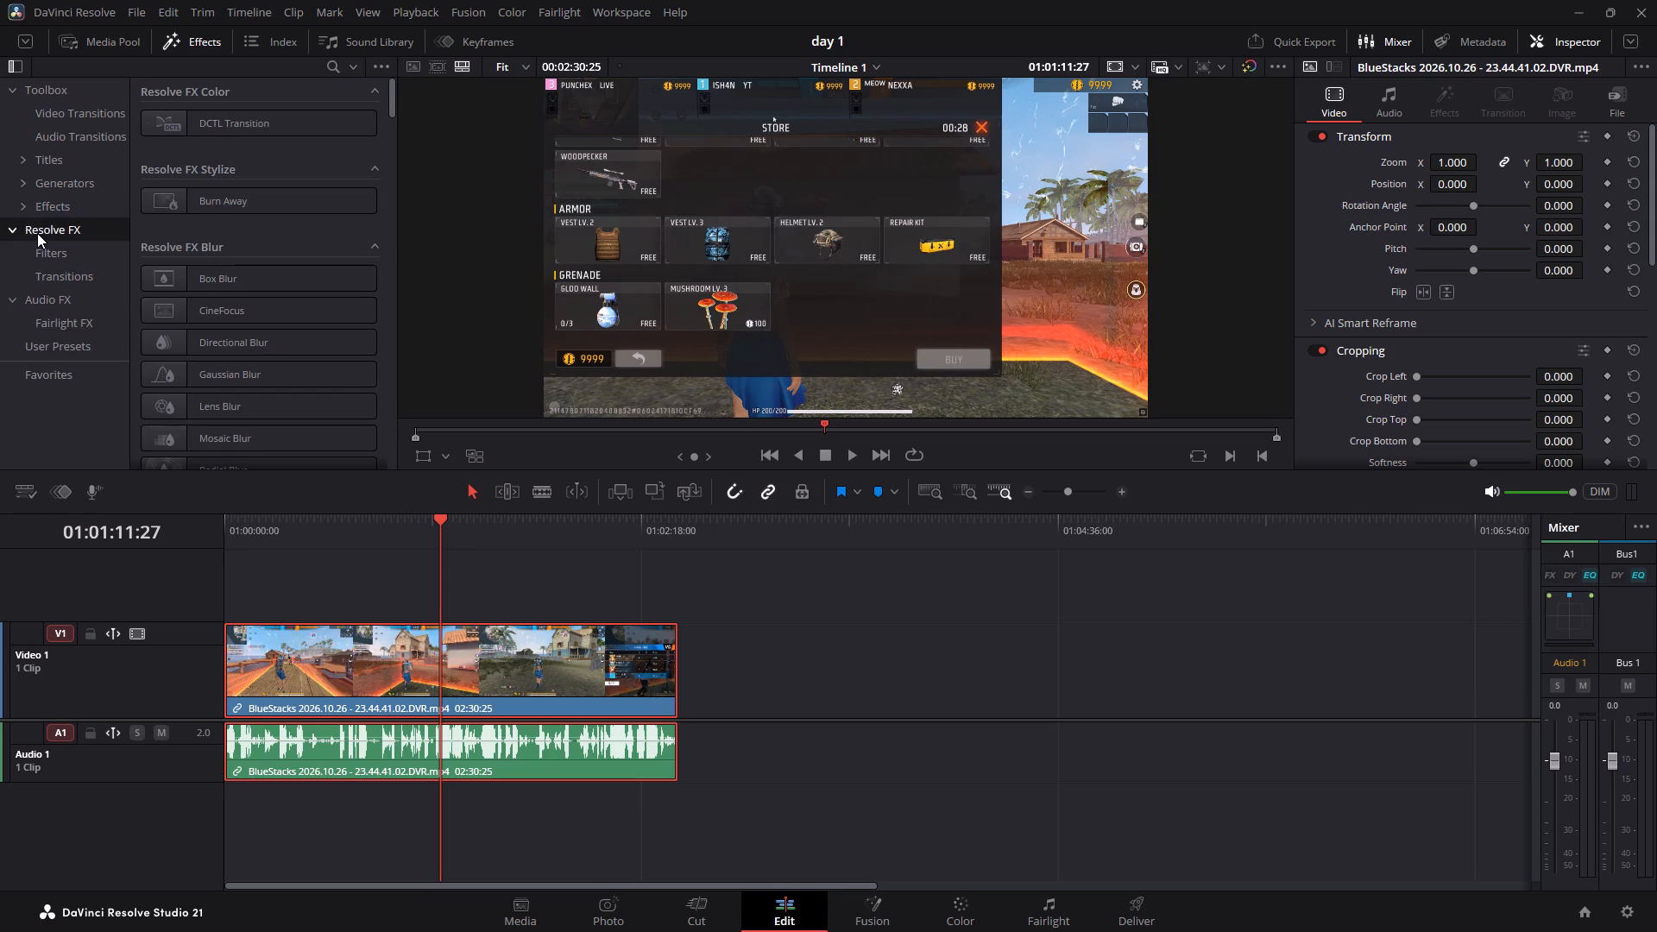
Browse the available Video Transitions, from the Dissolve group down through the Fusion Transitions.
click(78, 117)
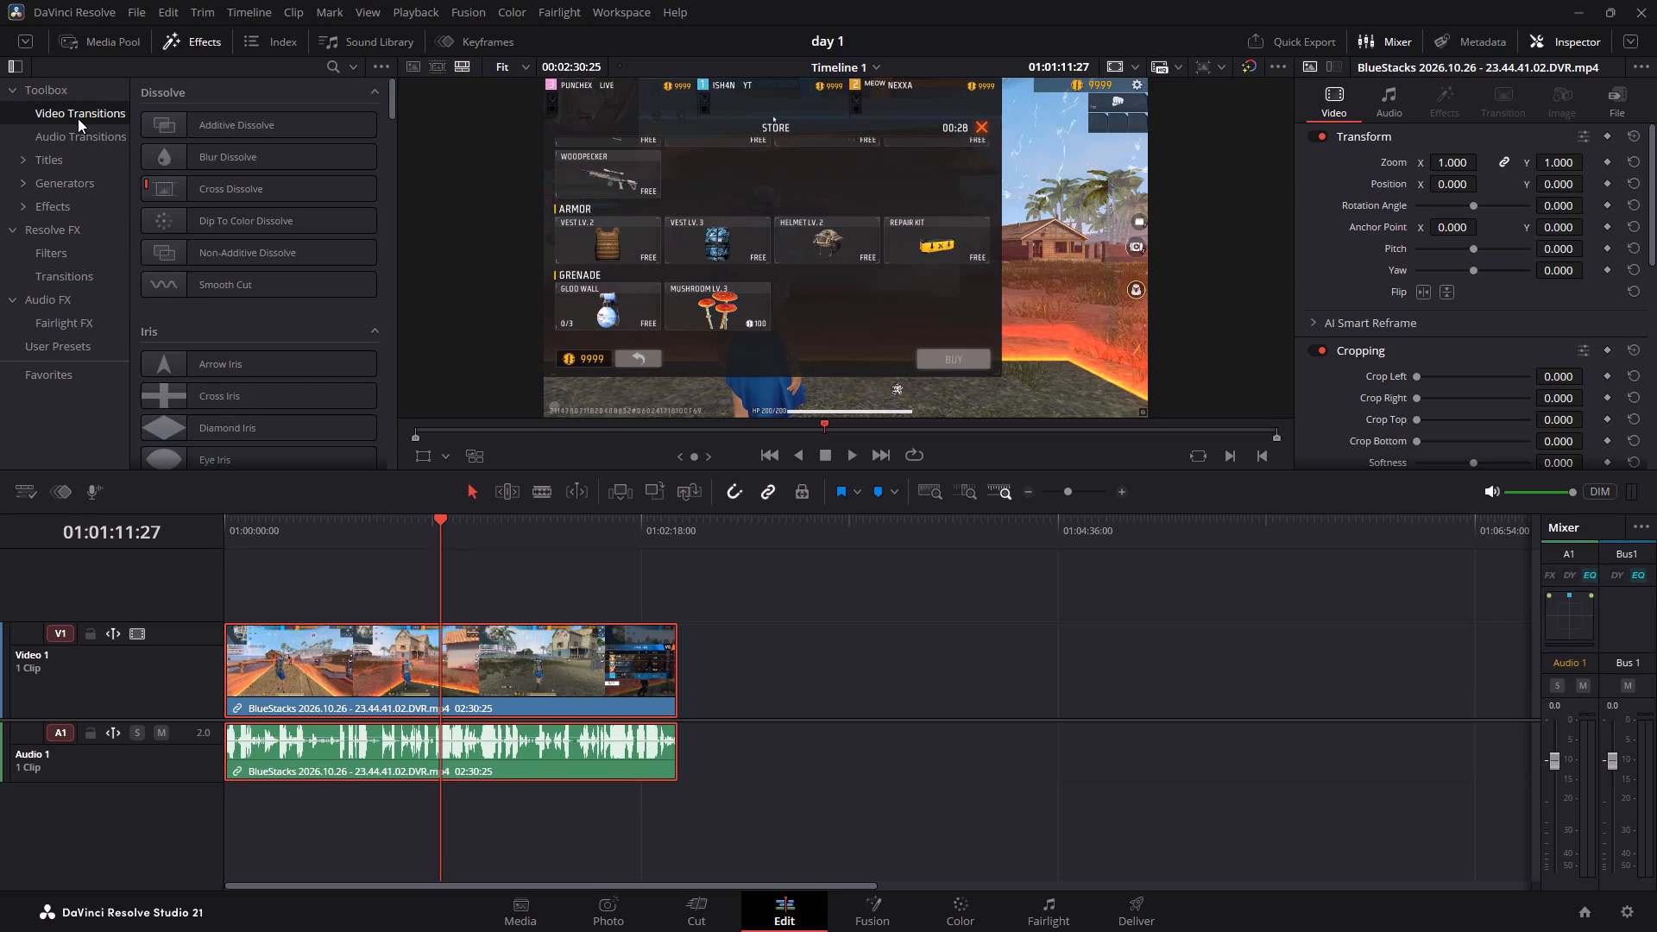
scroll(299, 224, down, 18)
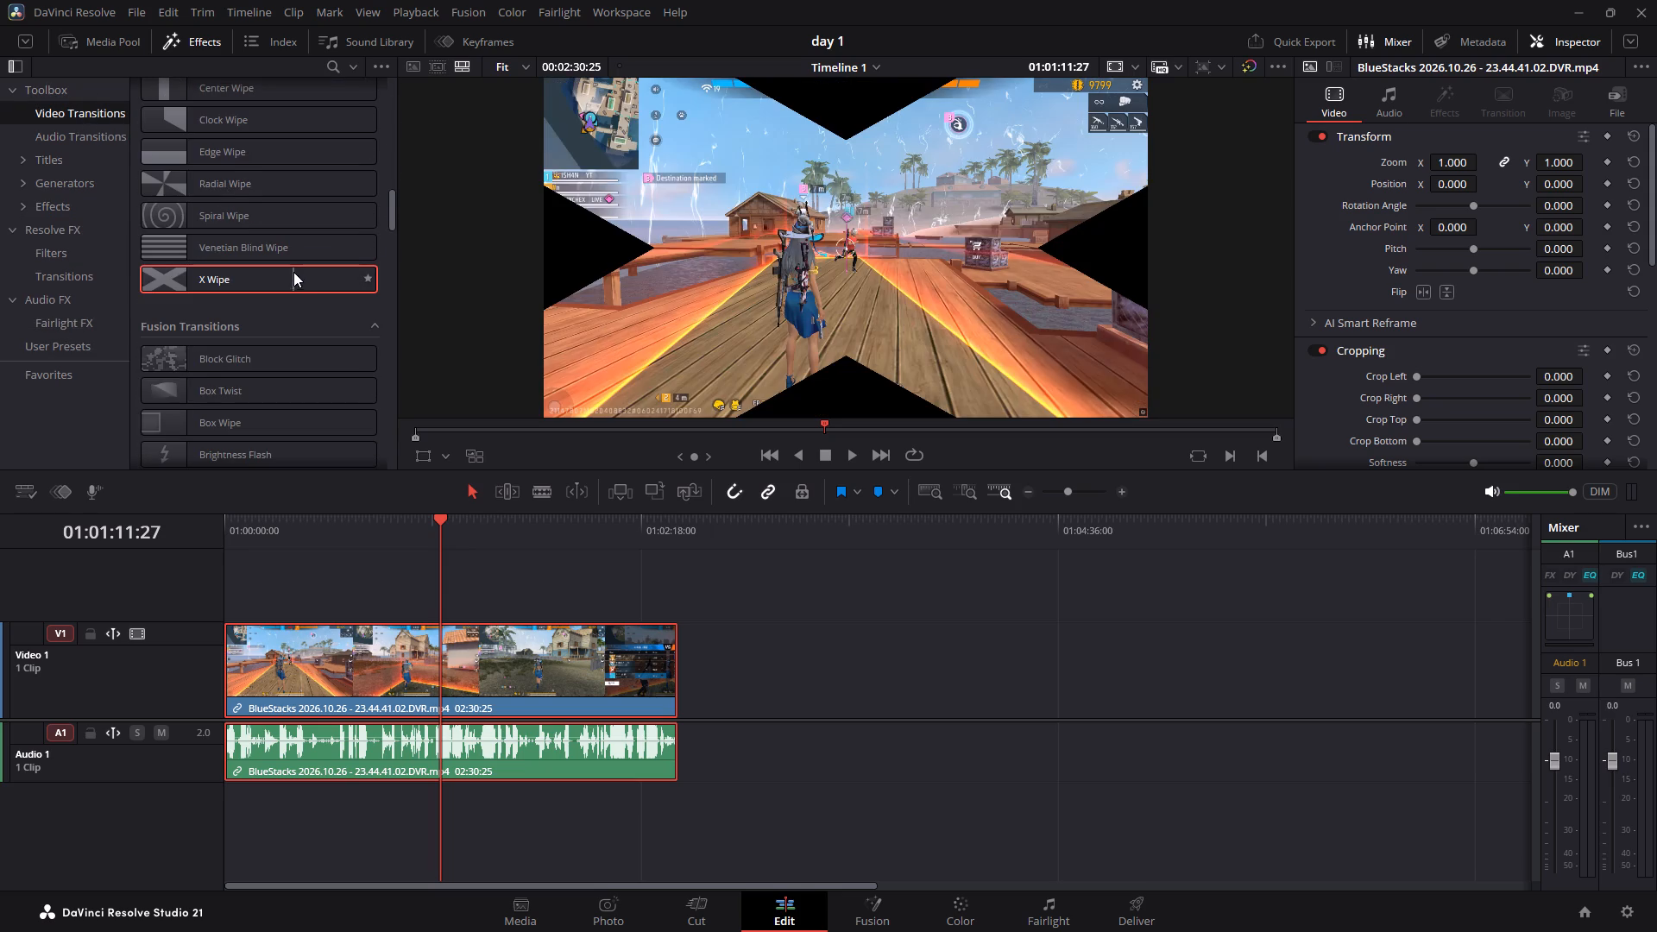
scroll(281, 293, down, 7)
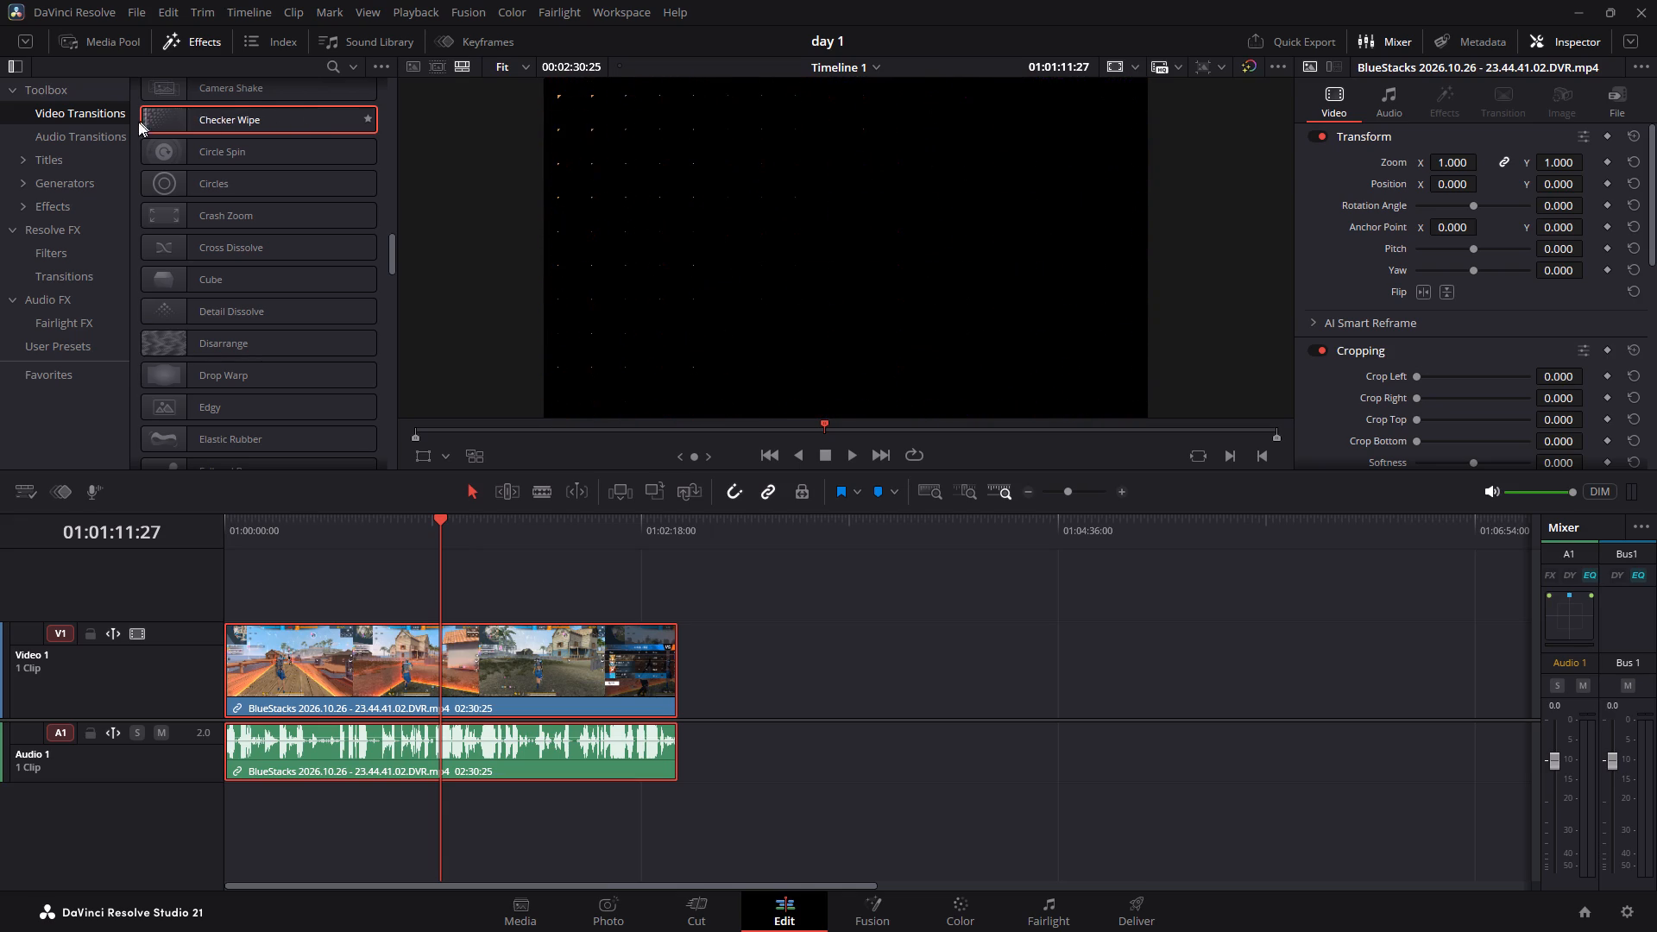
scroll(177, 258, down, 8)
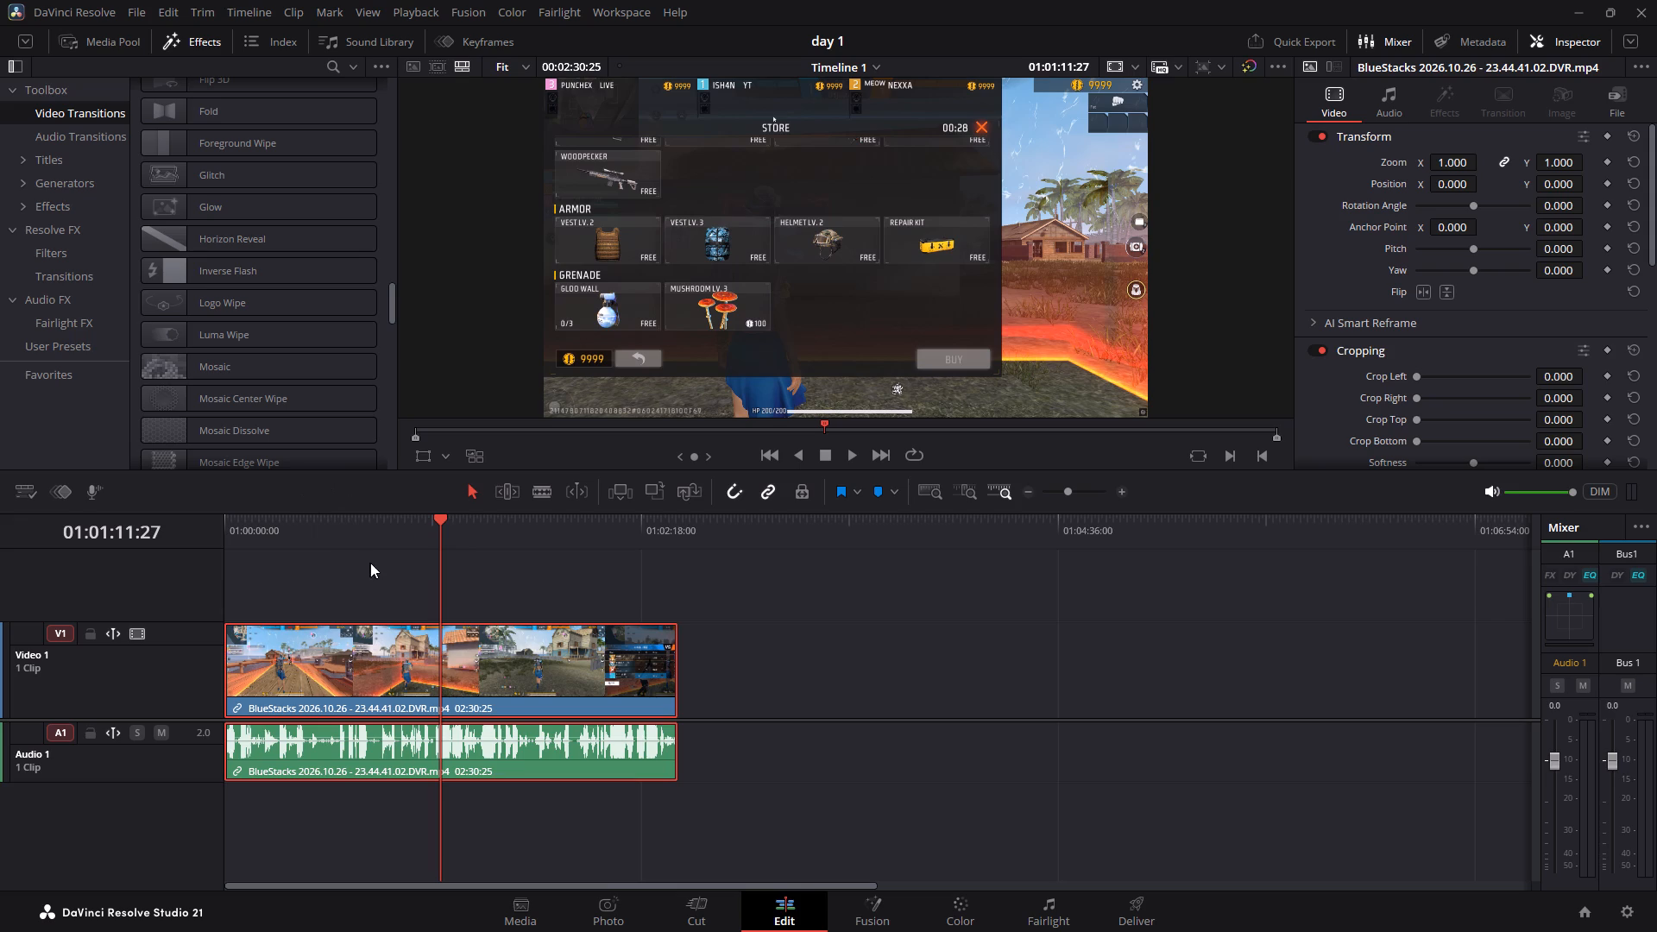
Split the gameplay clip and its linked audio at 01:01:14:35 on the timeline.
key(v)
drag(255, 526, 406, 541)
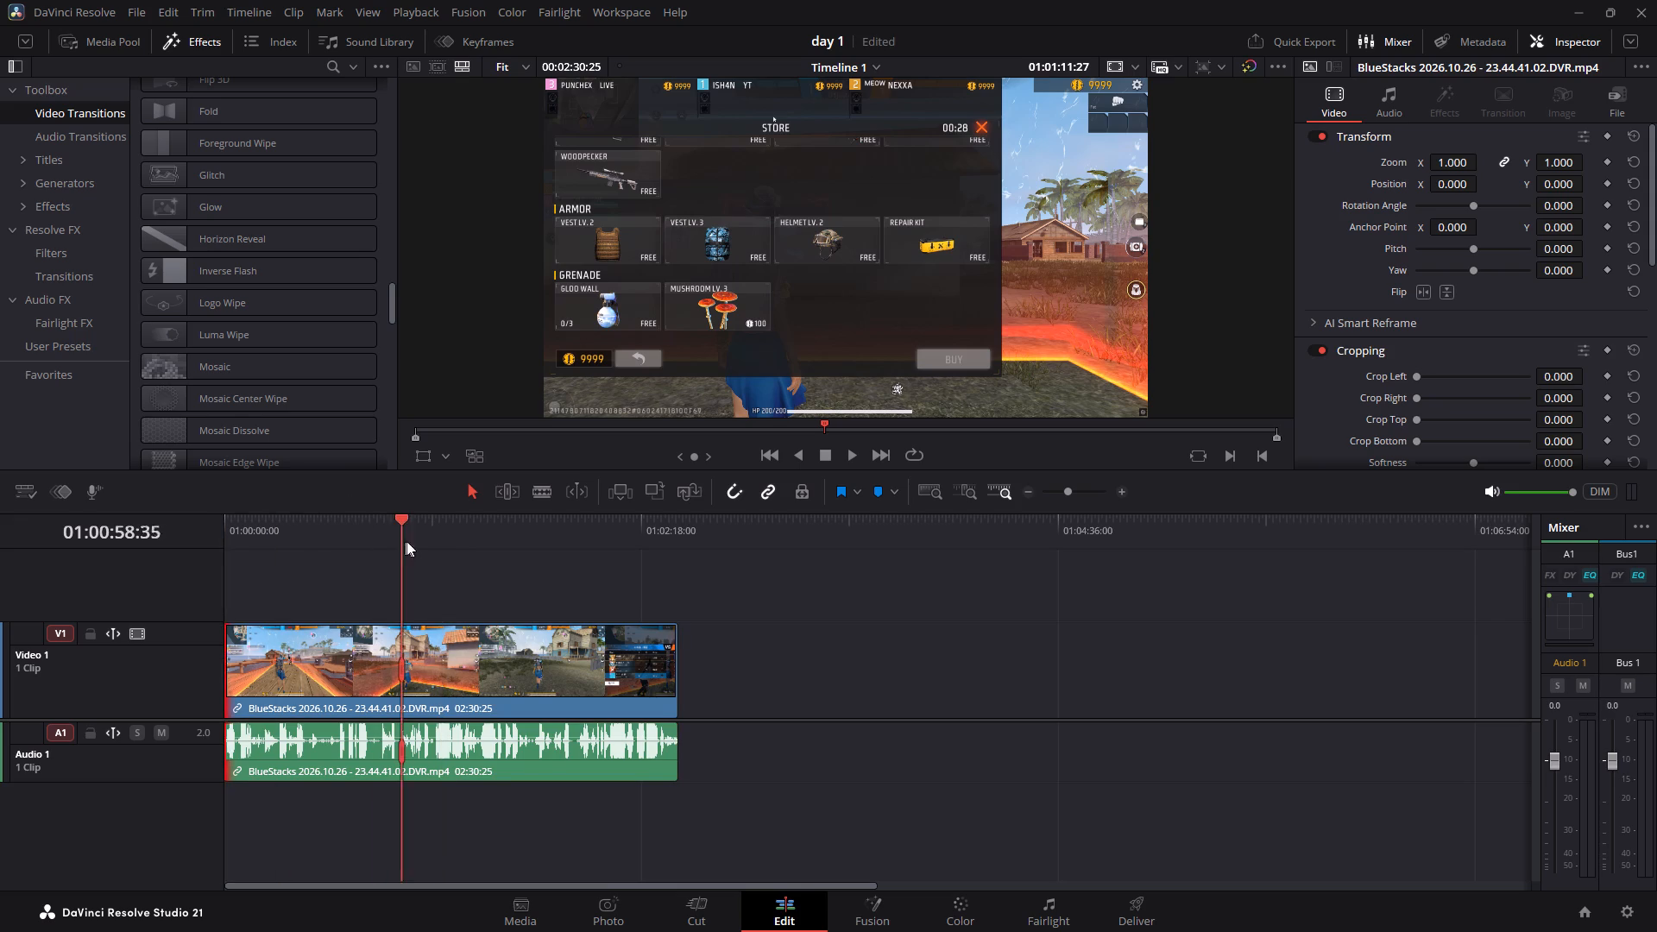
drag(406, 541, 430, 538)
key(v)
click(431, 644)
key(v)
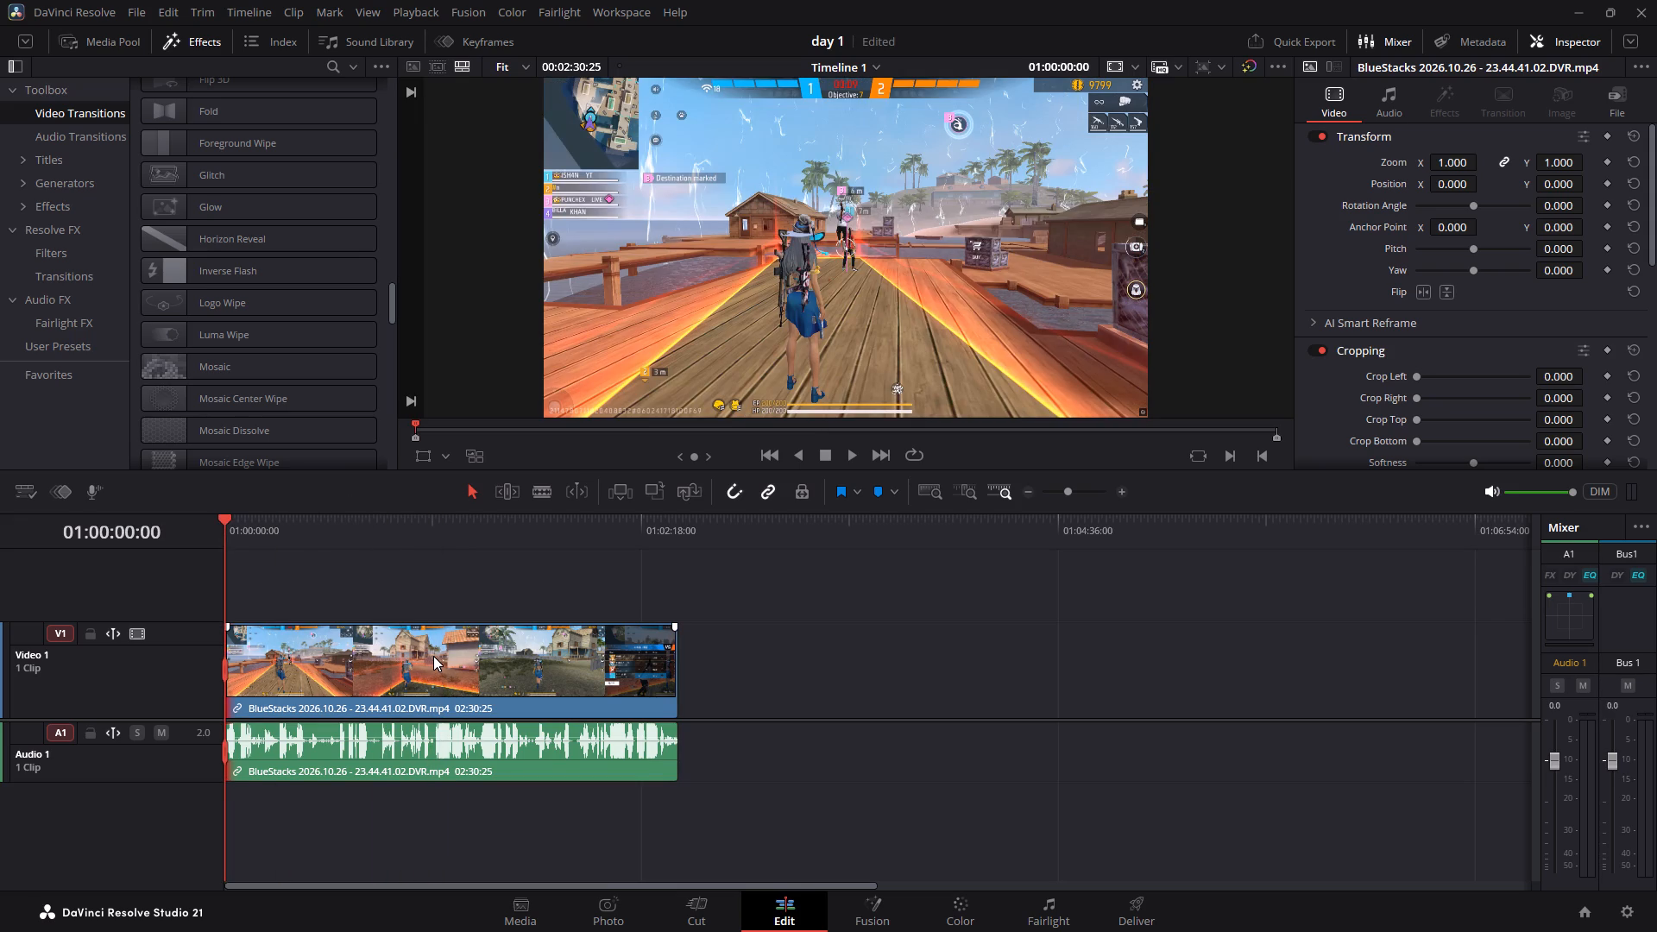
click(433, 656)
drag(359, 511, 400, 521)
drag(404, 532, 450, 535)
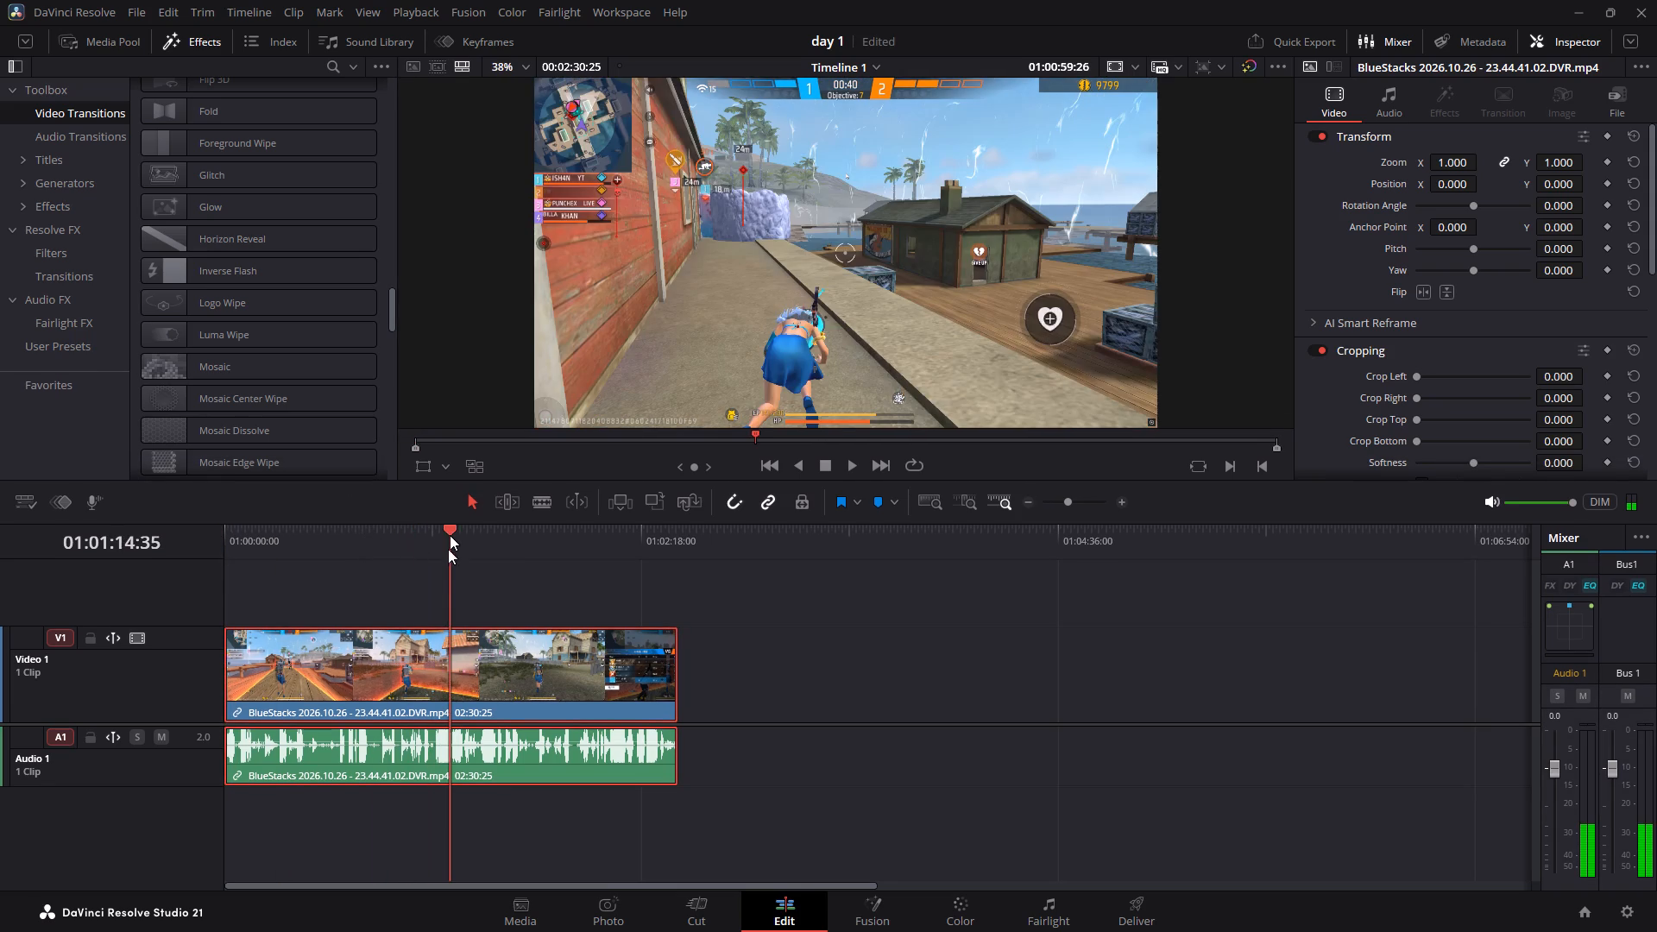
key(b)
click(450, 653)
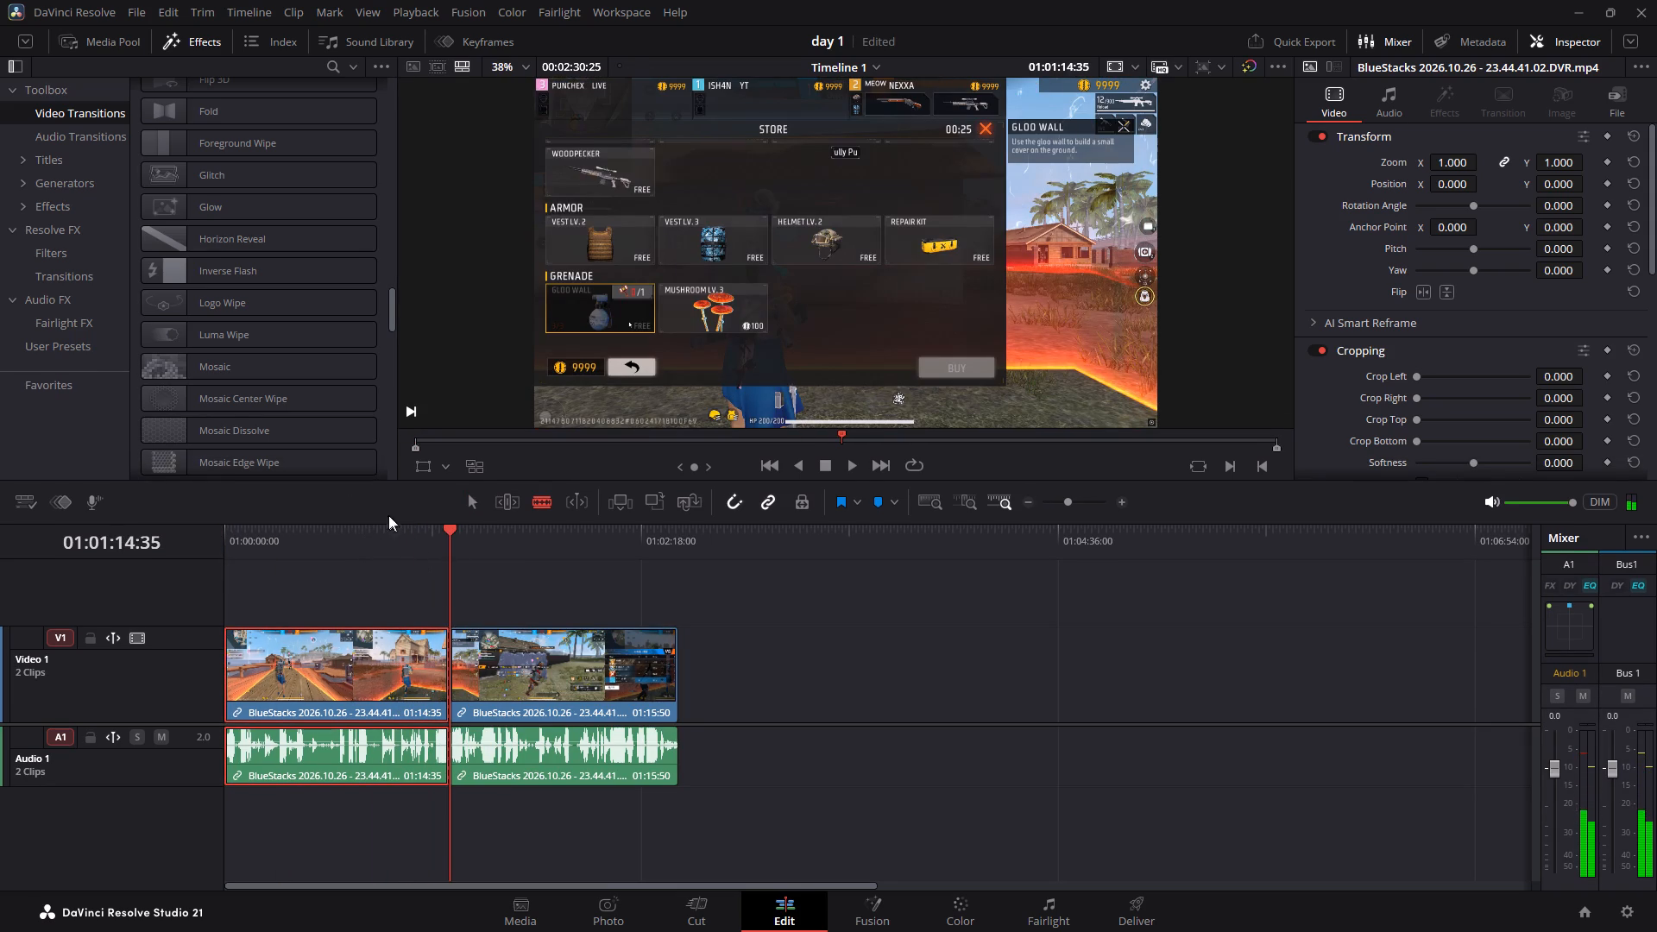
Browse the Shape and Wipe groups of the Video Transitions library.
key(b)
scroll(247, 357, up, 20)
scroll(247, 357, up, 1)
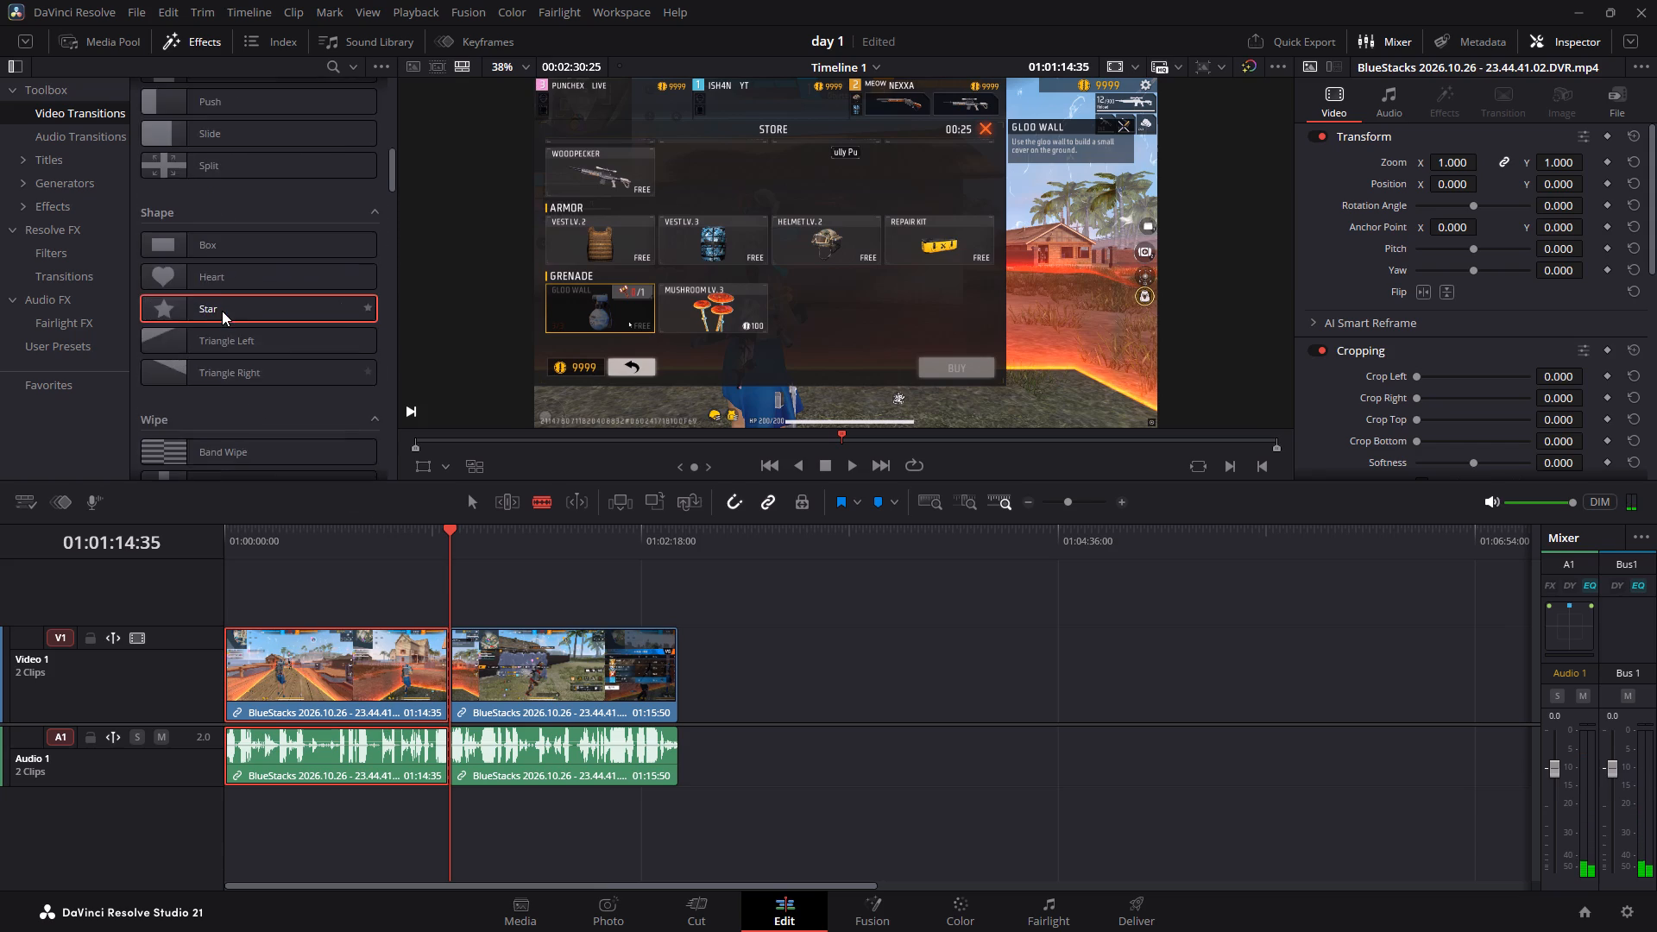
scroll(222, 311, down, 4)
scroll(222, 311, up, 2)
scroll(222, 311, down, 1)
scroll(222, 311, up, 2)
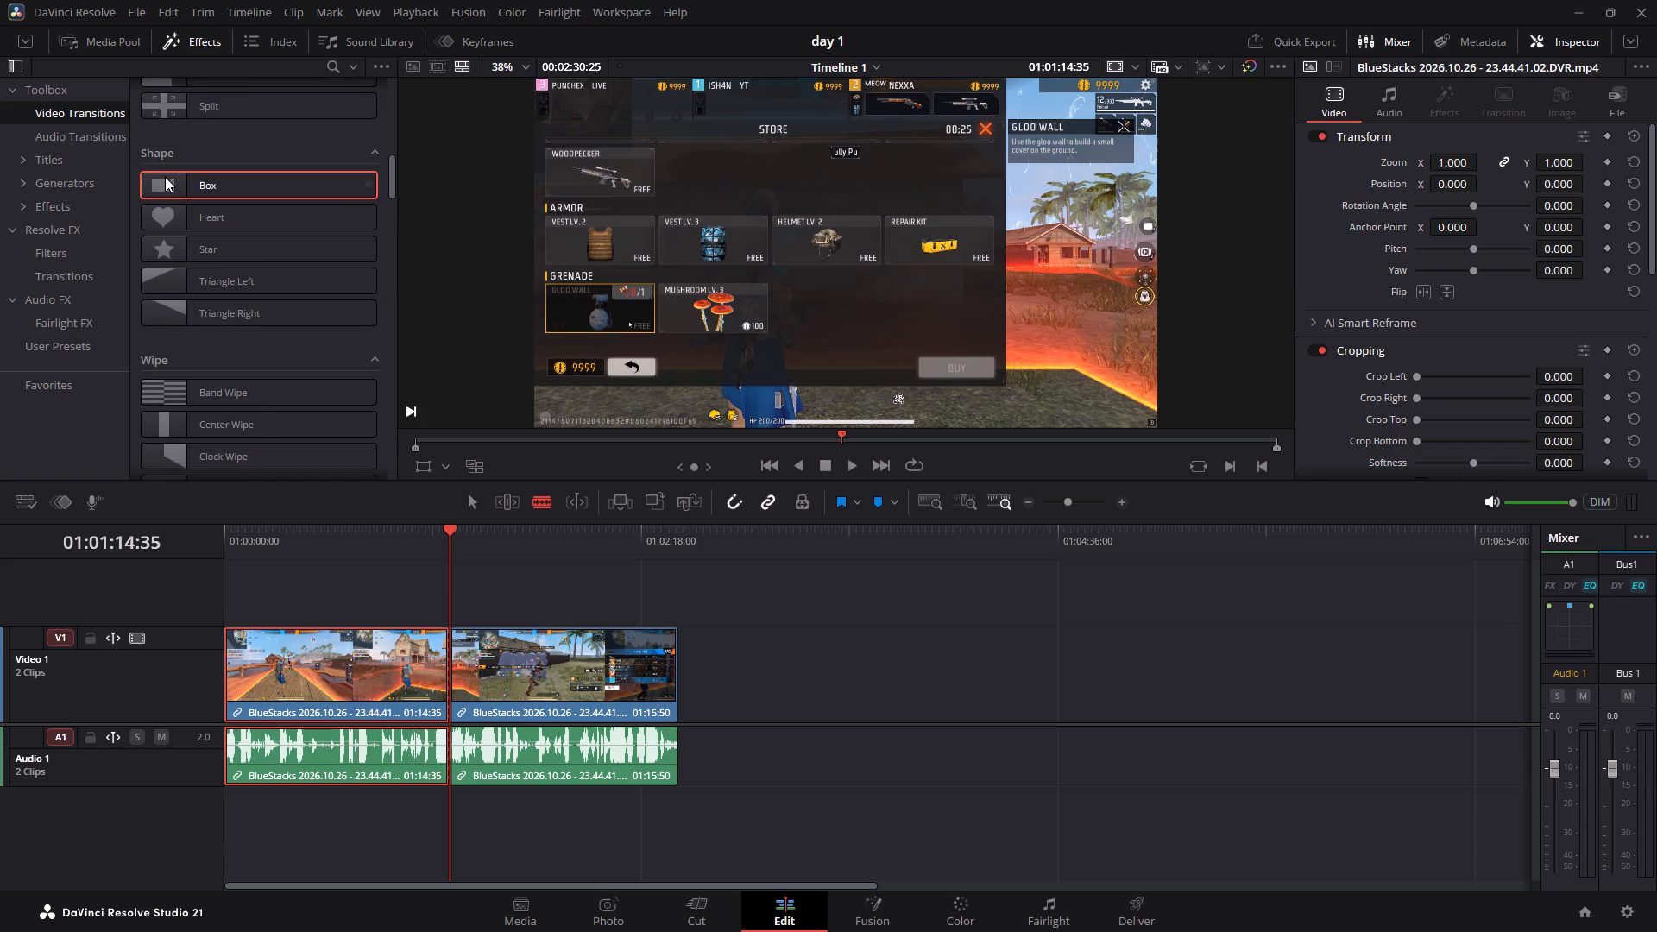
scroll(254, 259, down, 1)
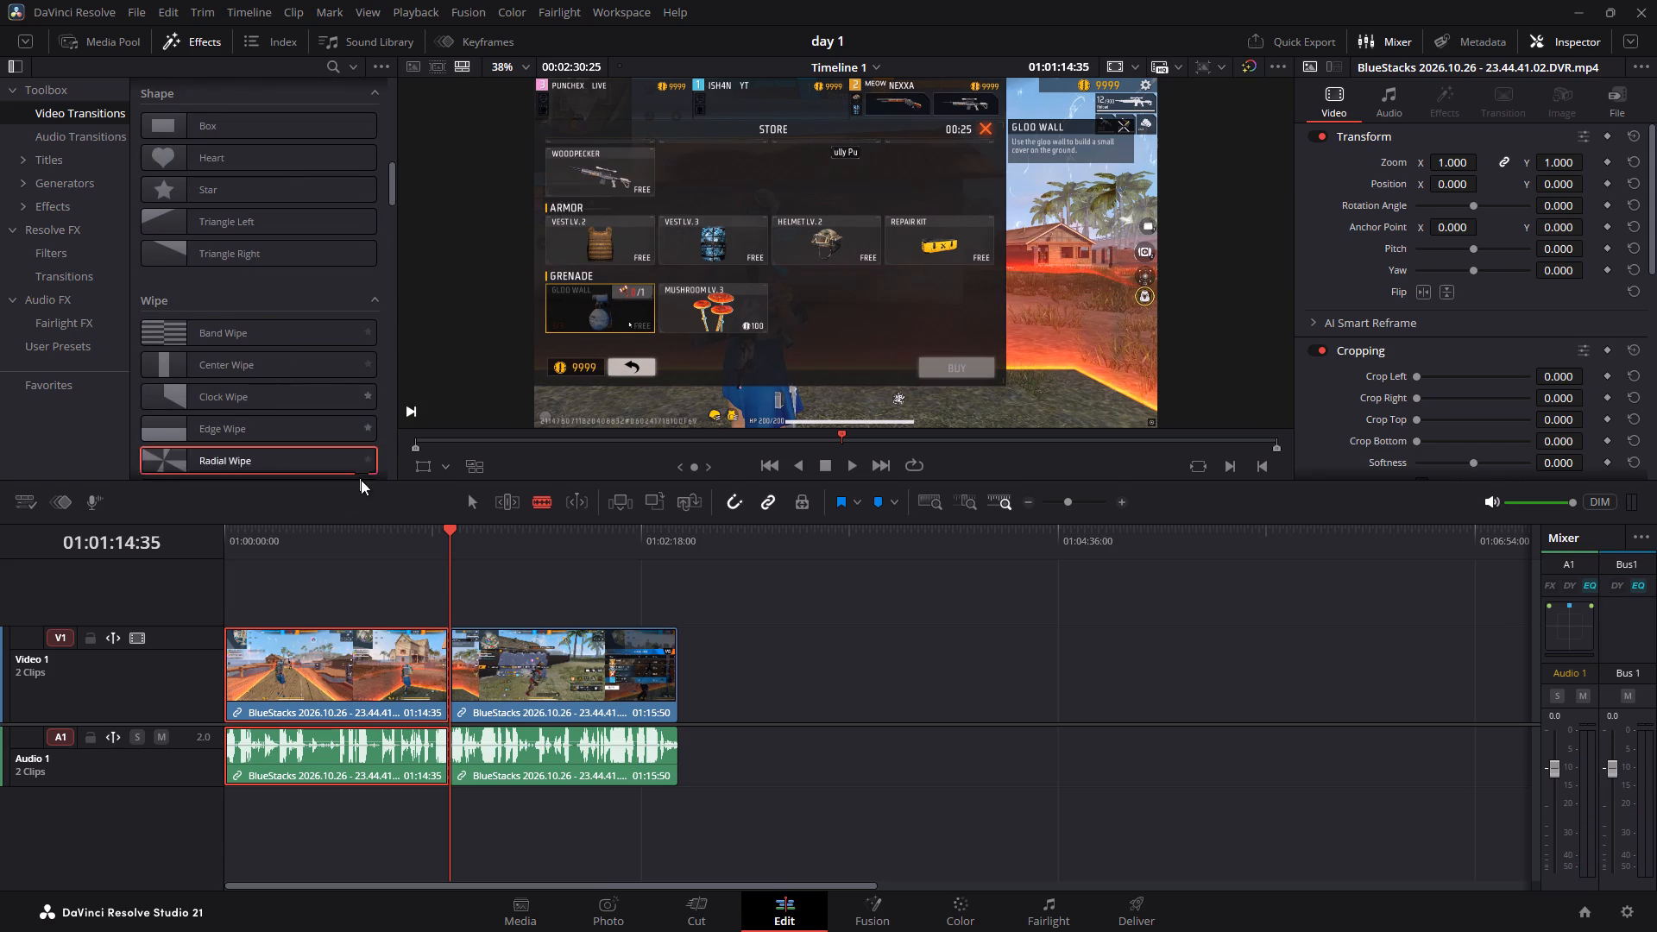
Undo the split of the gameplay clip and its linked audio, and return to normal selection mode.
key(ctrl+z)
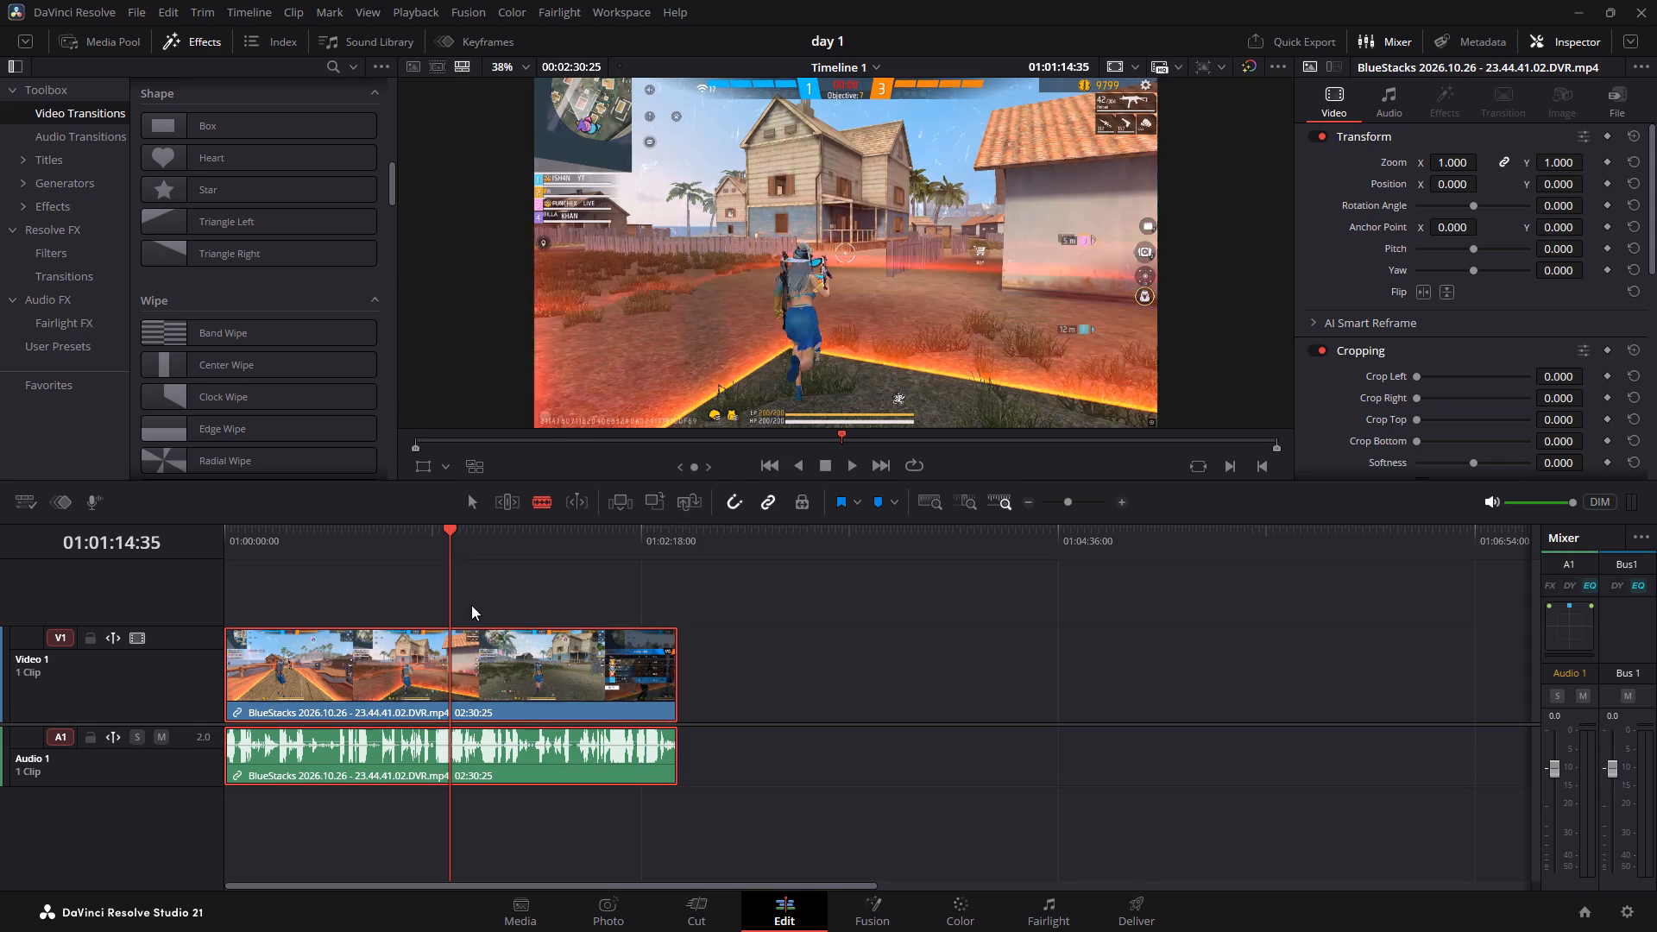
key(a)
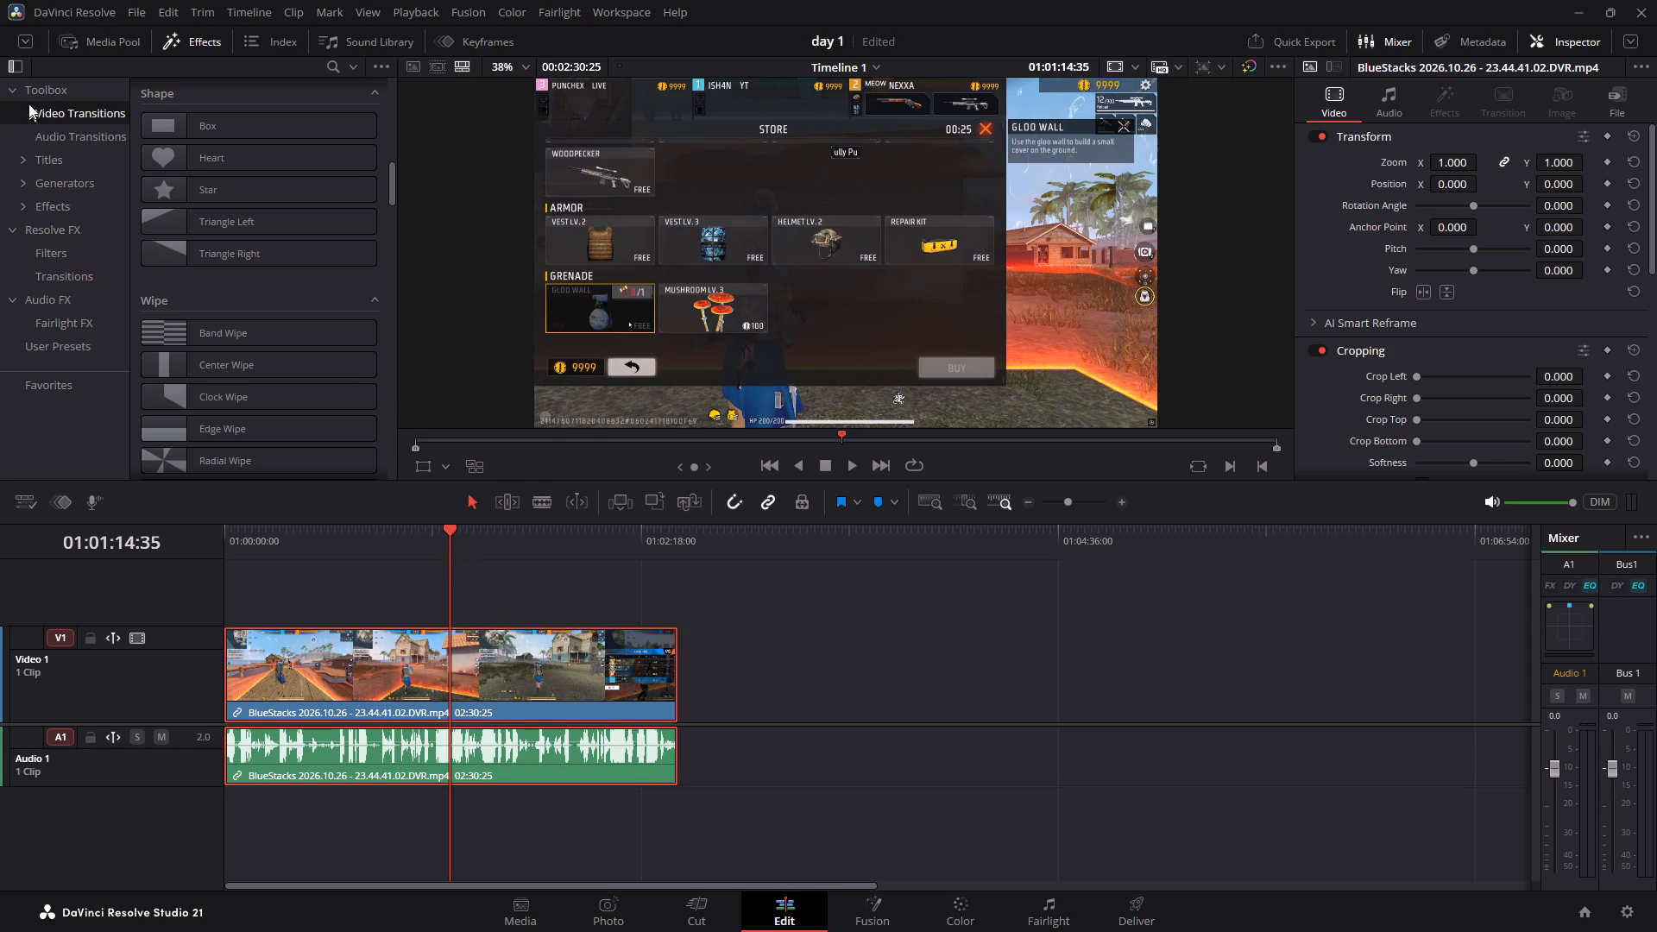
Browse the Resolve FX filters, the Dissolve video transitions and the full Resolve FX list, previewing effects on the gameplay clip.
click(60, 254)
scroll(264, 149, down, 6)
scroll(265, 222, down, 2)
scroll(250, 246, up, 9)
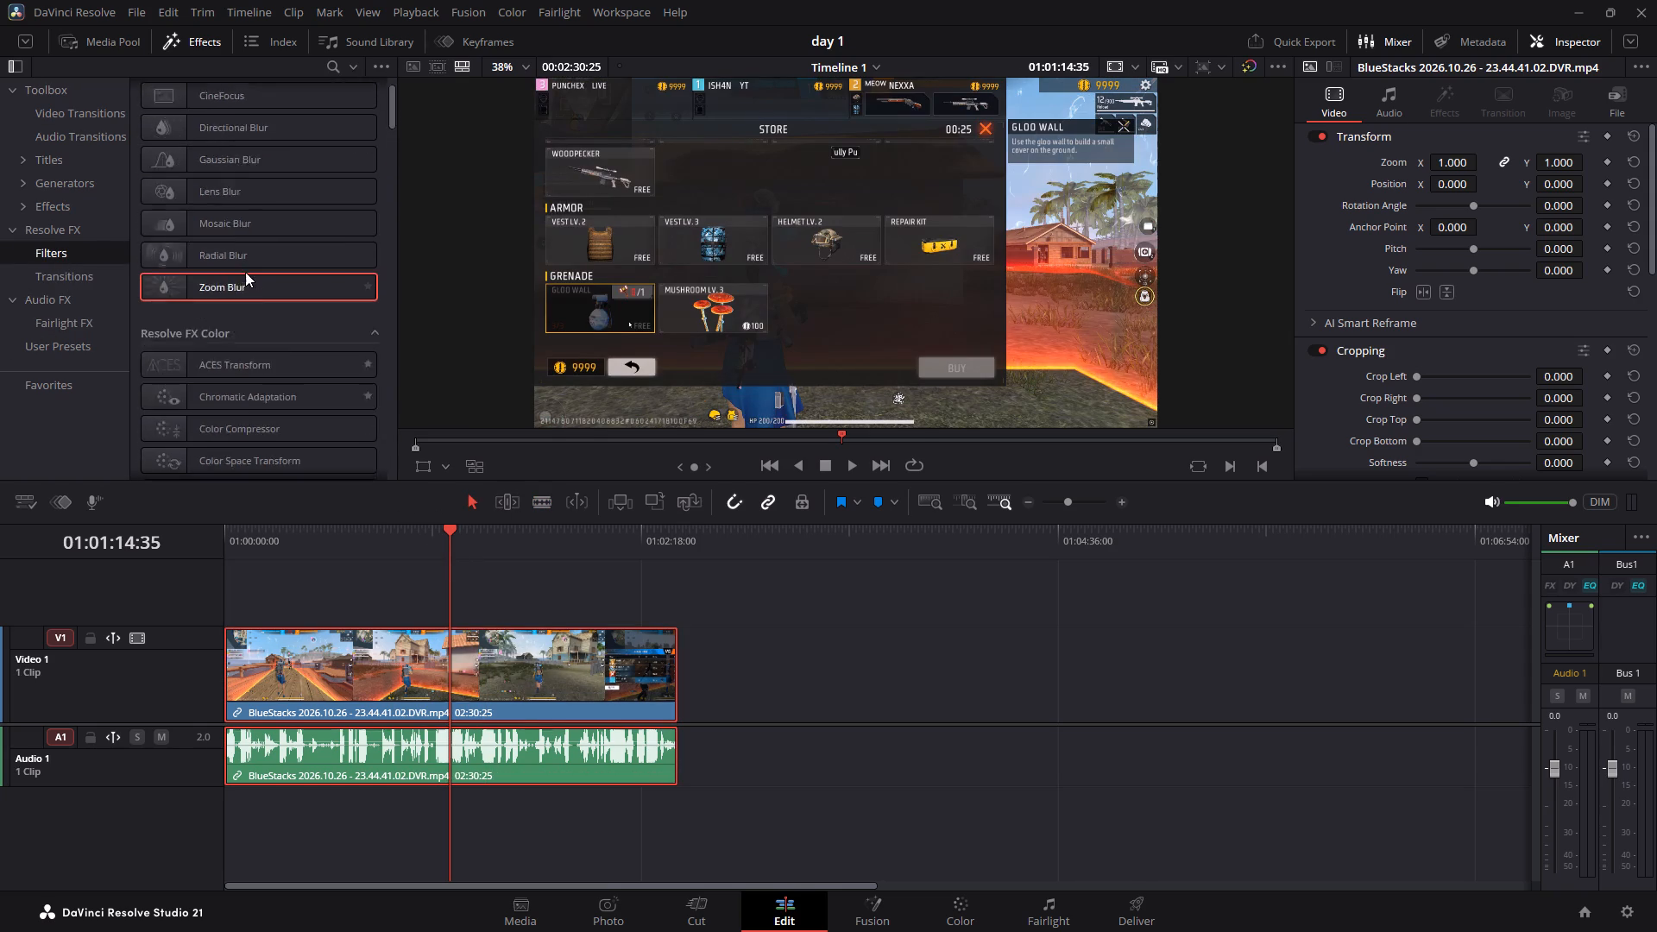
scroll(245, 272, up, 7)
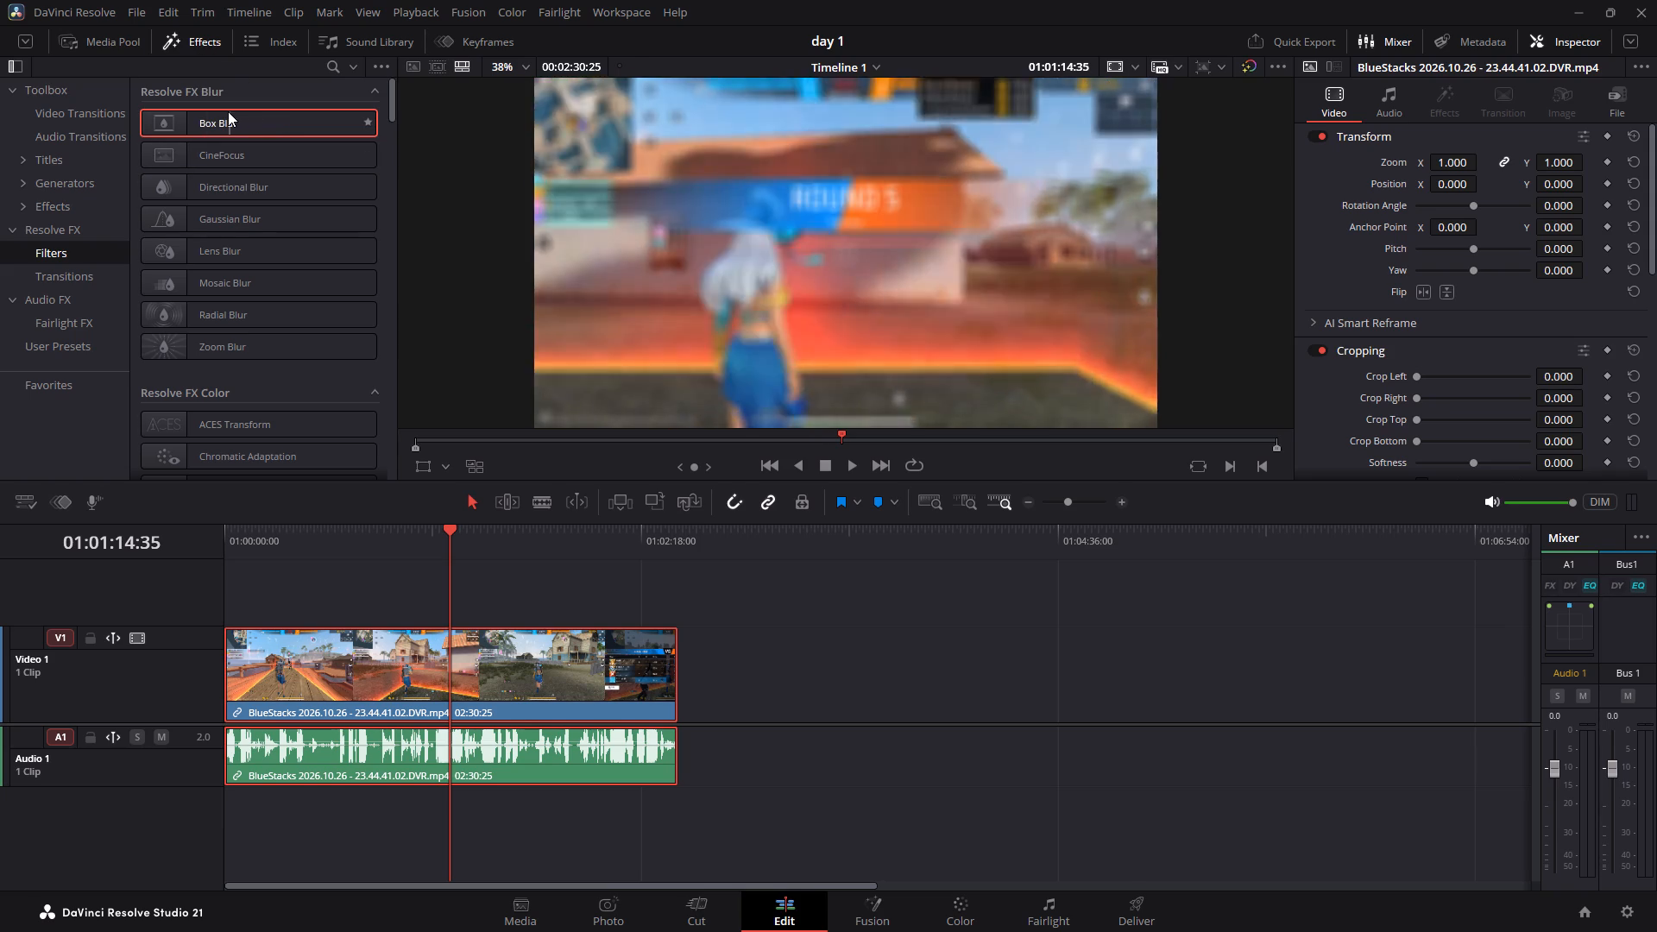
click(46, 113)
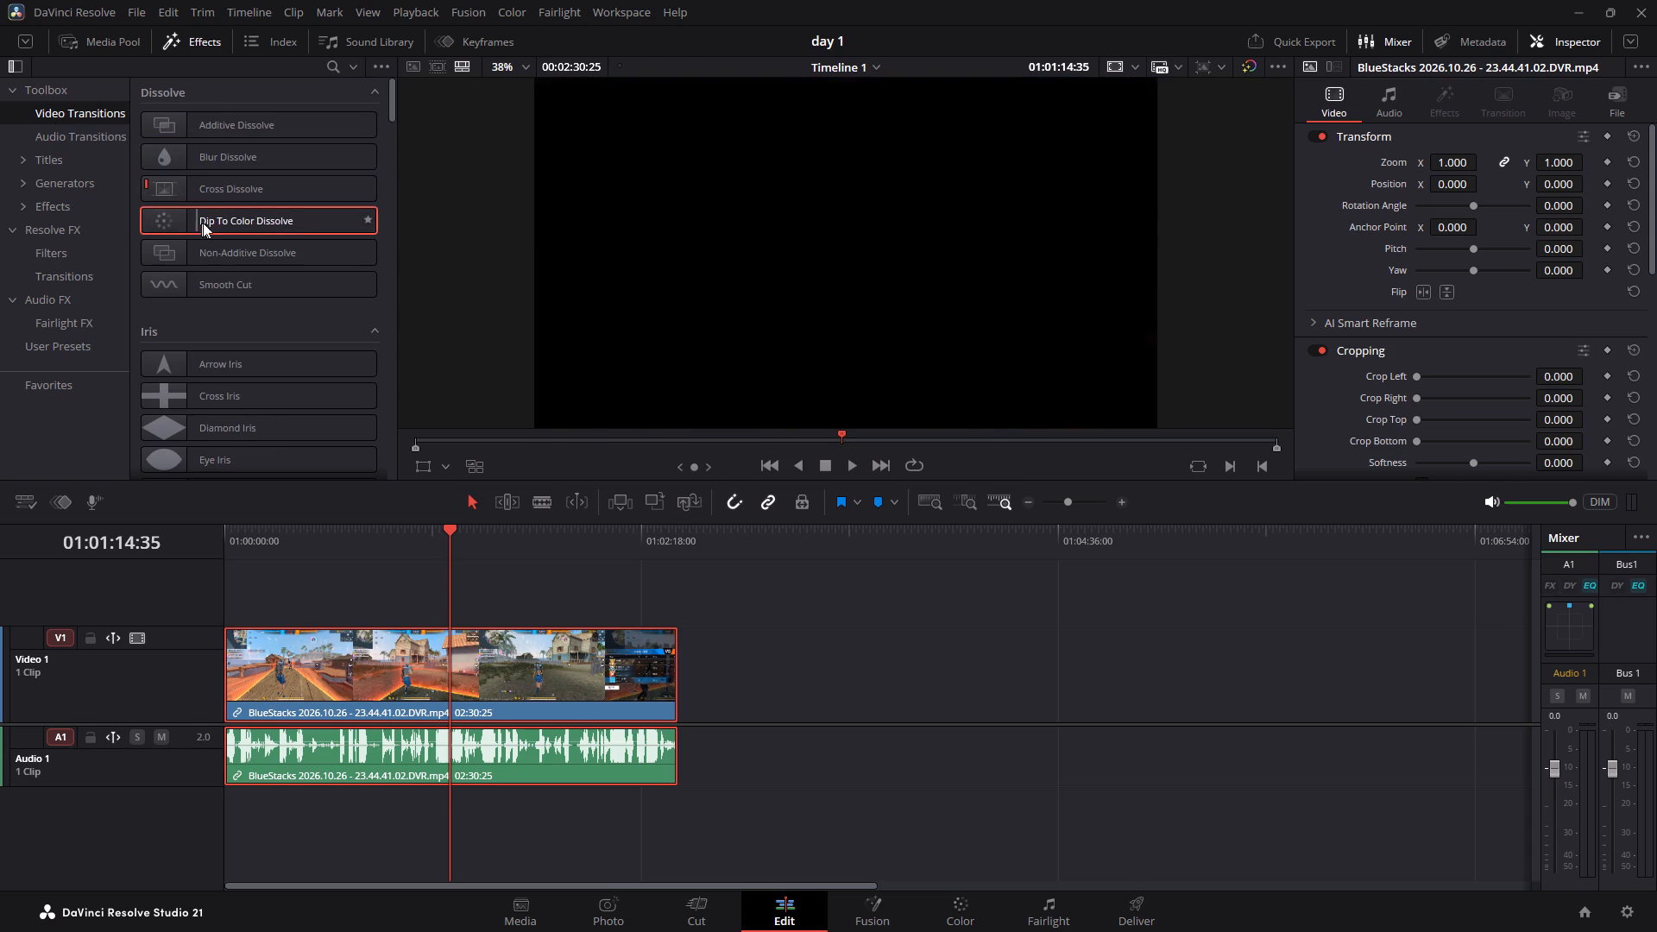
click(35, 230)
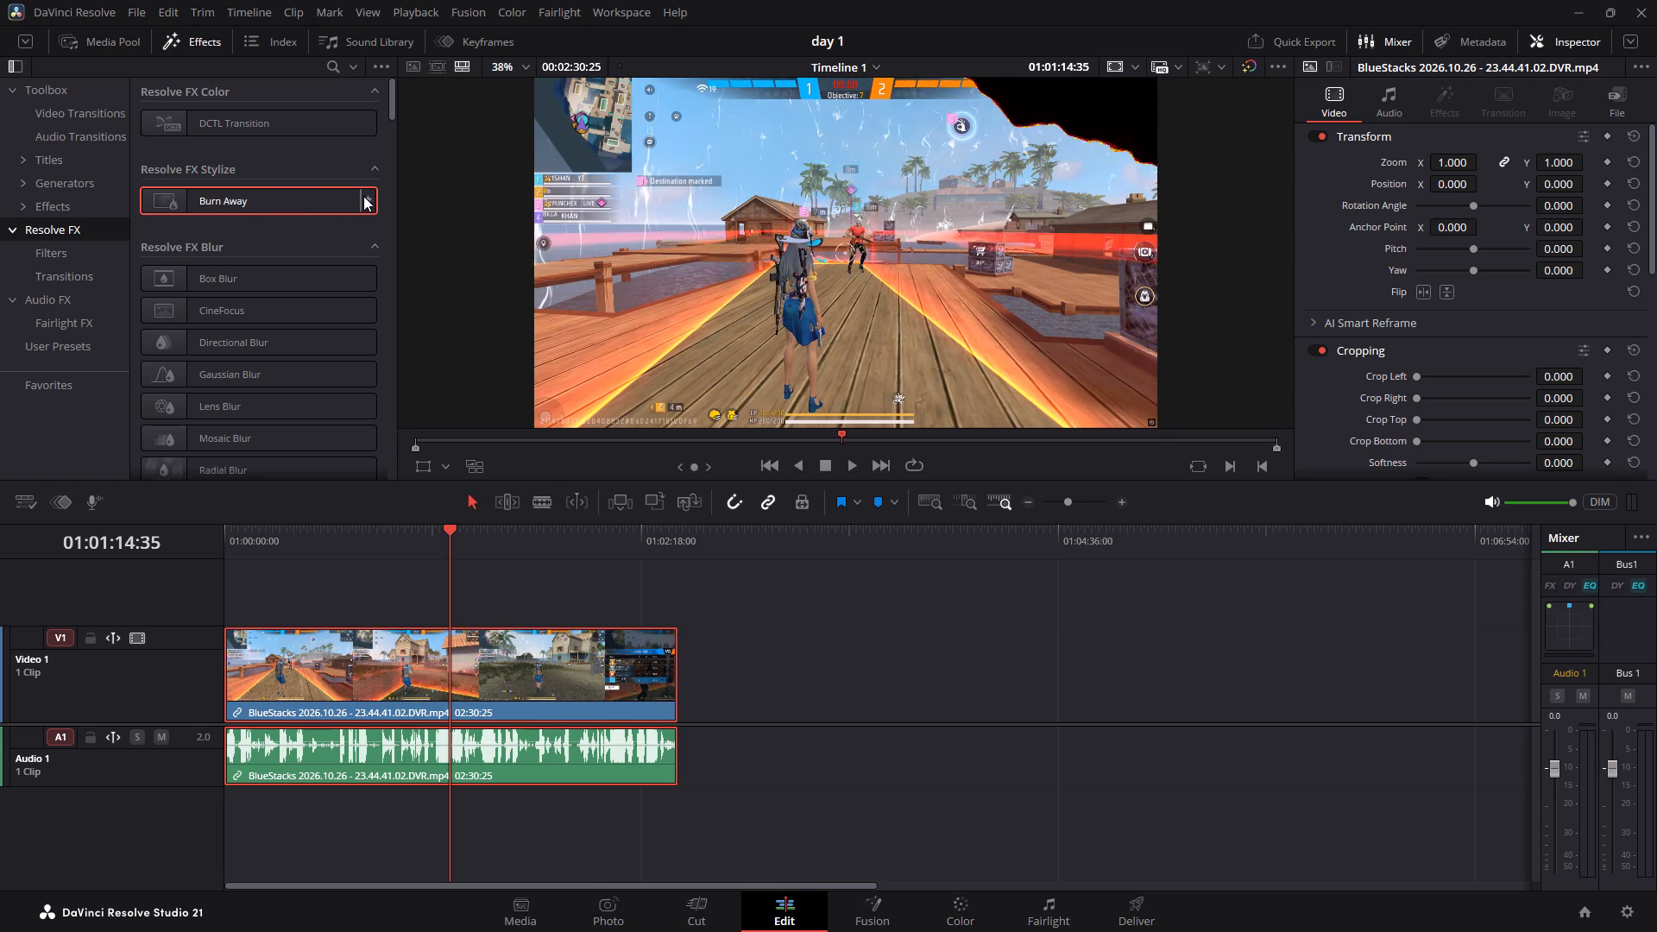
scroll(251, 239, down, 12)
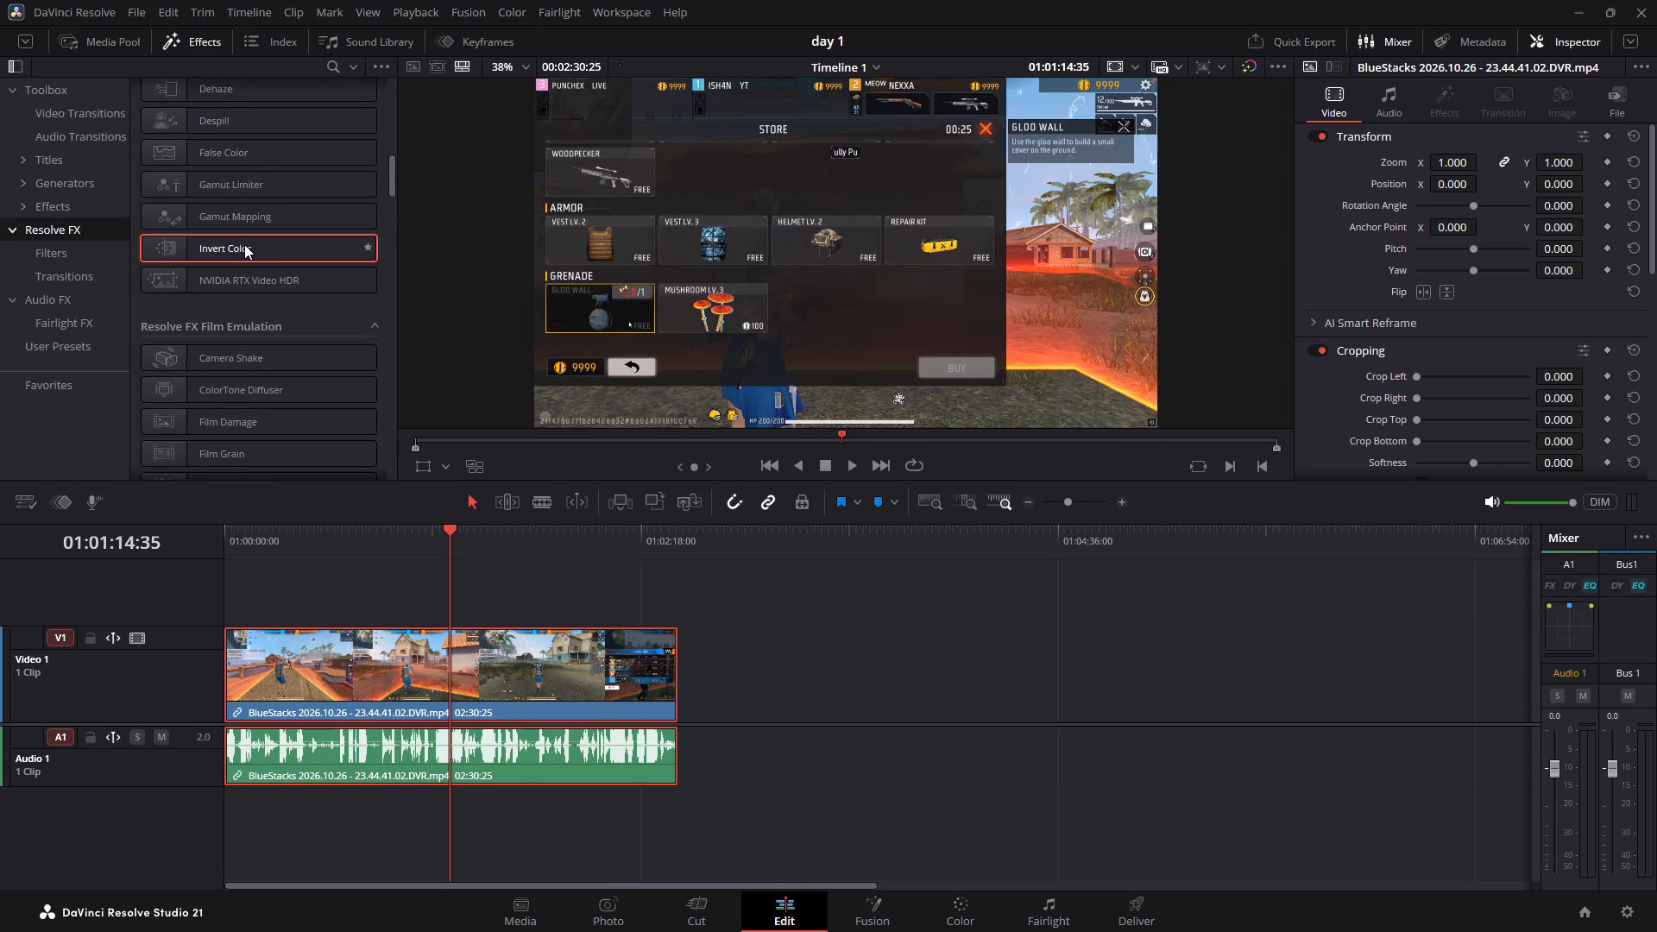
scroll(243, 245, down, 6)
scroll(239, 252, up, 3)
scroll(154, 257, up, 3)
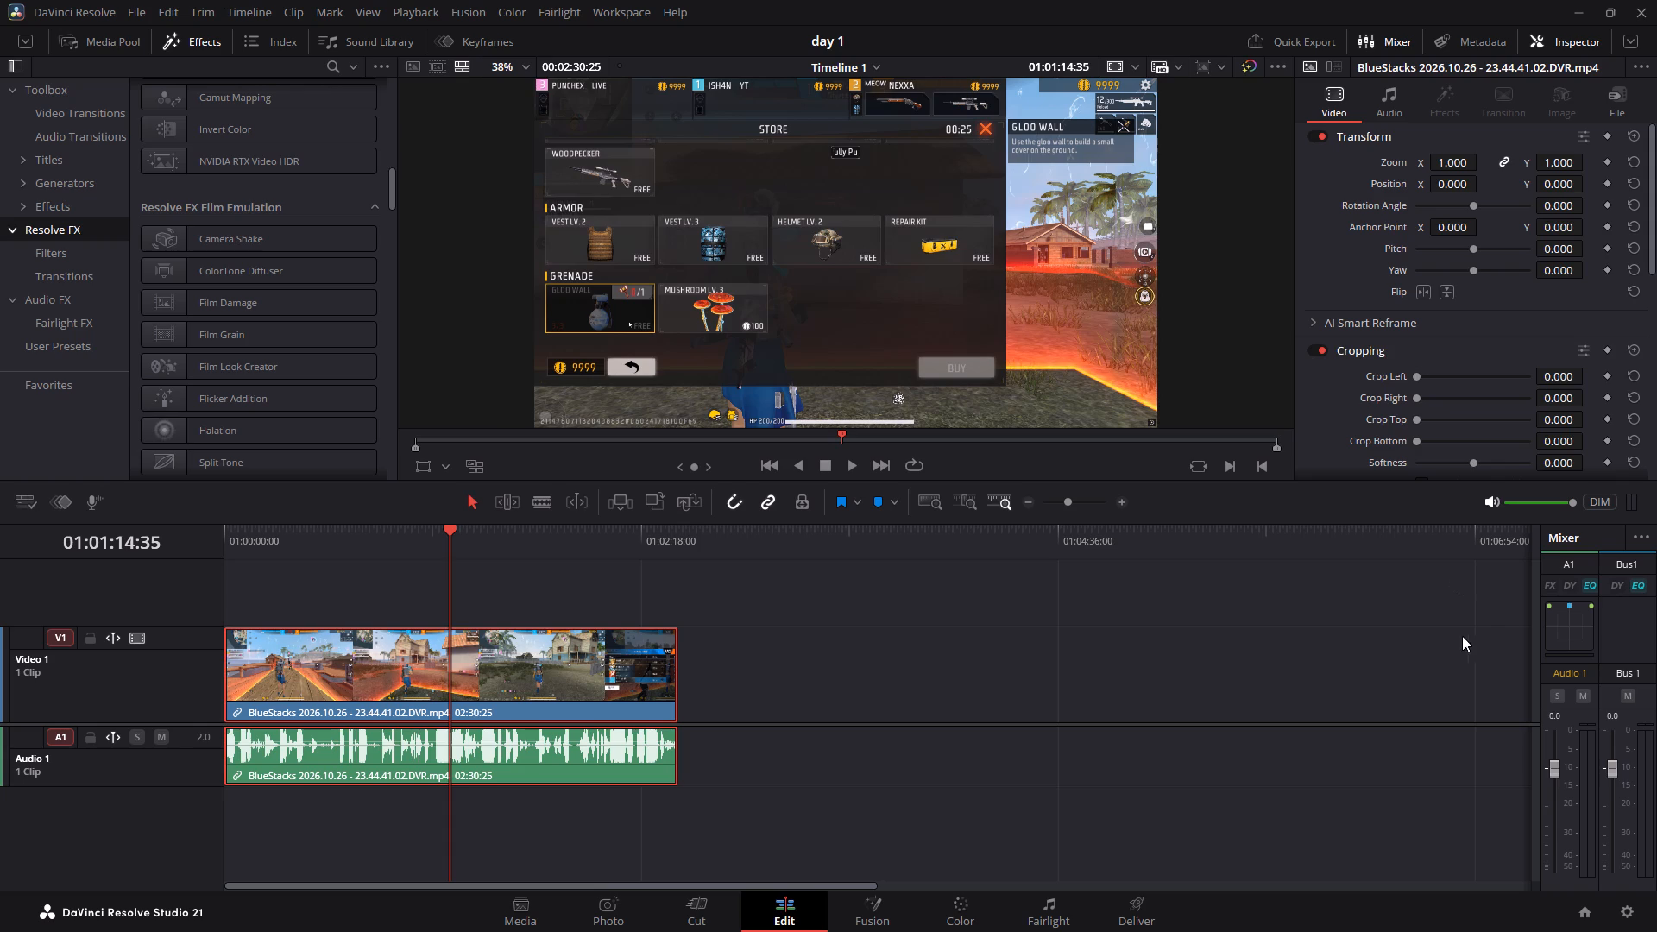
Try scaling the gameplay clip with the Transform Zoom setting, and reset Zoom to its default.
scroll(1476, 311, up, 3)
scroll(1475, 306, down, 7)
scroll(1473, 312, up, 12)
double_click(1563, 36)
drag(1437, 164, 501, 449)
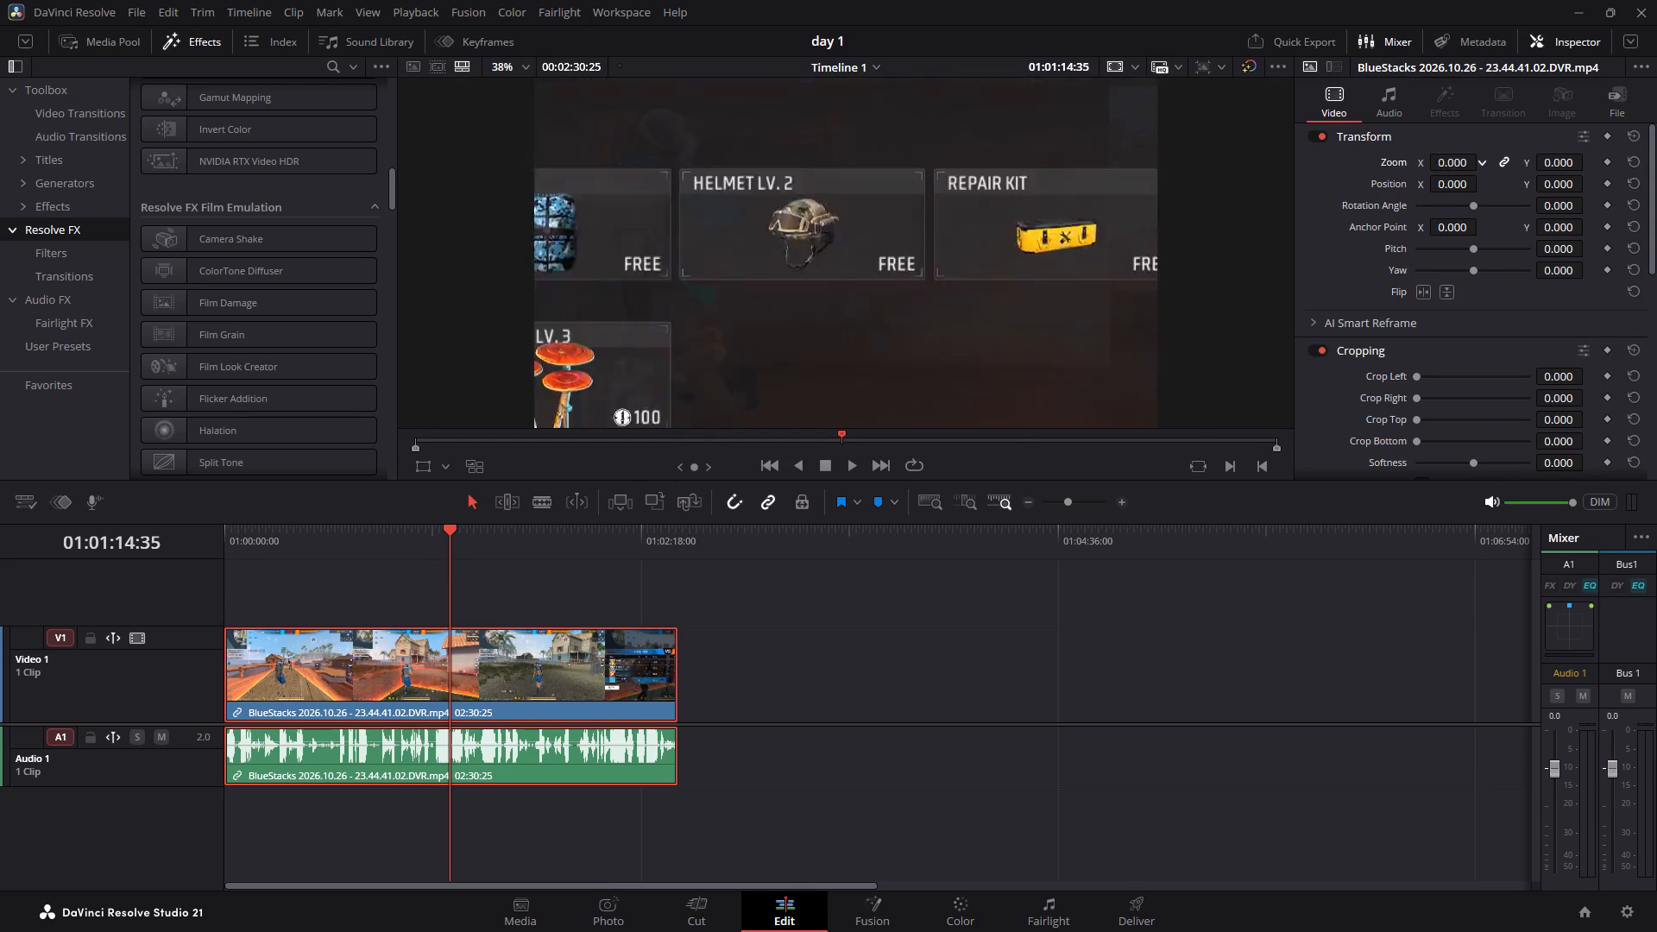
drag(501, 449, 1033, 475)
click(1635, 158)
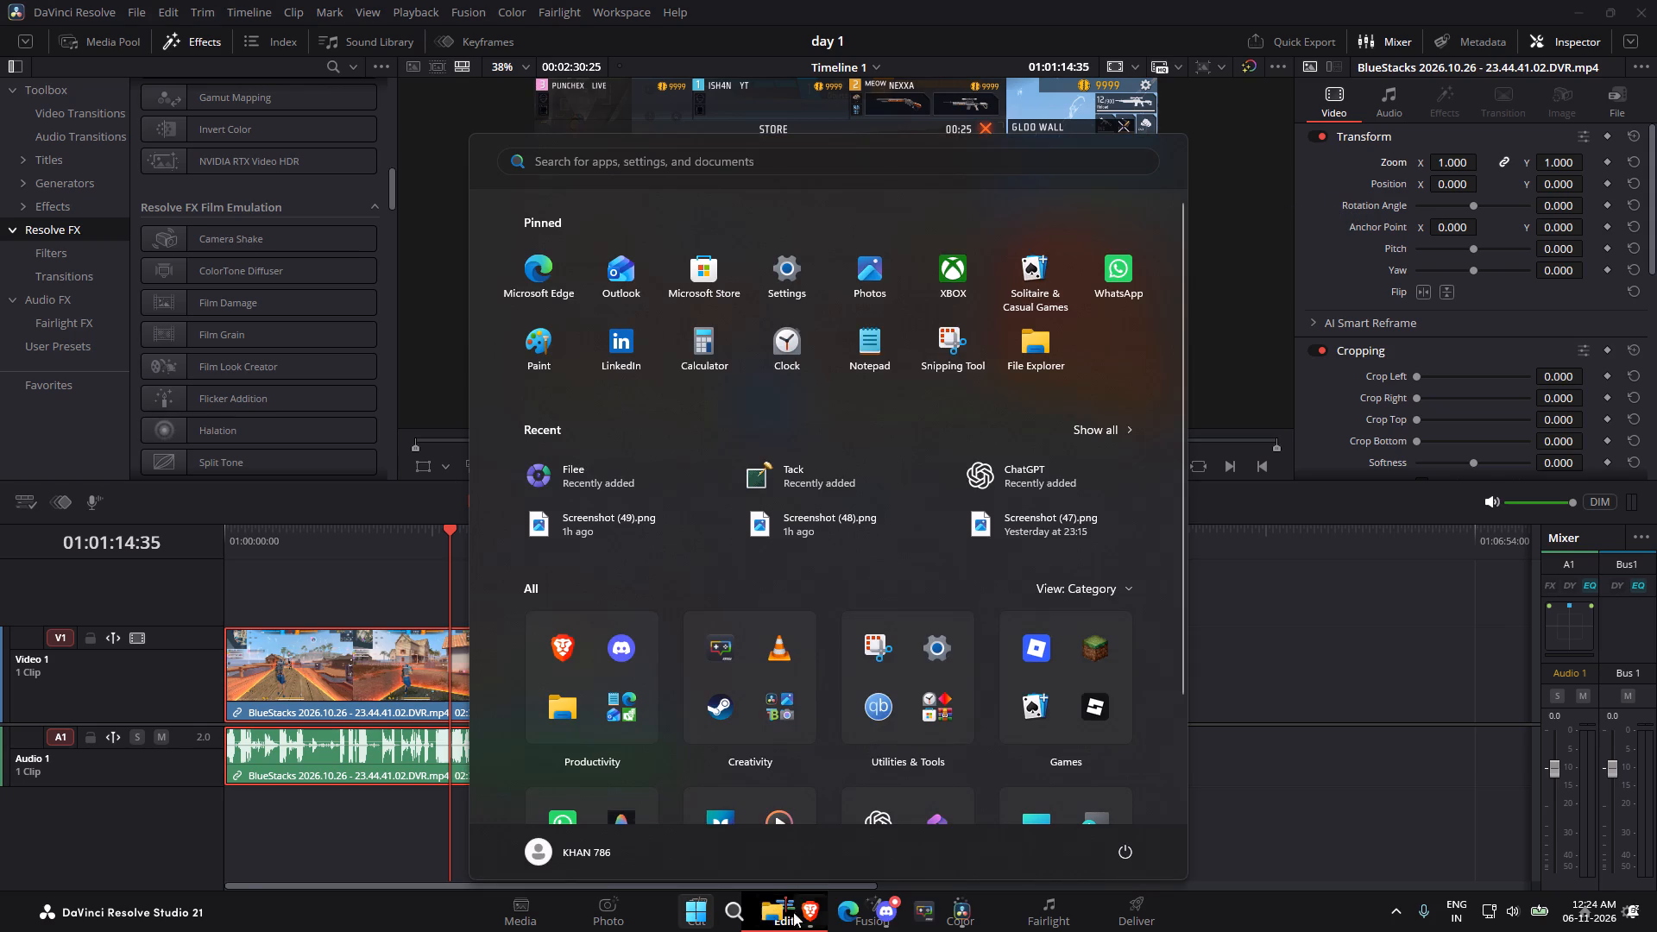
Switch to the Brave browser, open YouTube in a new tab and search for "phonk".
click(802, 912)
key(Escape)
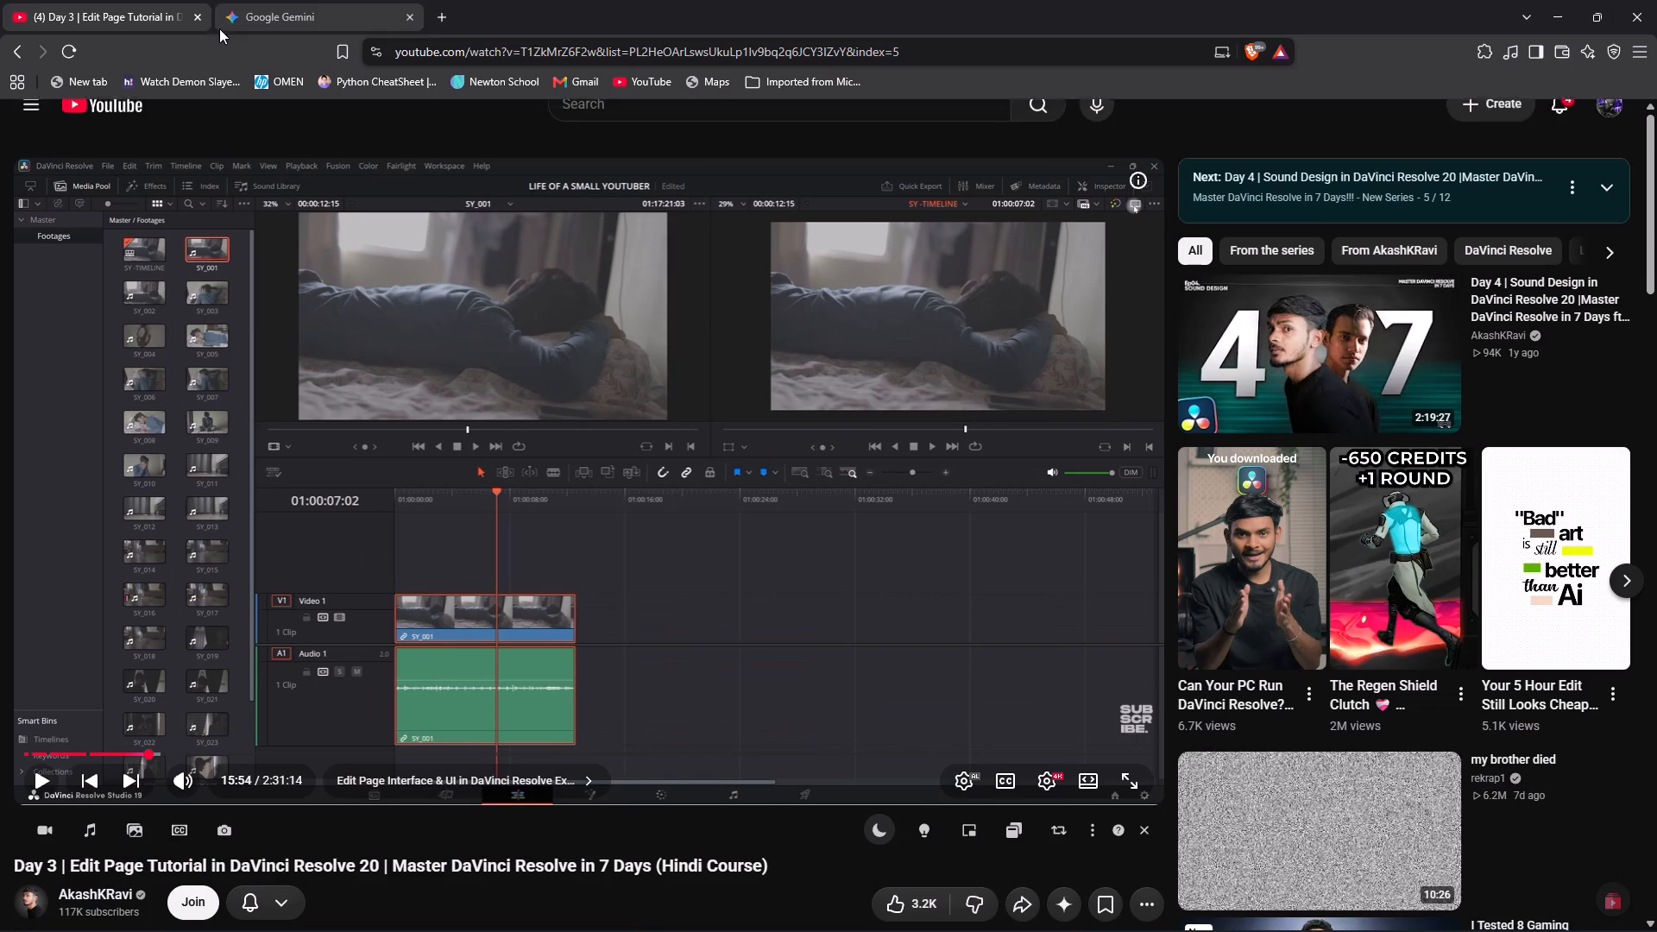
drag(92, 127, 233, 0)
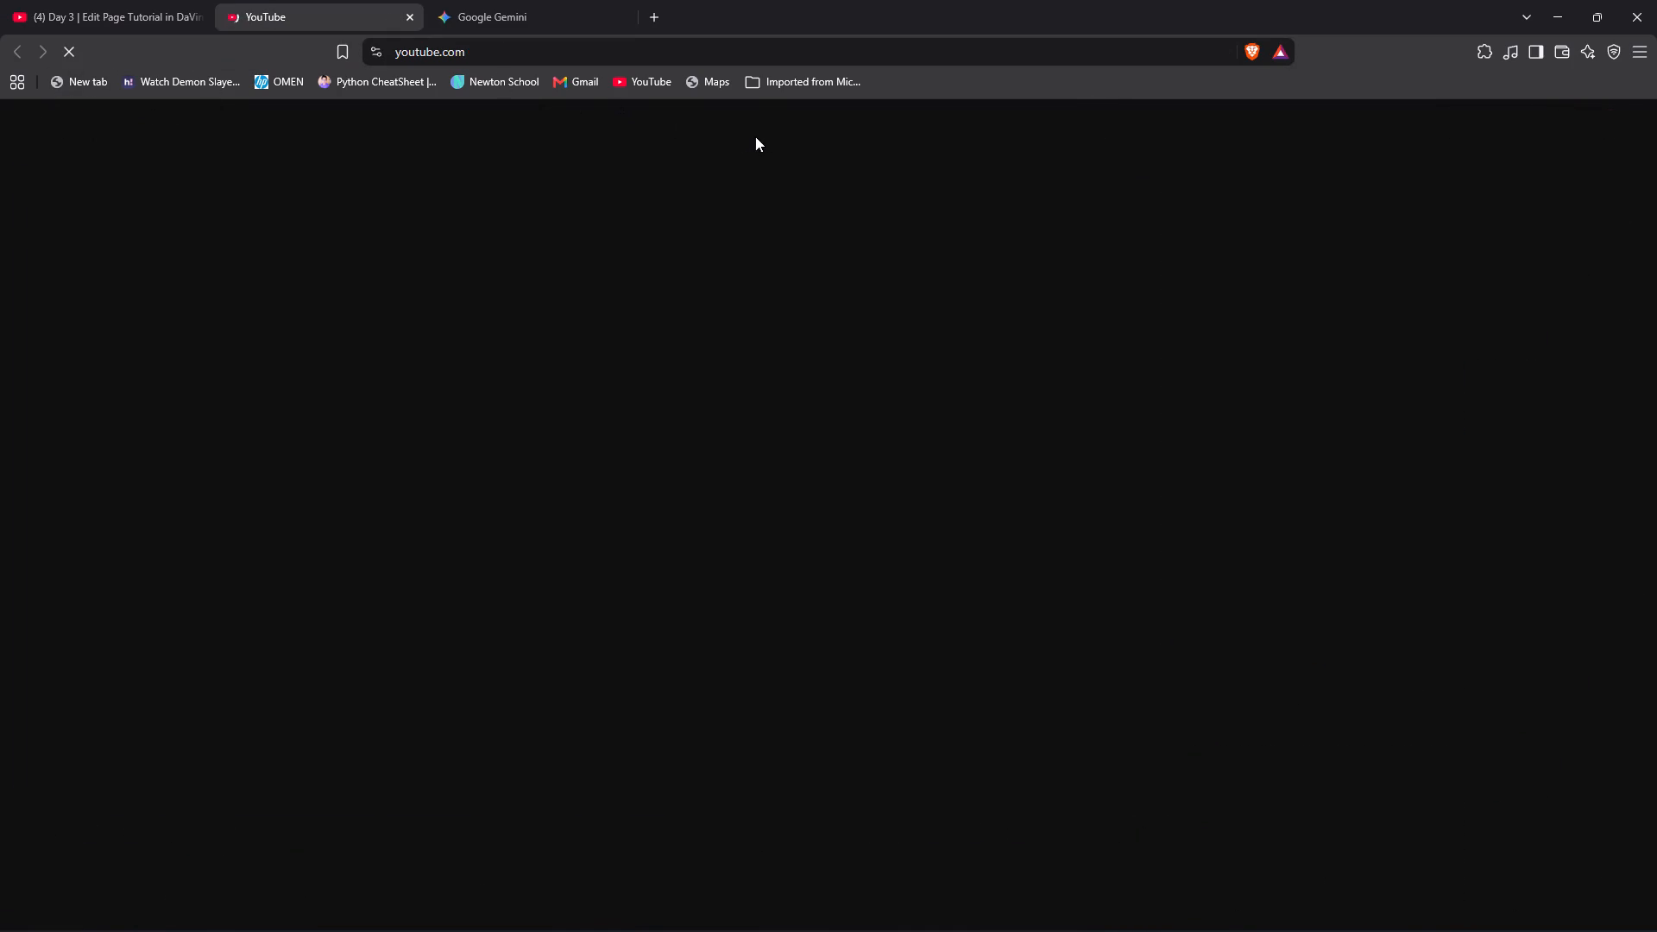
click(759, 124)
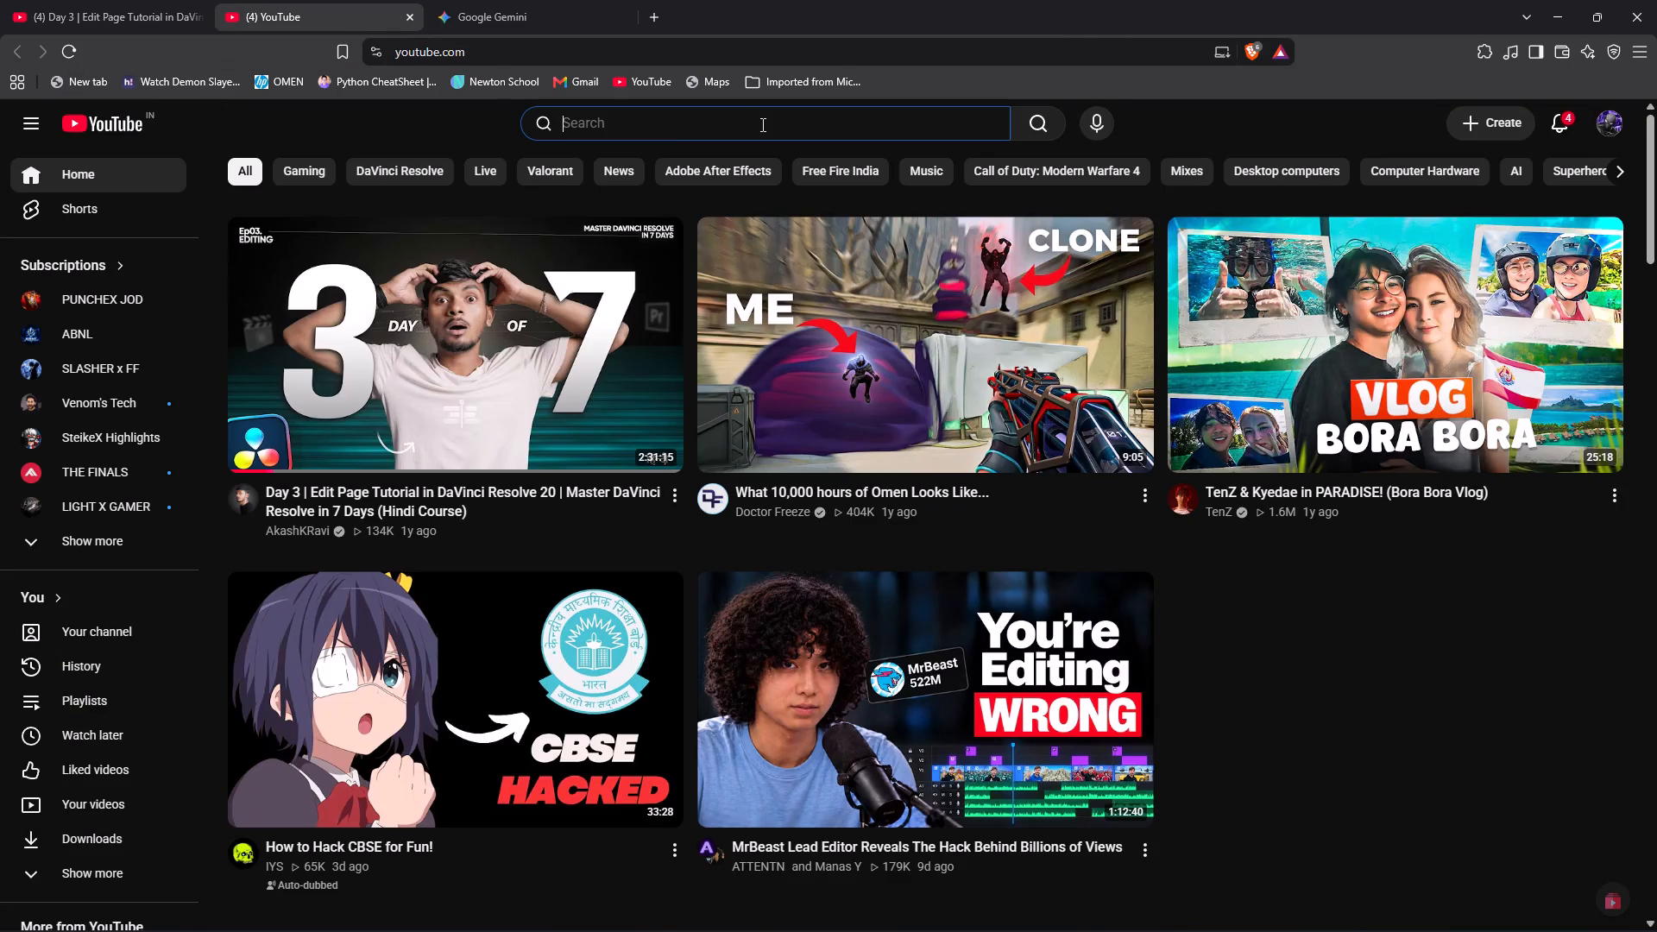
text(phonk)
key(Return)
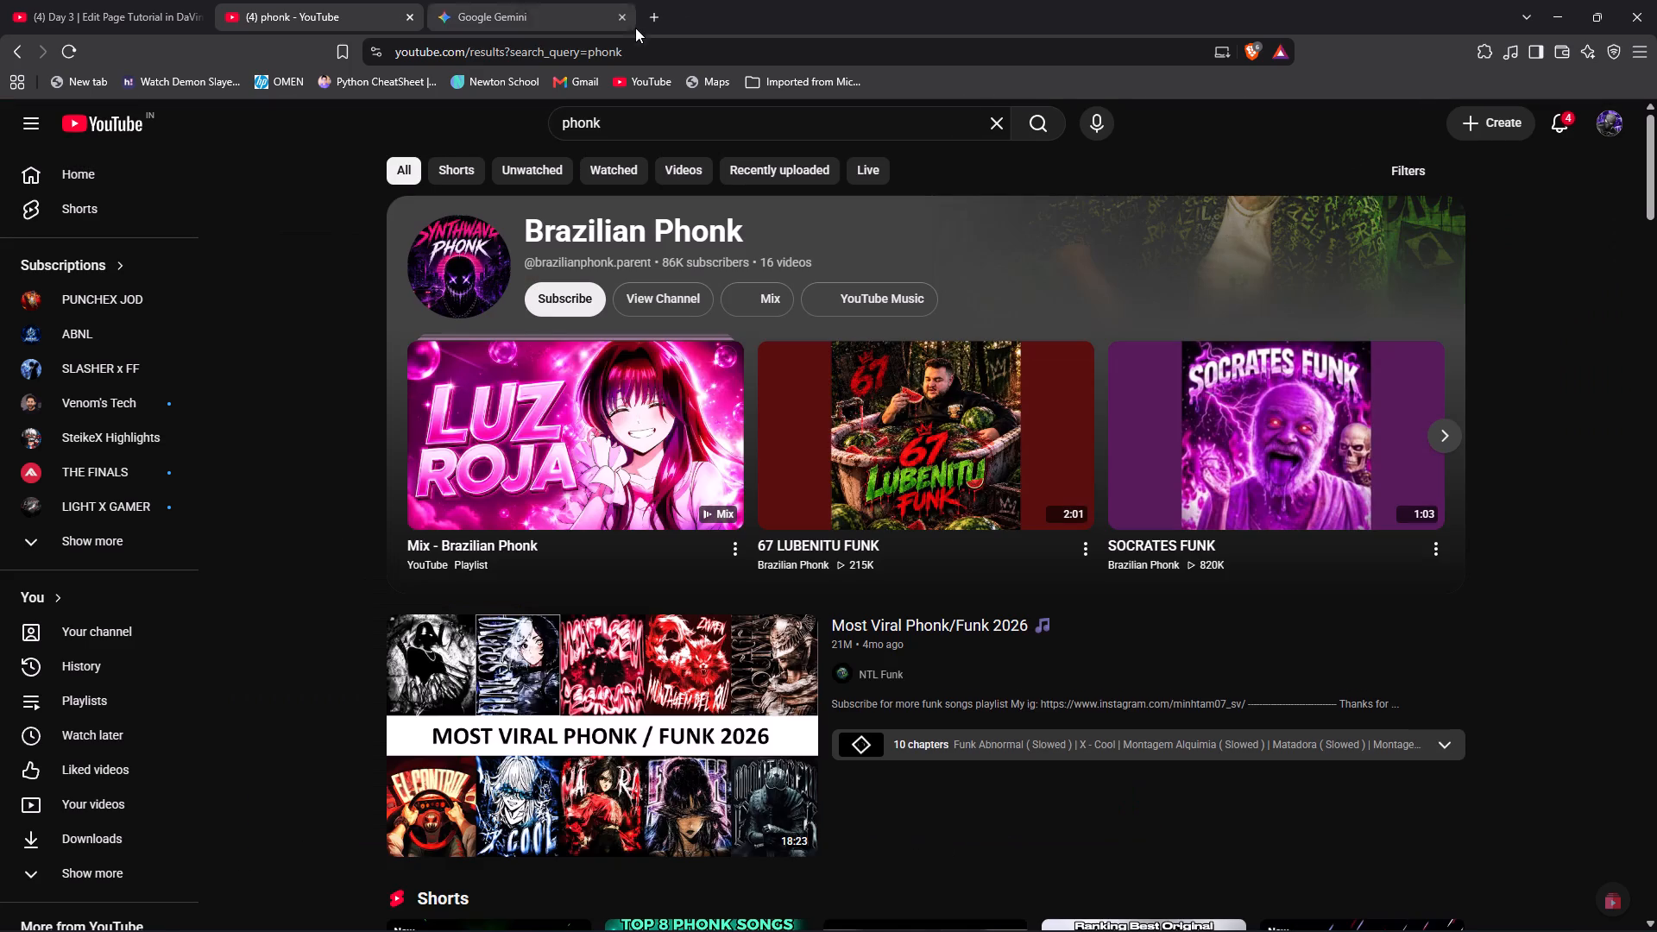
Search YouTube for "amul doodh phonk" and open the 1:14 "Amul Dudh Phonk" result.
drag(651, 119, 490, 126)
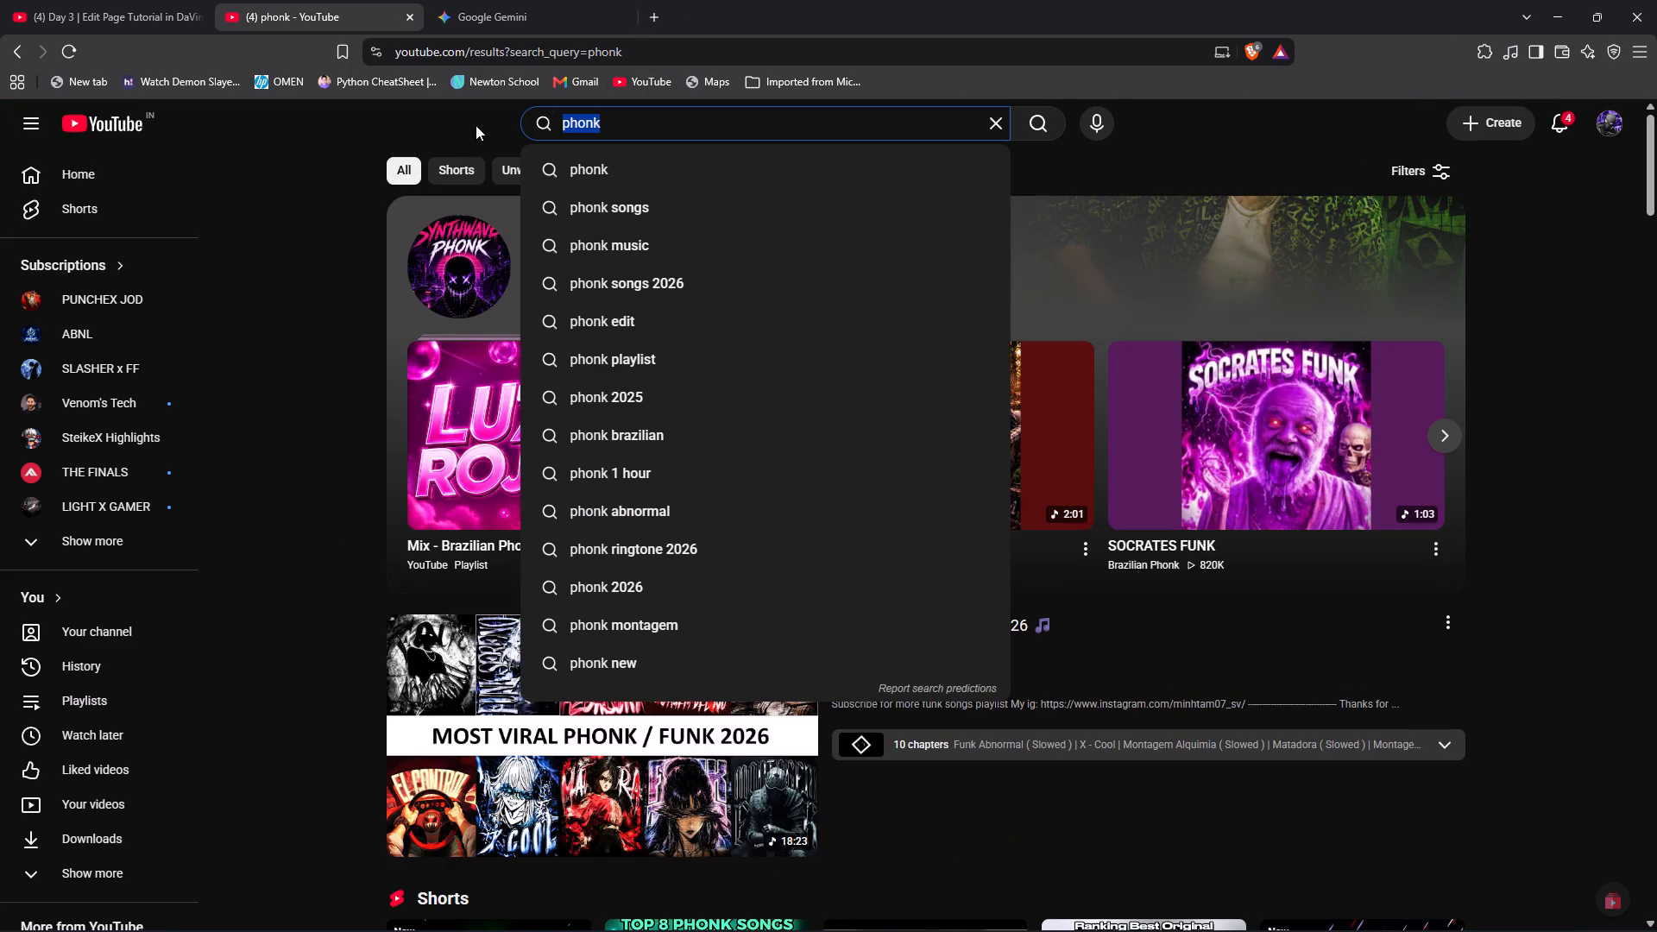
text(amull)
key(Down)
key(Down)
key(Down)
key(Return)
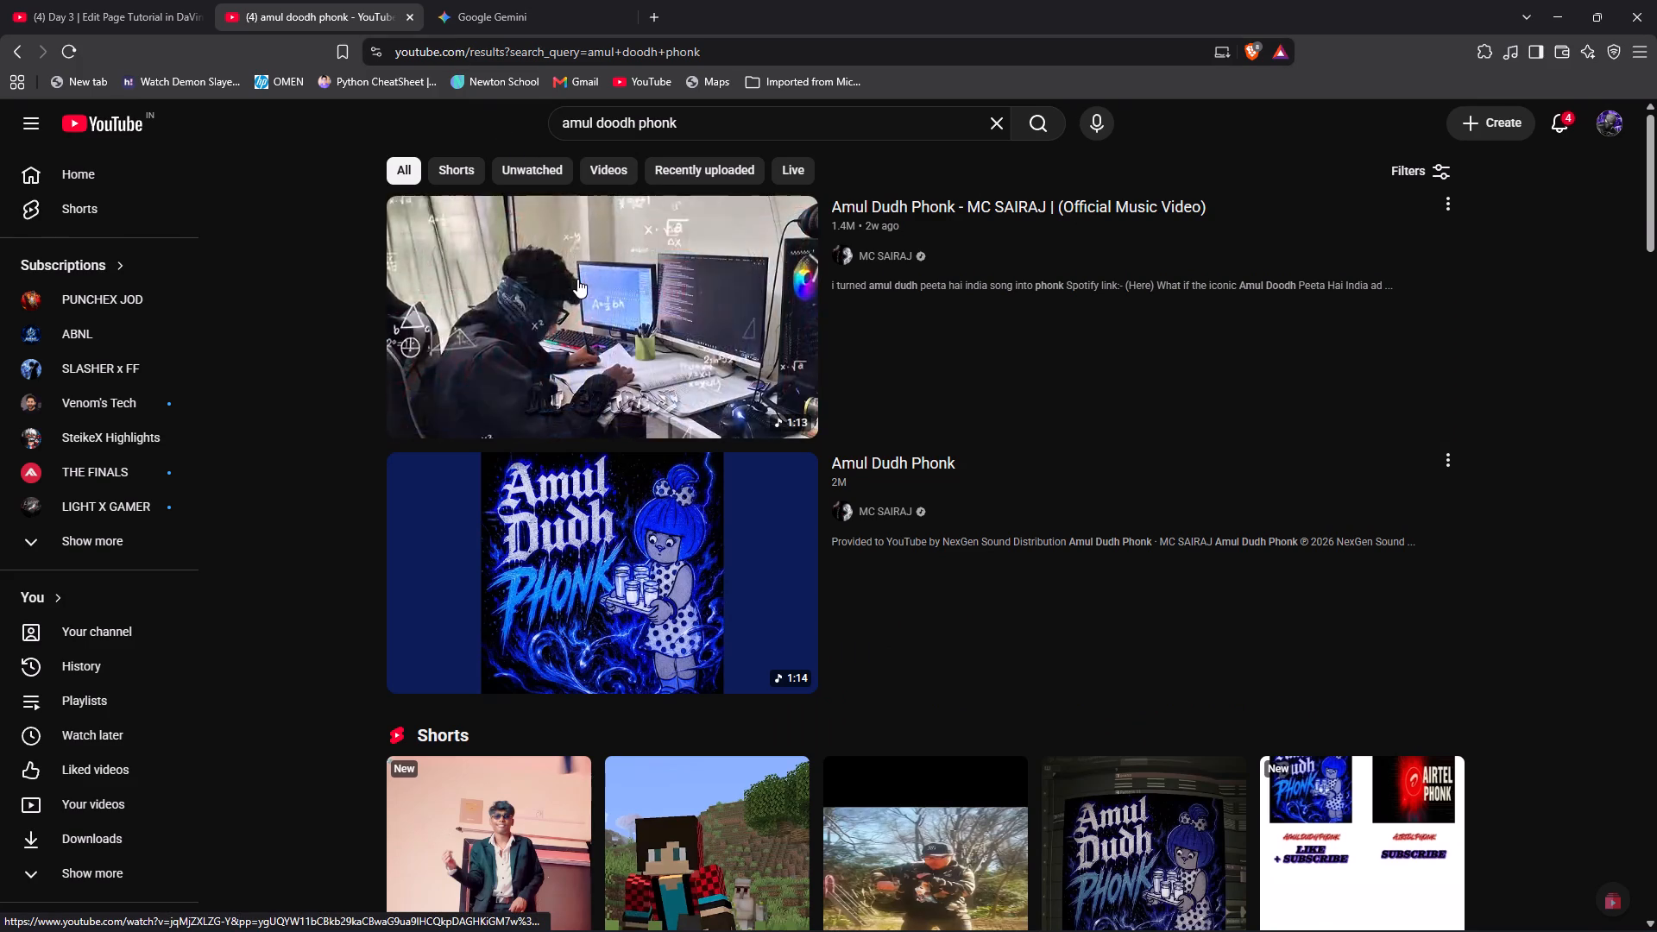
click(593, 576)
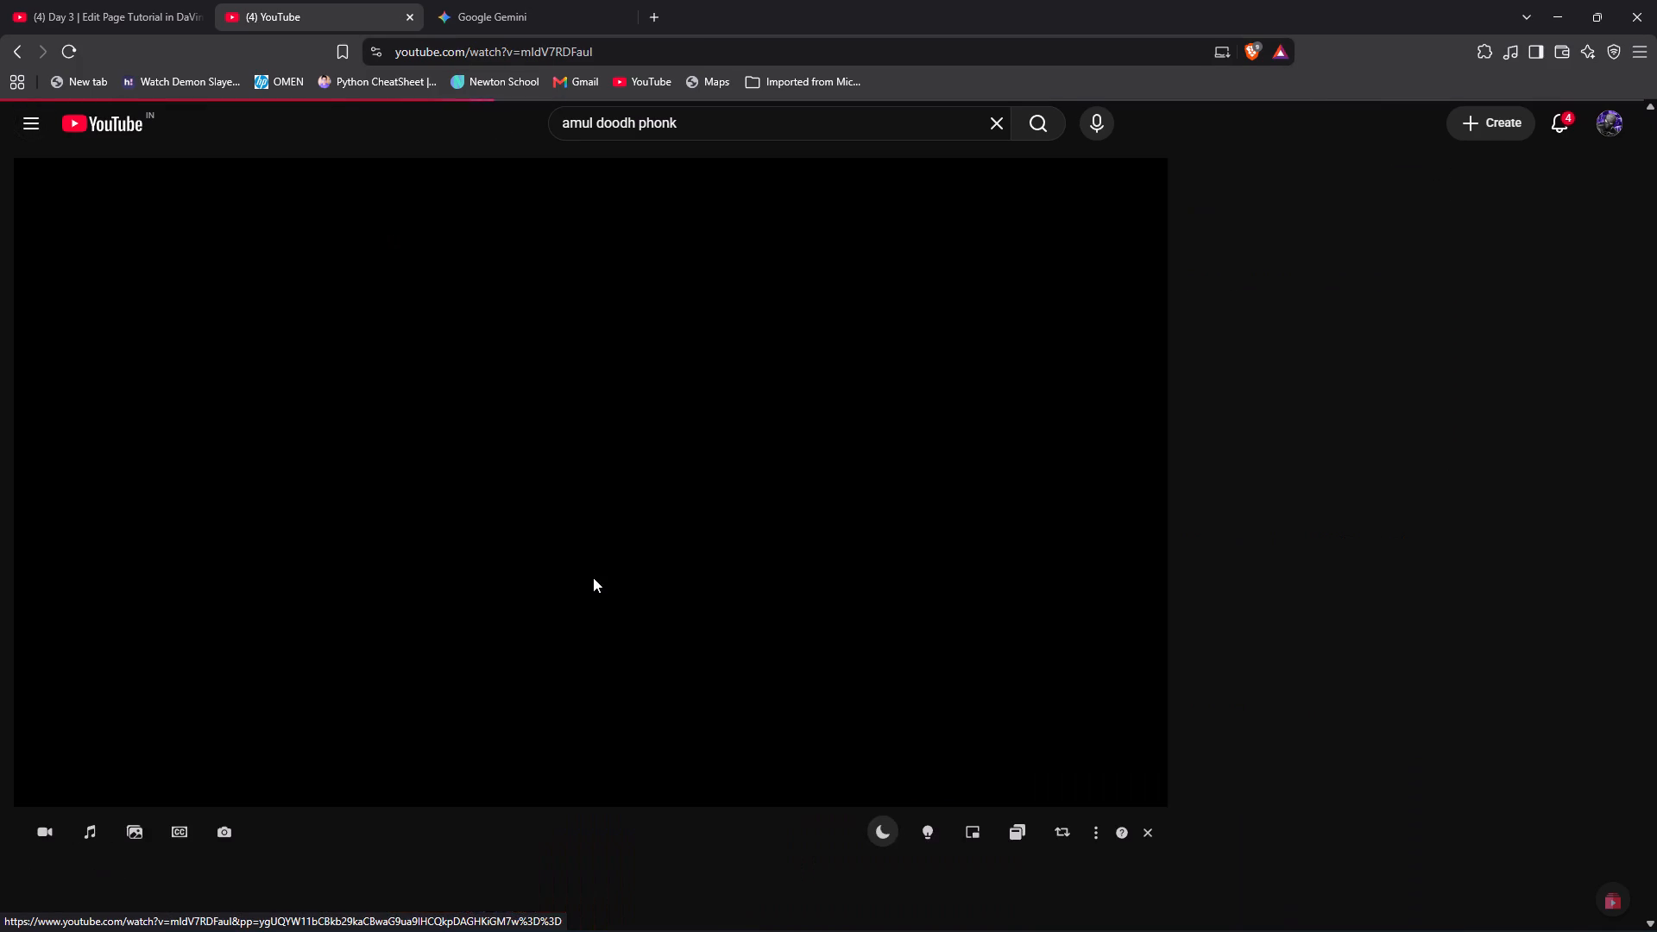
click(656, 573)
Download the full Amul Dudh Phonk track as a 320Kbps MP3 with Flixmate, and dismiss its downloads list.
scroll(633, 588, down, 3)
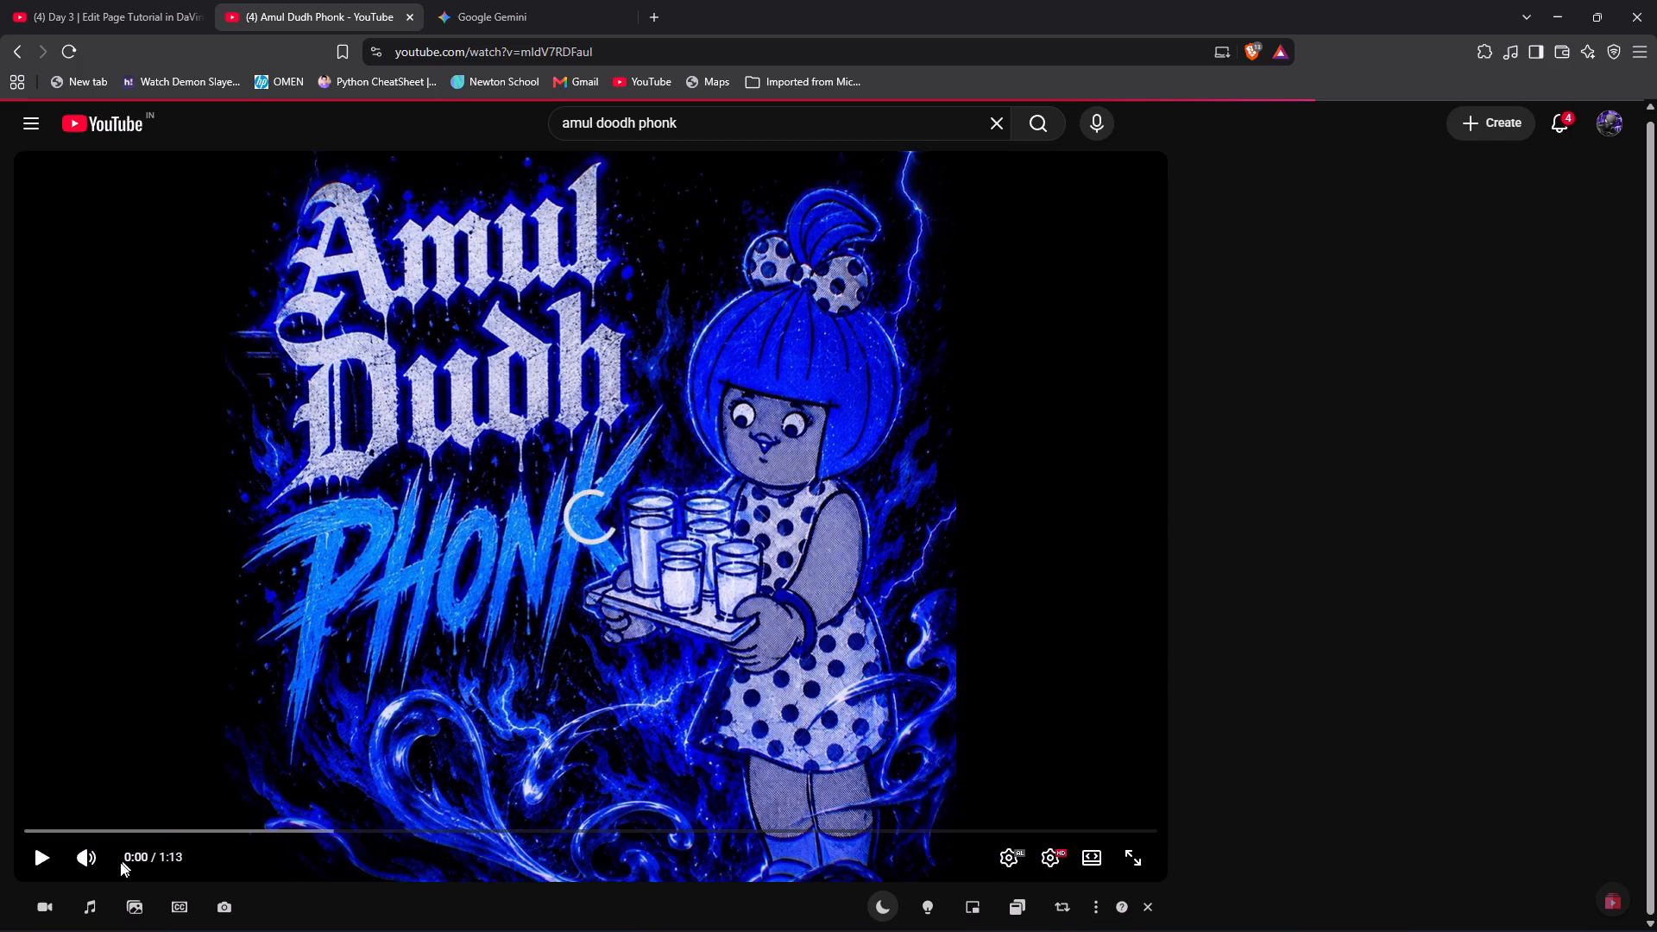
click(85, 904)
scroll(245, 853, down, 4)
scroll(350, 834, down, 3)
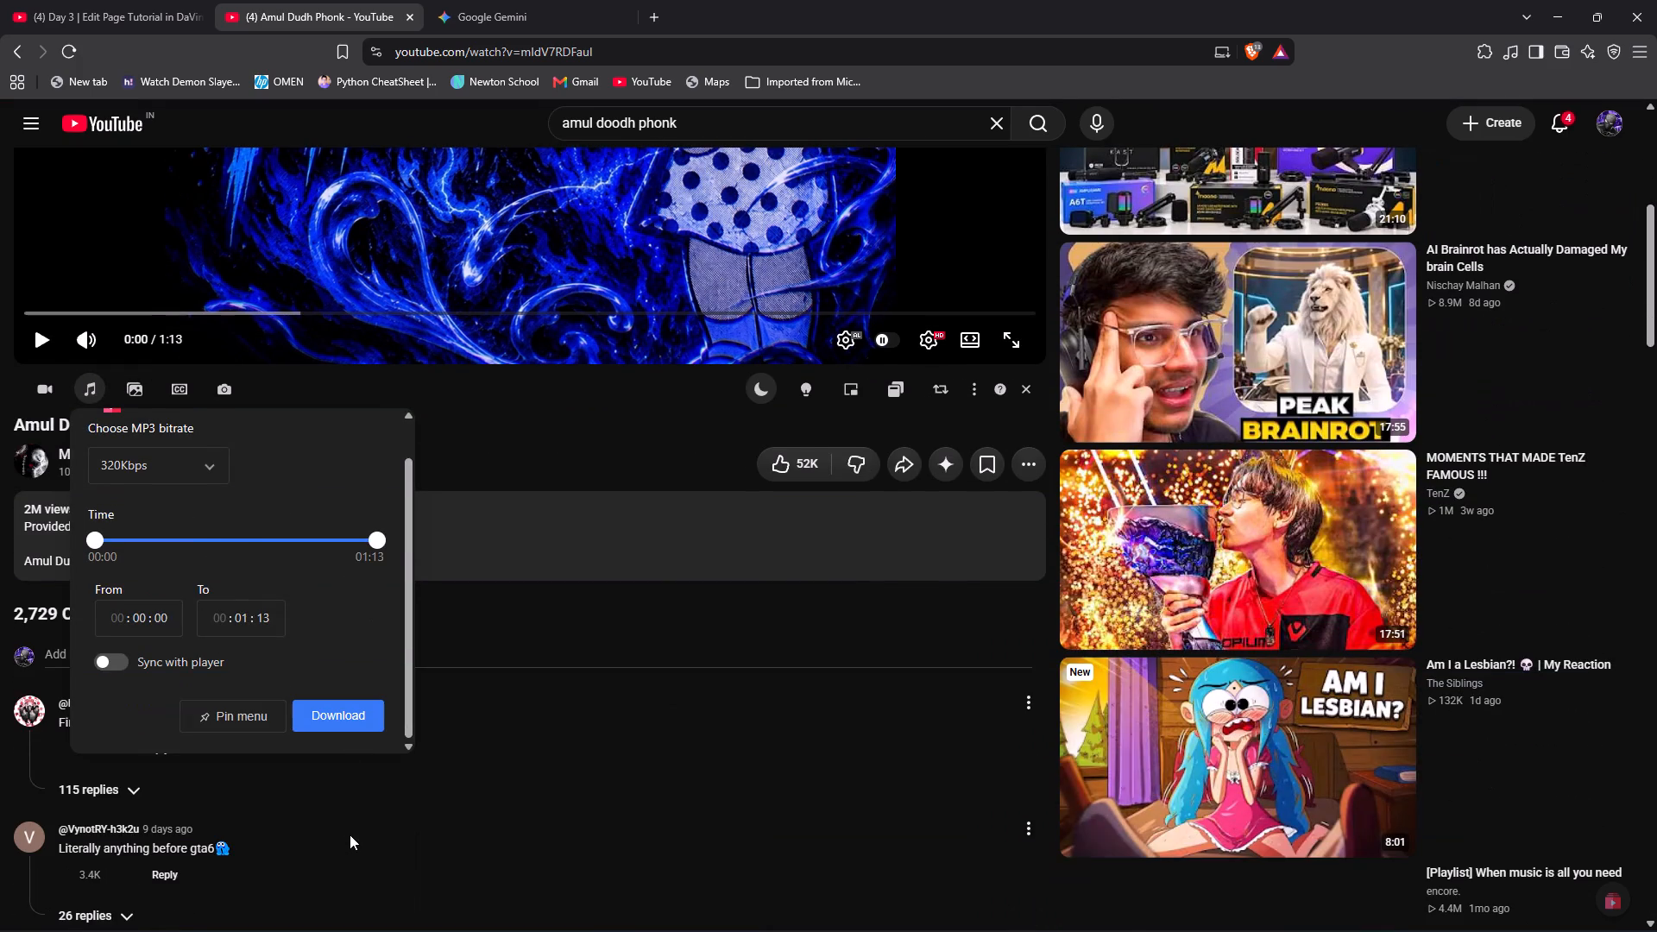
scroll(331, 686, up, 2)
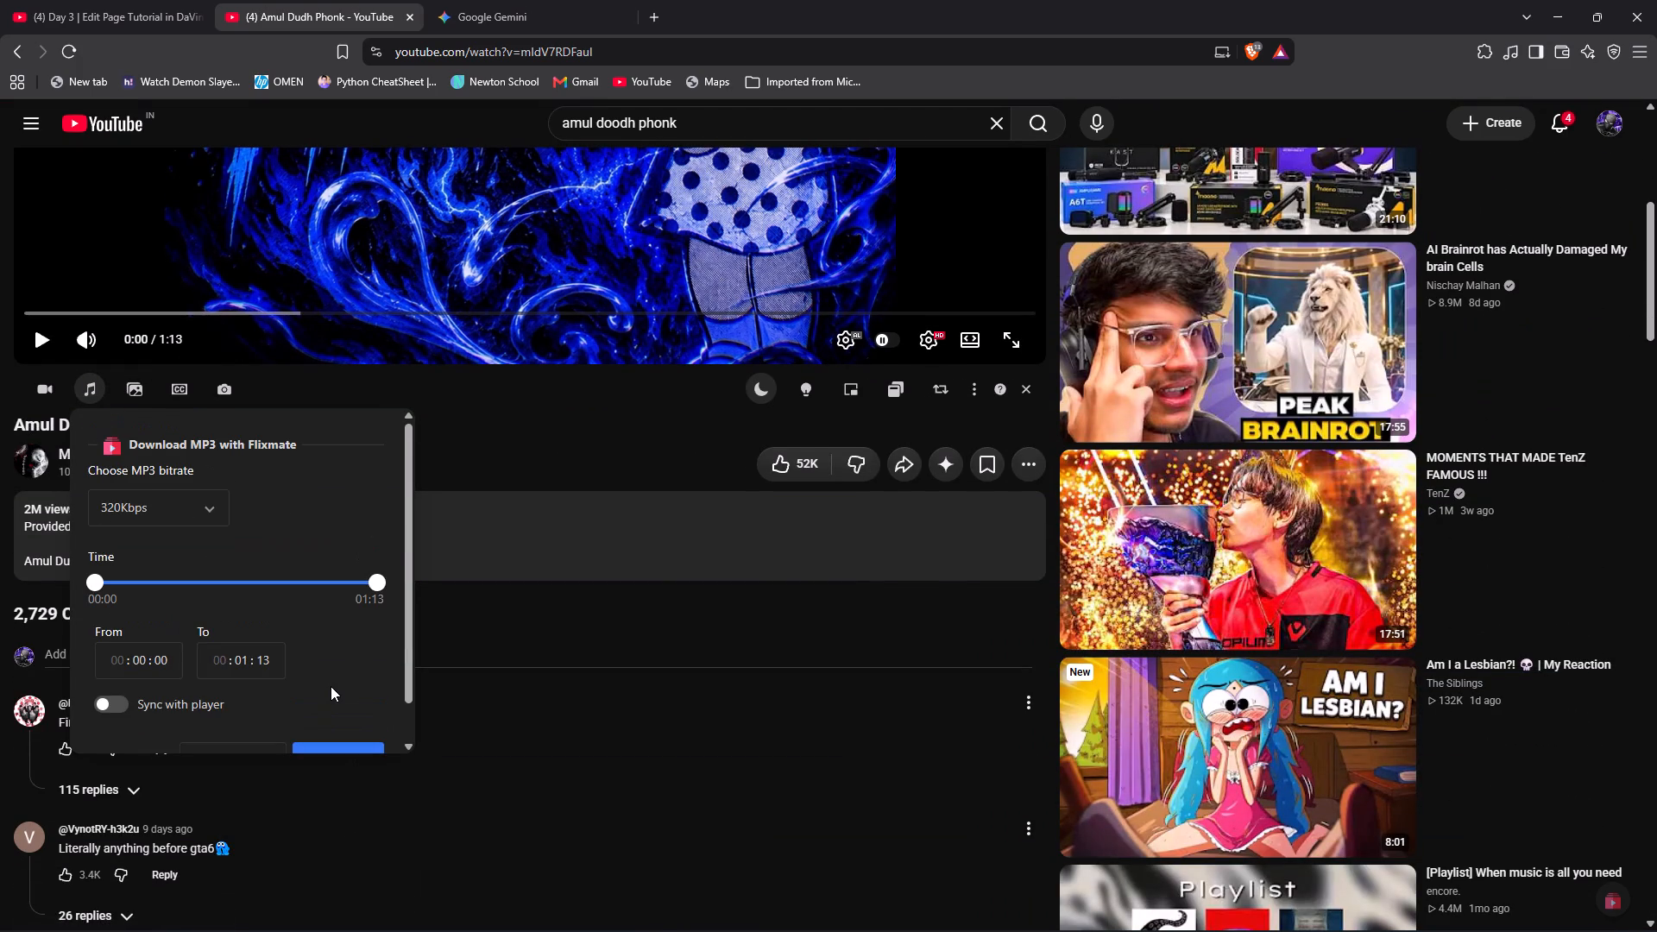
scroll(331, 686, down, 5)
click(339, 713)
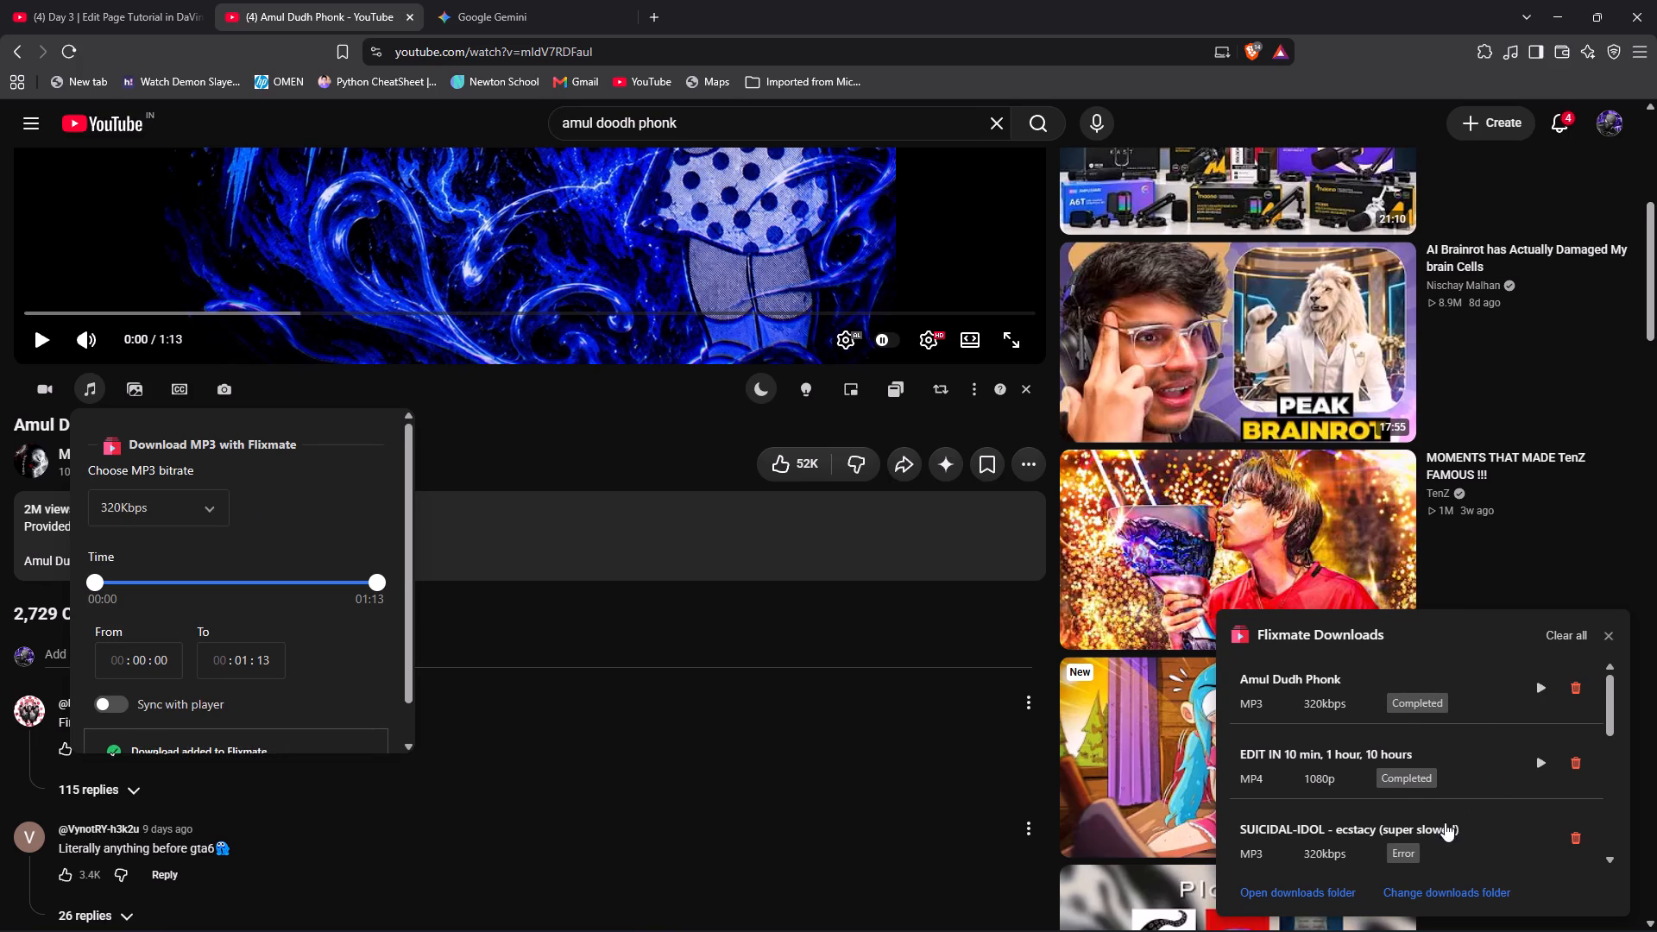
click(1612, 634)
Switch to File Explorer and open the S folder inside Videos.
key(alt+Tab)
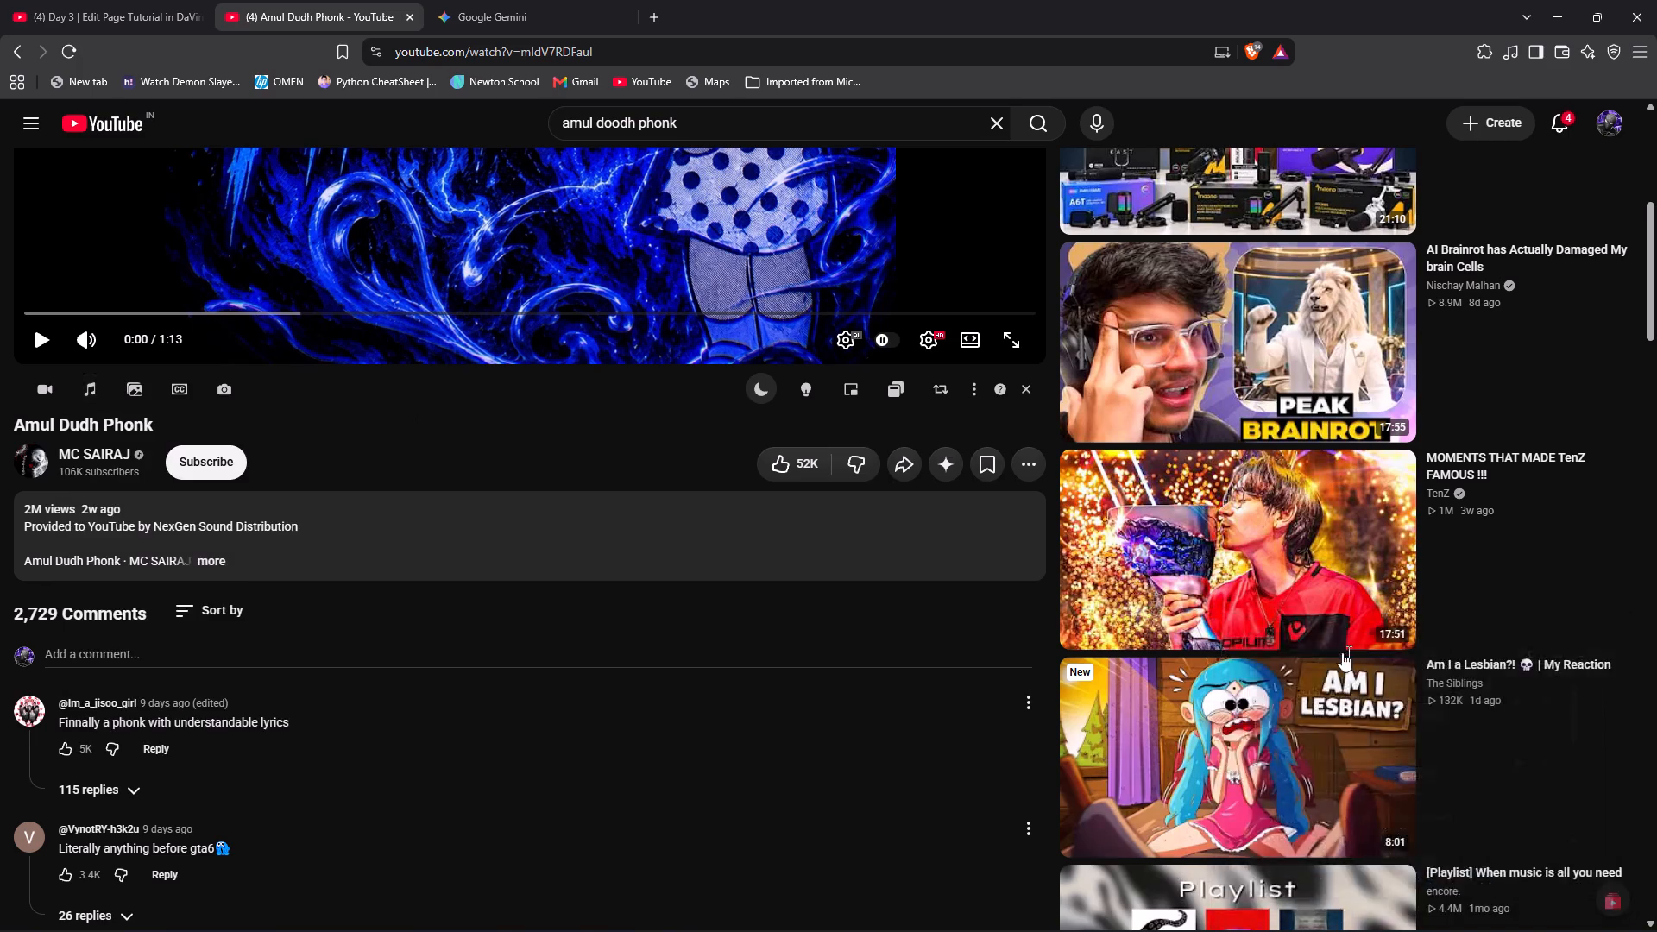
click(765, 904)
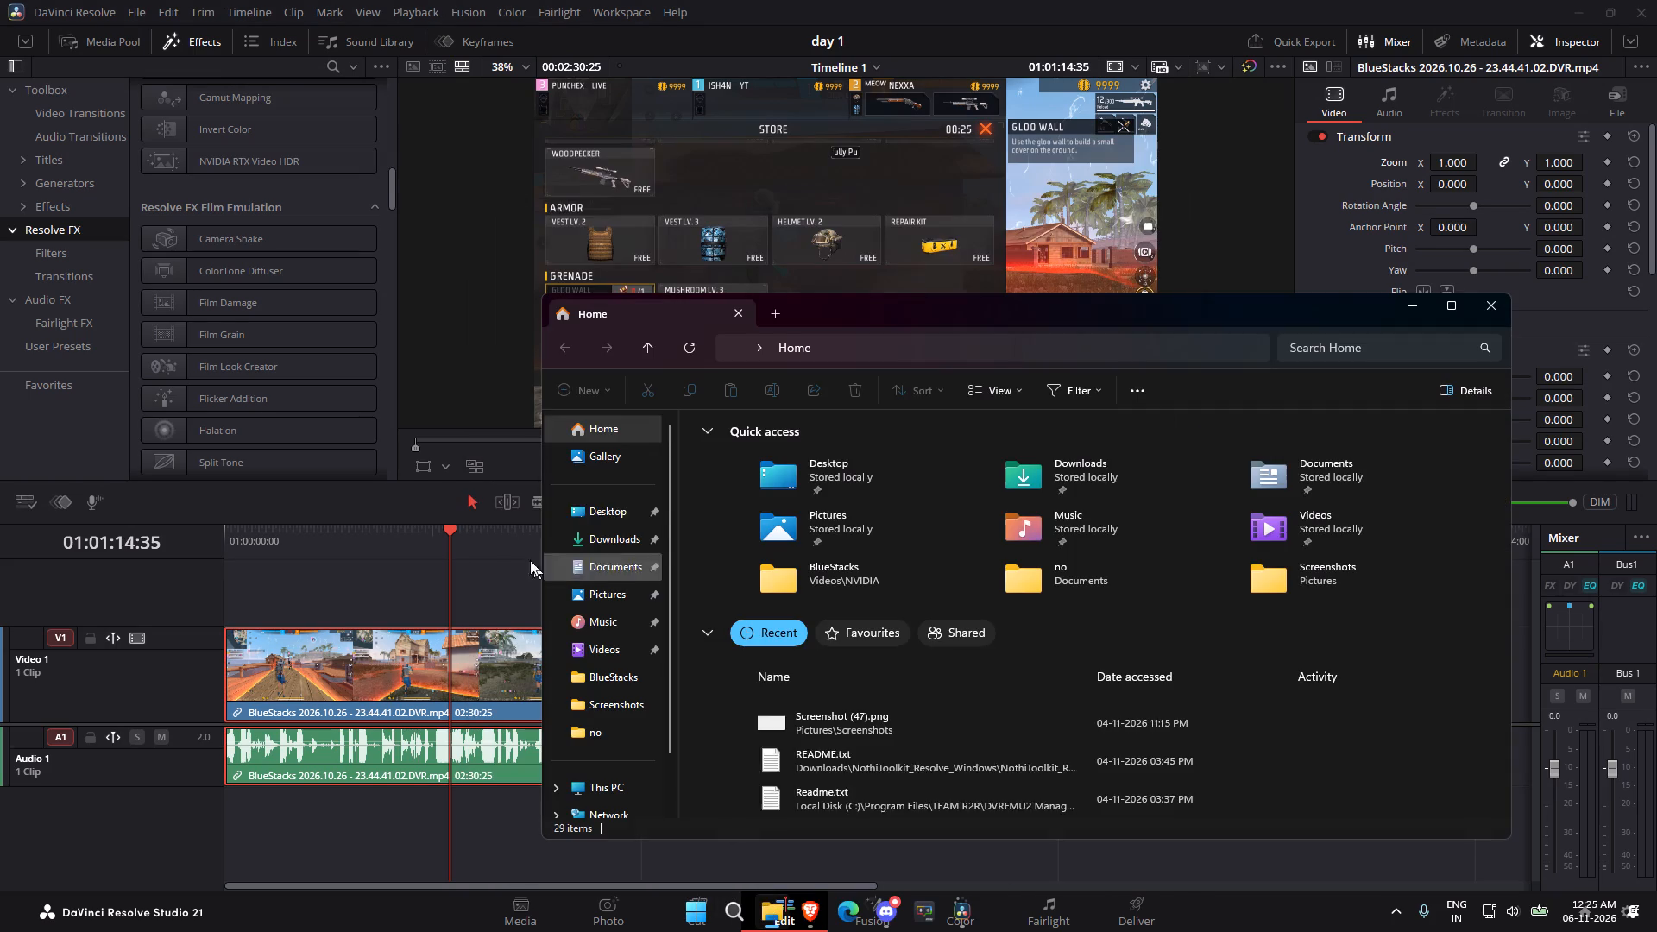
click(598, 550)
click(600, 574)
click(613, 610)
click(602, 630)
click(600, 639)
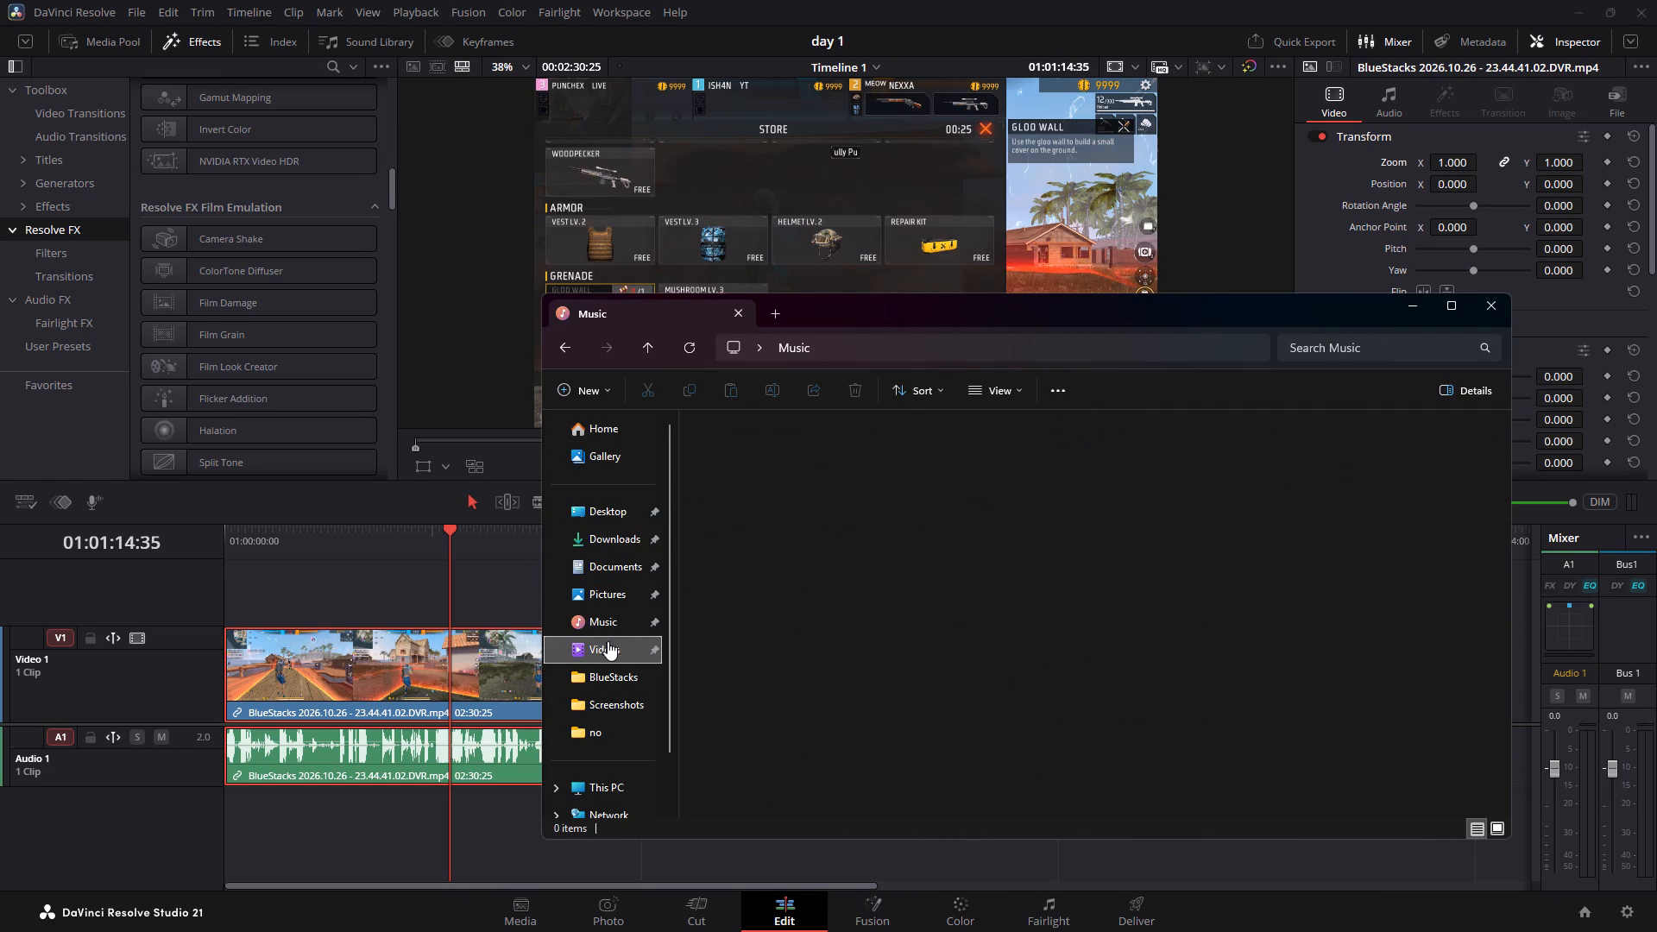
double_click(838, 585)
Import the Amul Dudh Phonk MP3 from the S folder into the Master bin of DaVinci Resolve's Media Pool.
drag(750, 450, 667, 485)
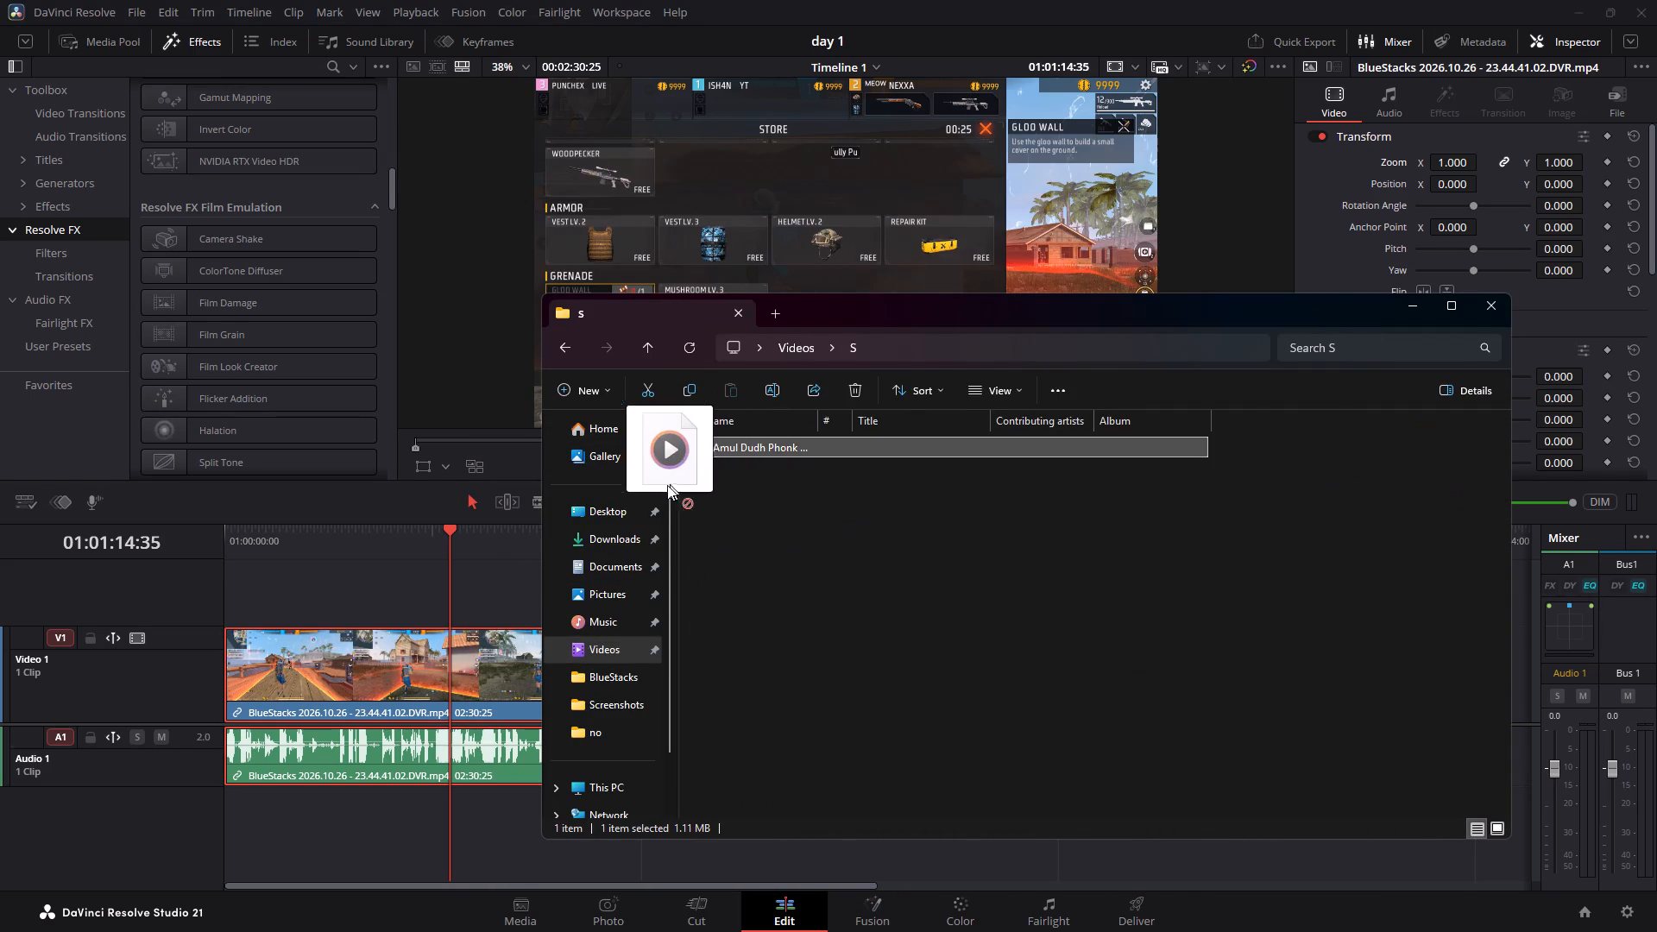
drag(667, 485, 863, 540)
click(106, 25)
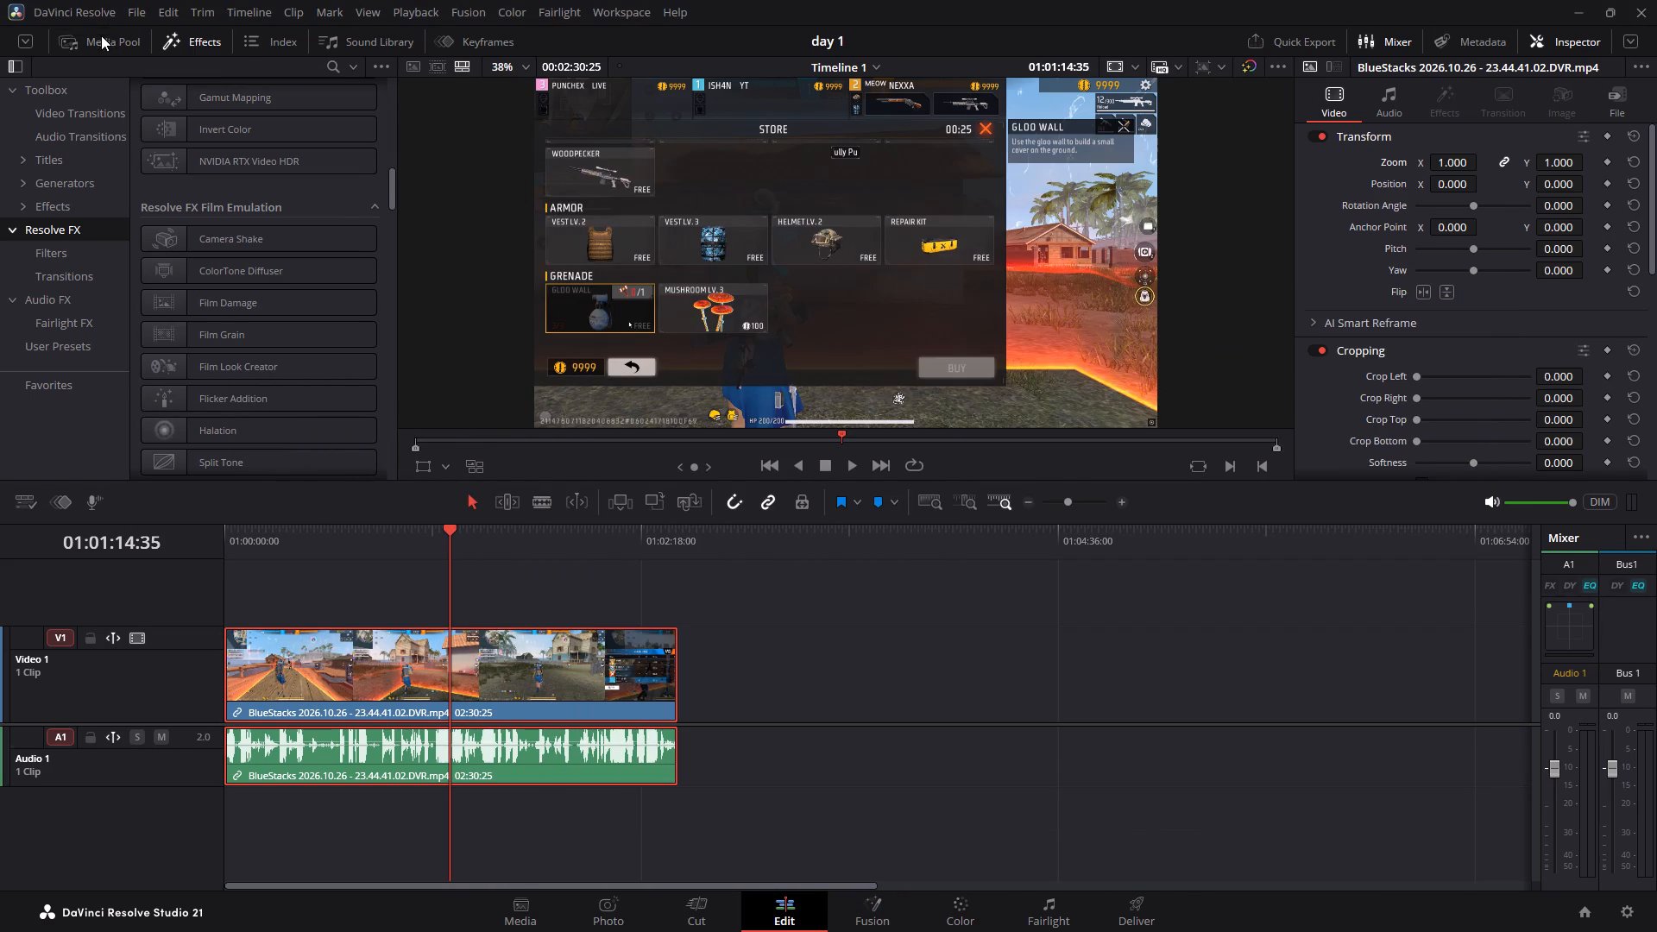
click(101, 35)
key(alt+Tab)
drag(735, 445, 101, 192)
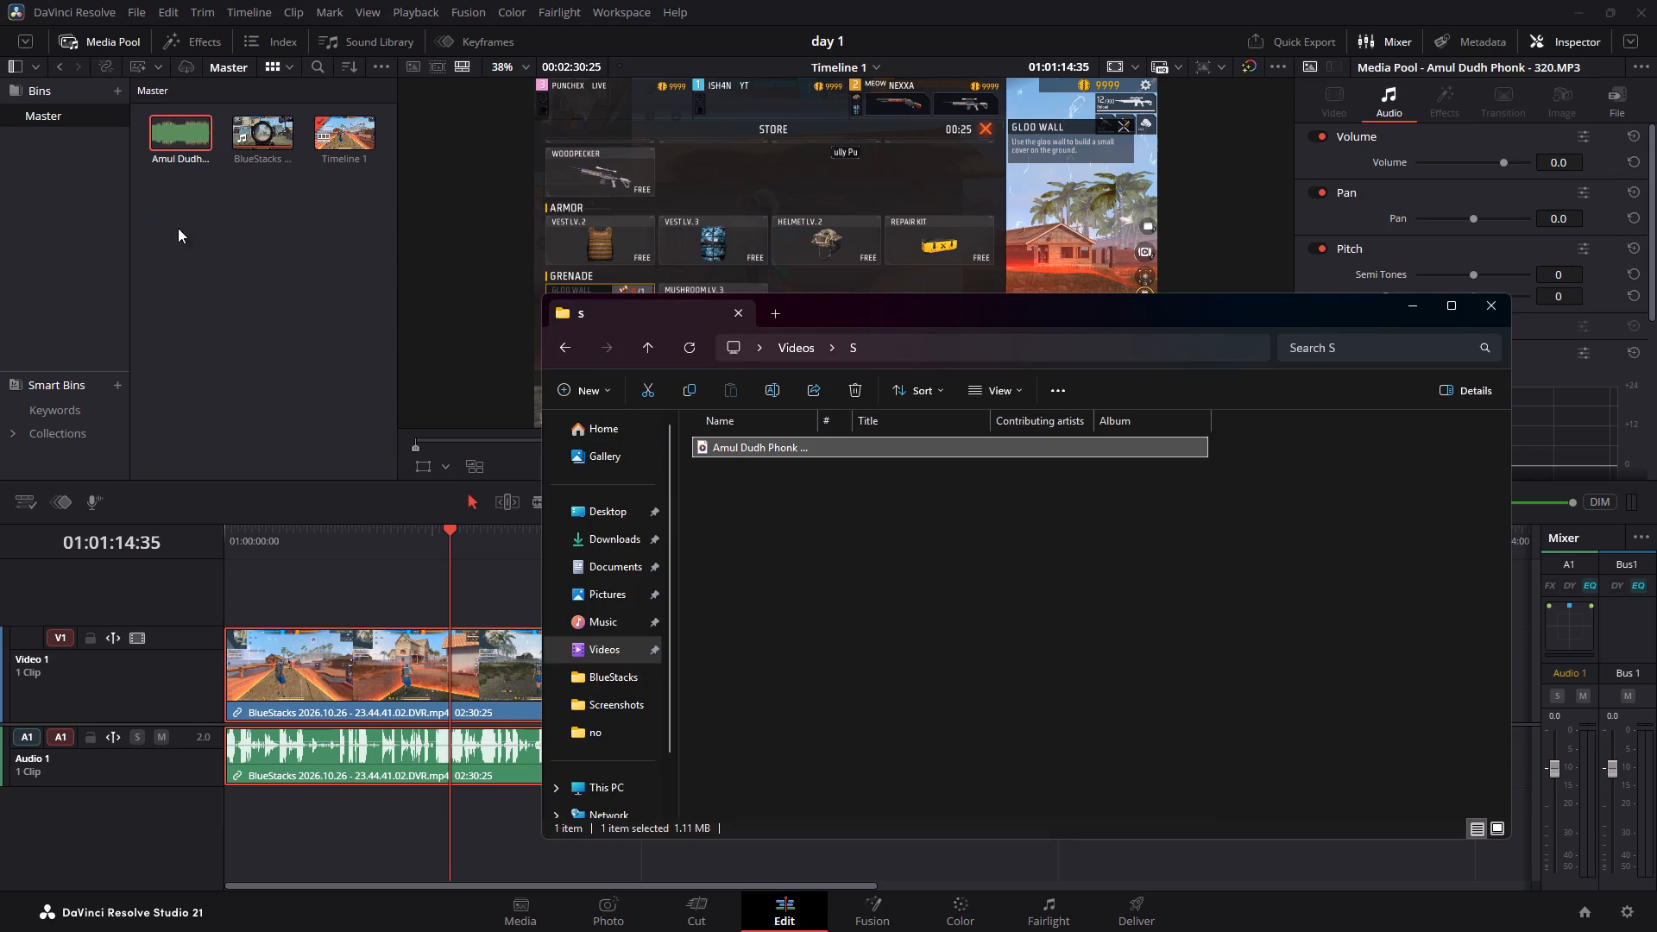
click(1407, 312)
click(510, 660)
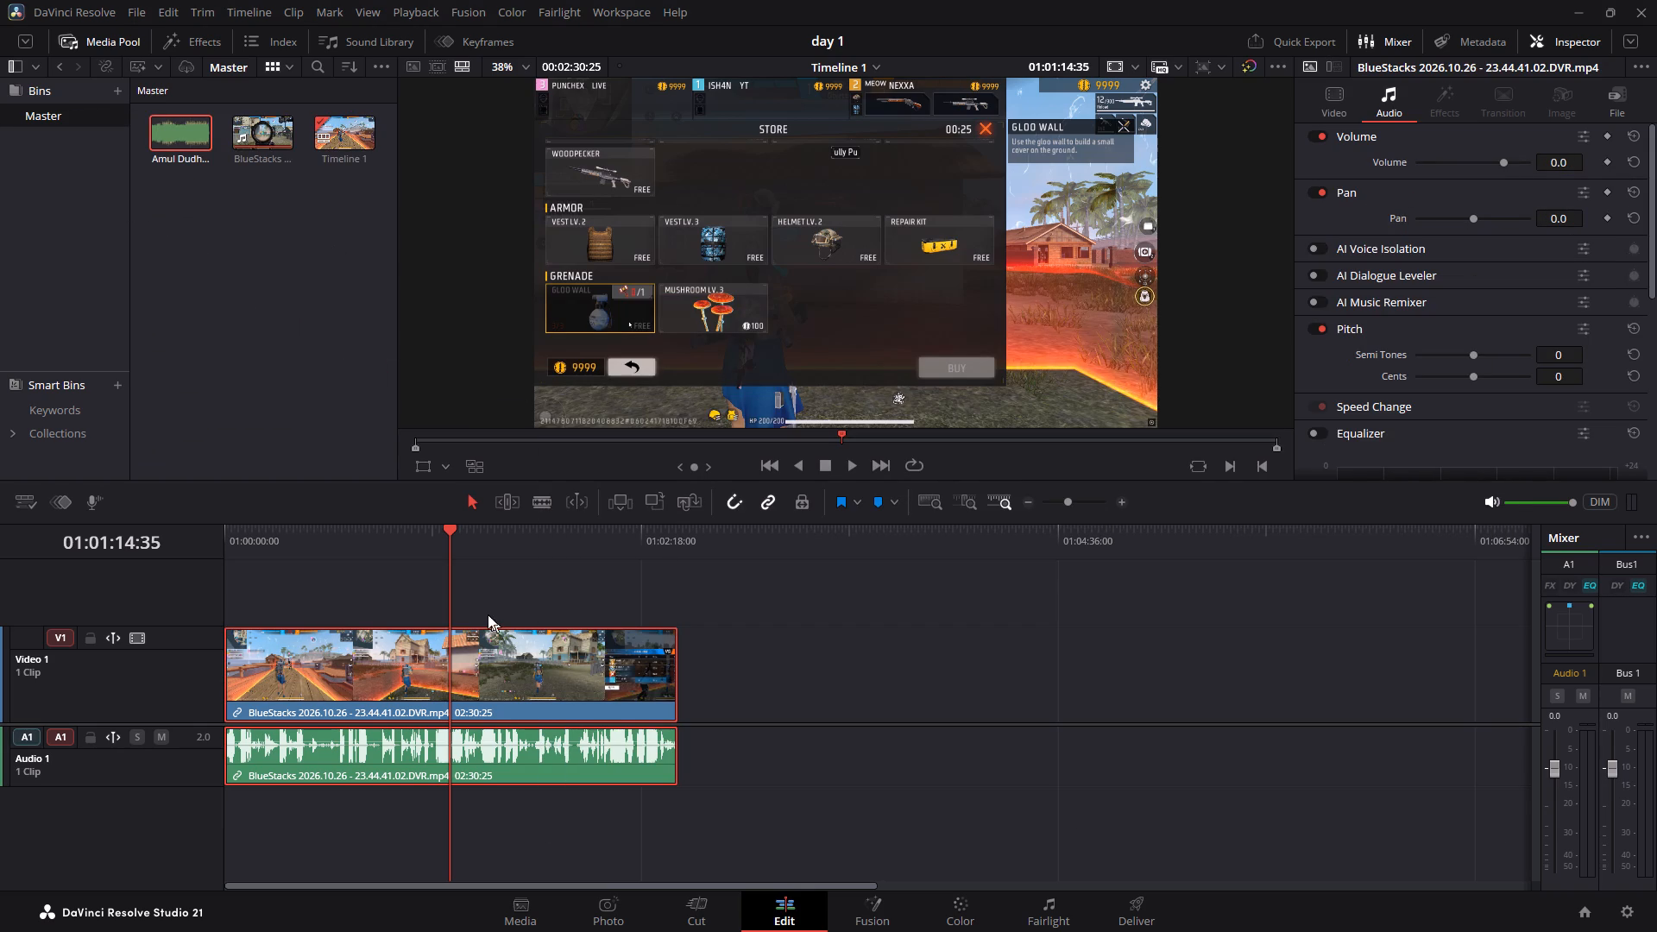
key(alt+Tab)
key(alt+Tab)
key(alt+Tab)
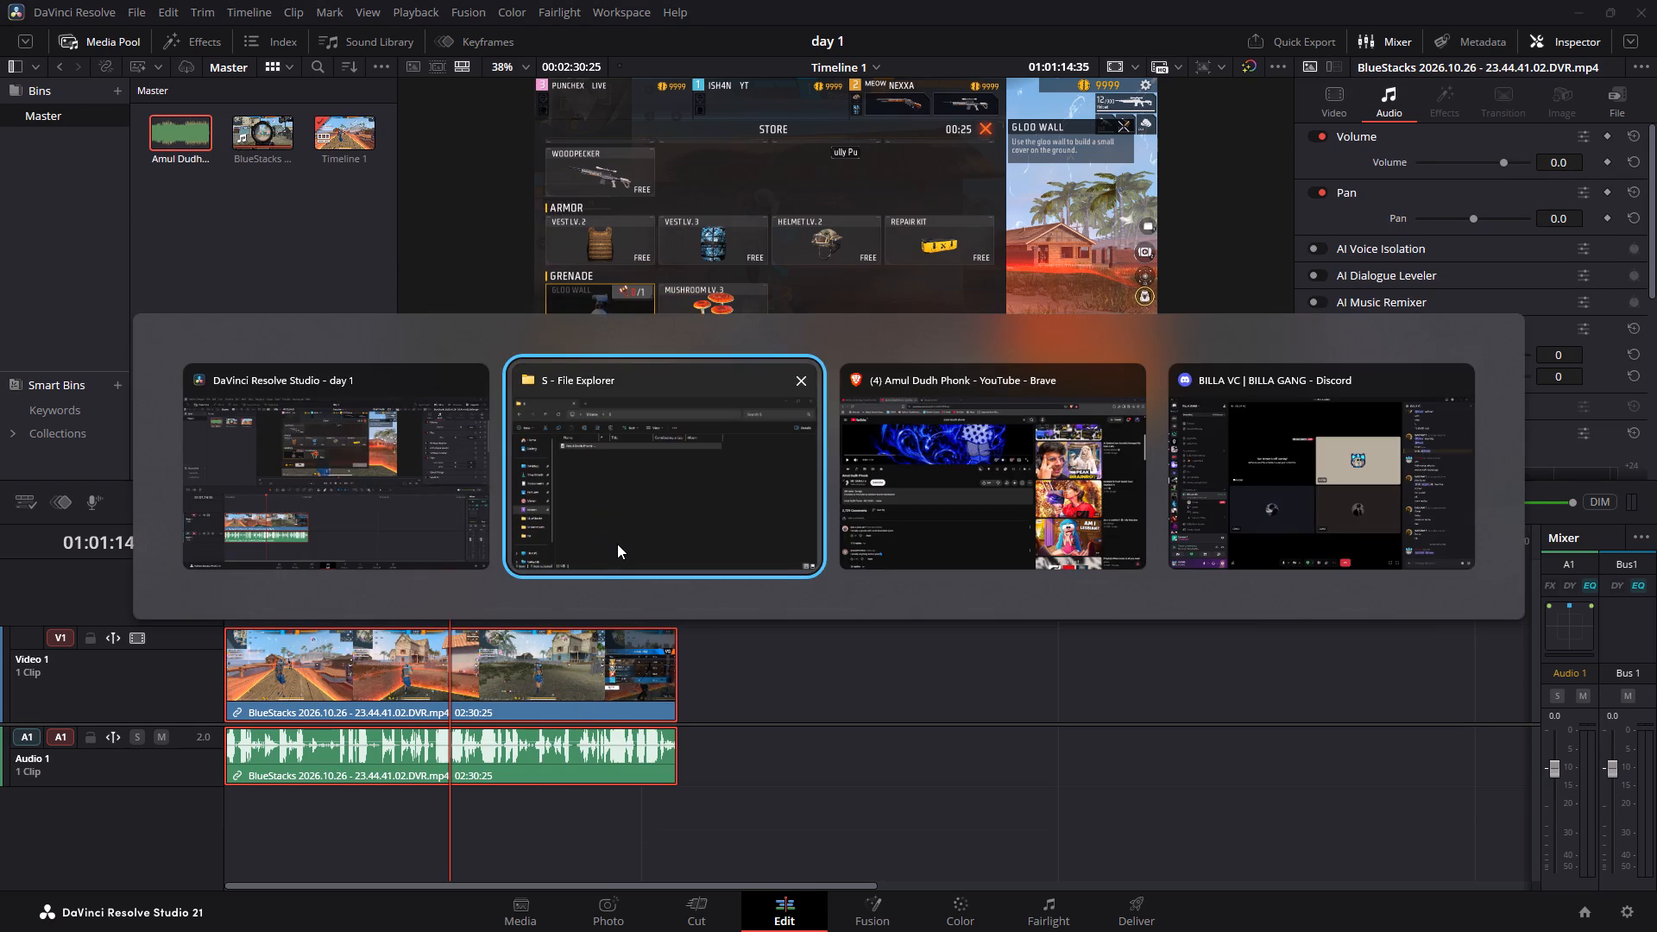
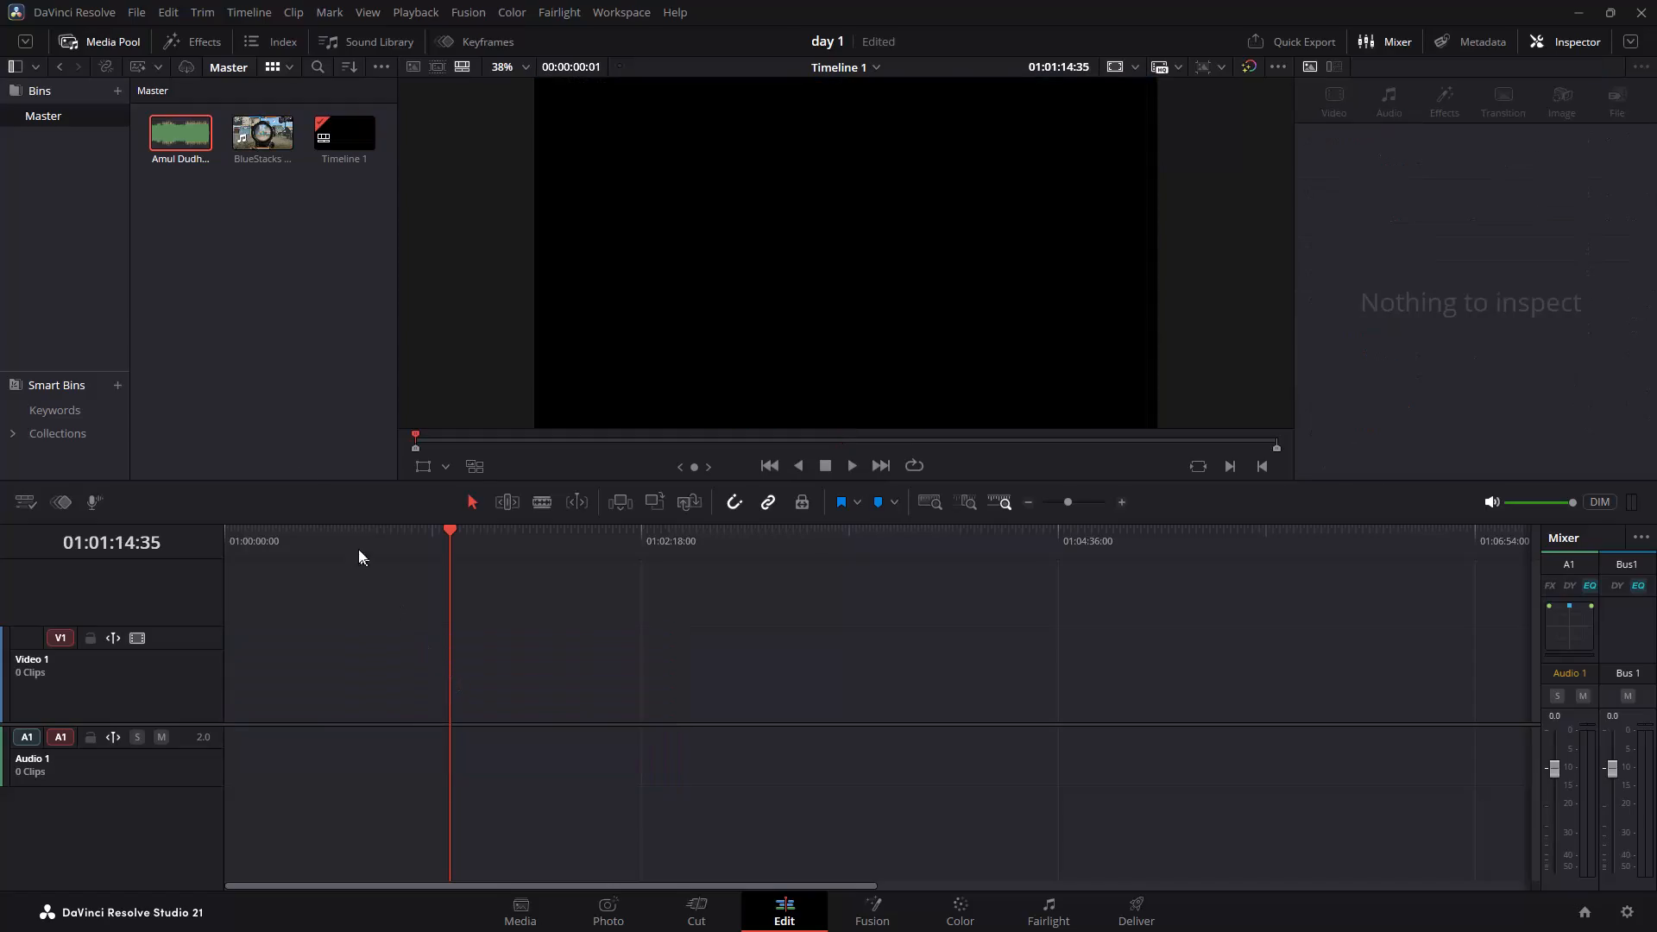
Place the Amul Dudh Phonk track on Audio 1 from the beginning of Timeline 1 and return the playhead to the start.
drag(157, 137, 350, 645)
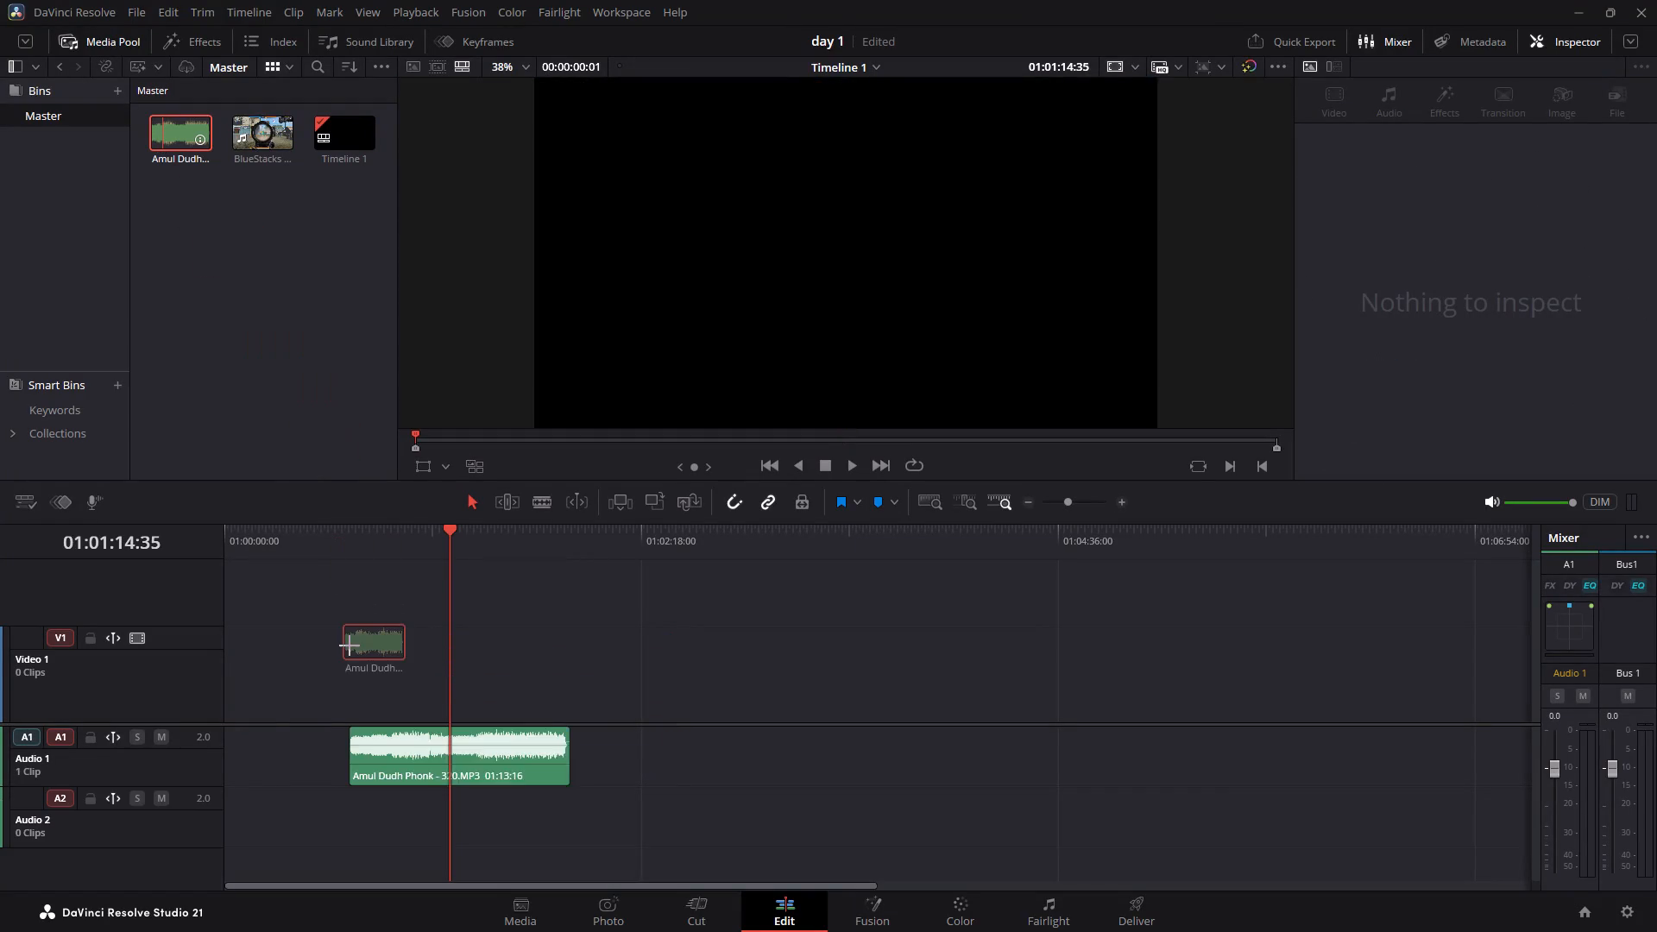
drag(350, 645, 215, 671)
drag(444, 536, 138, 533)
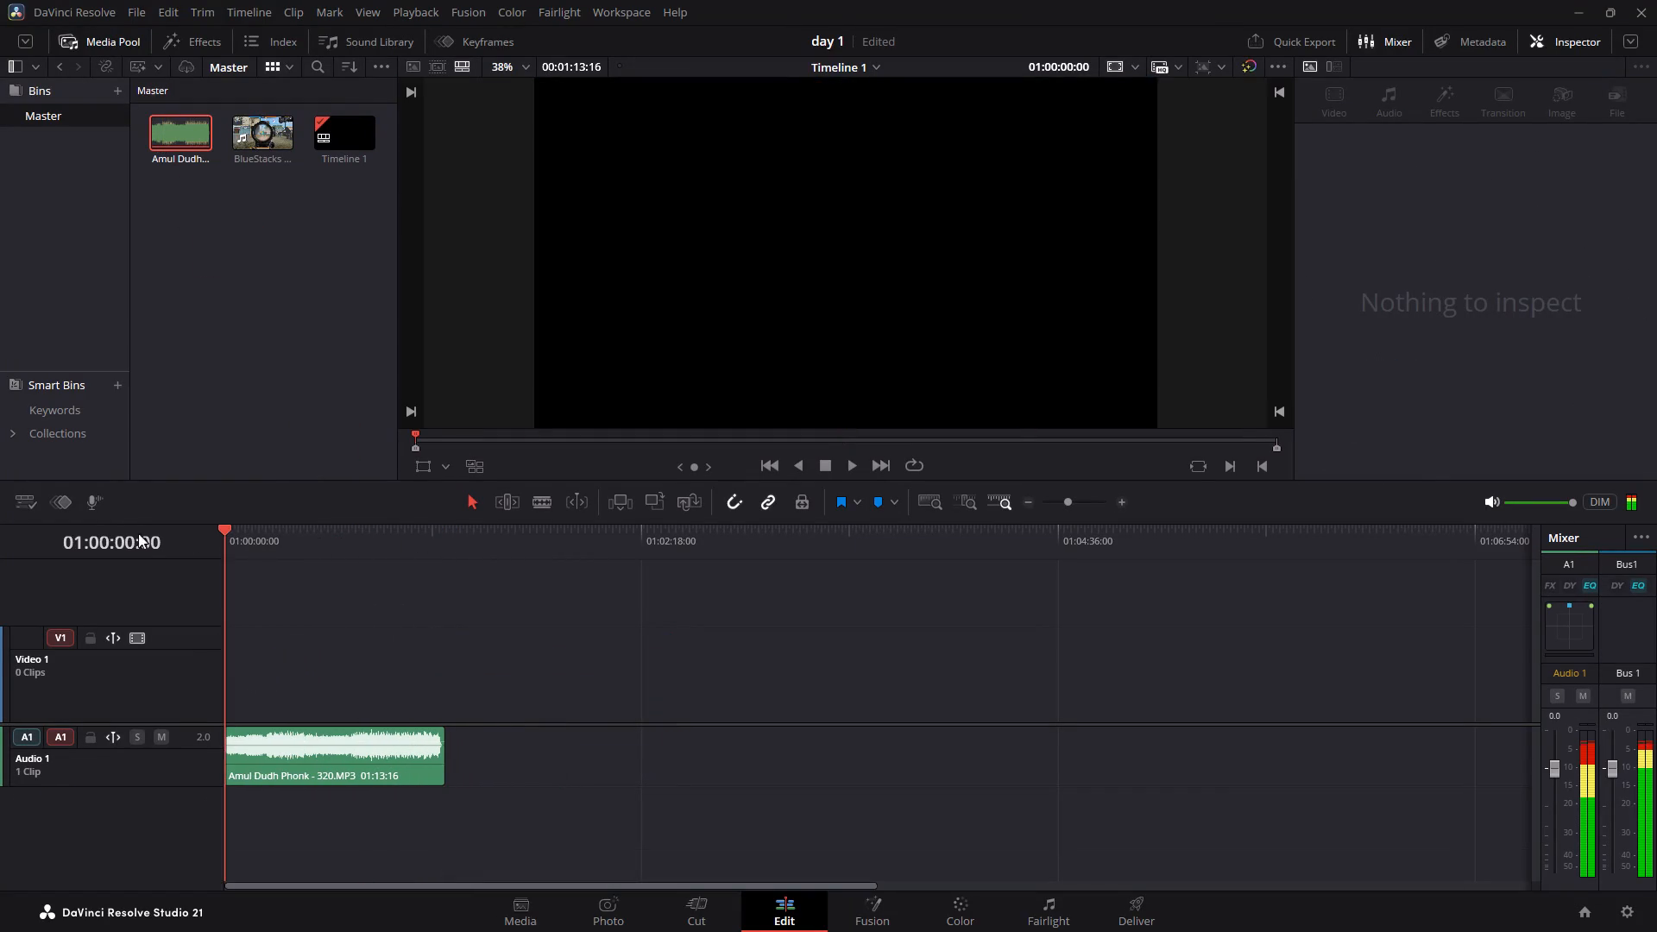
drag(138, 533, 95, 531)
Place the BlueStacks gameplay clip on Video 1 and Audio 1 from the timeline start, with the Amul Dudh Phonk track moved to Audio 2.
drag(237, 129, 268, 657)
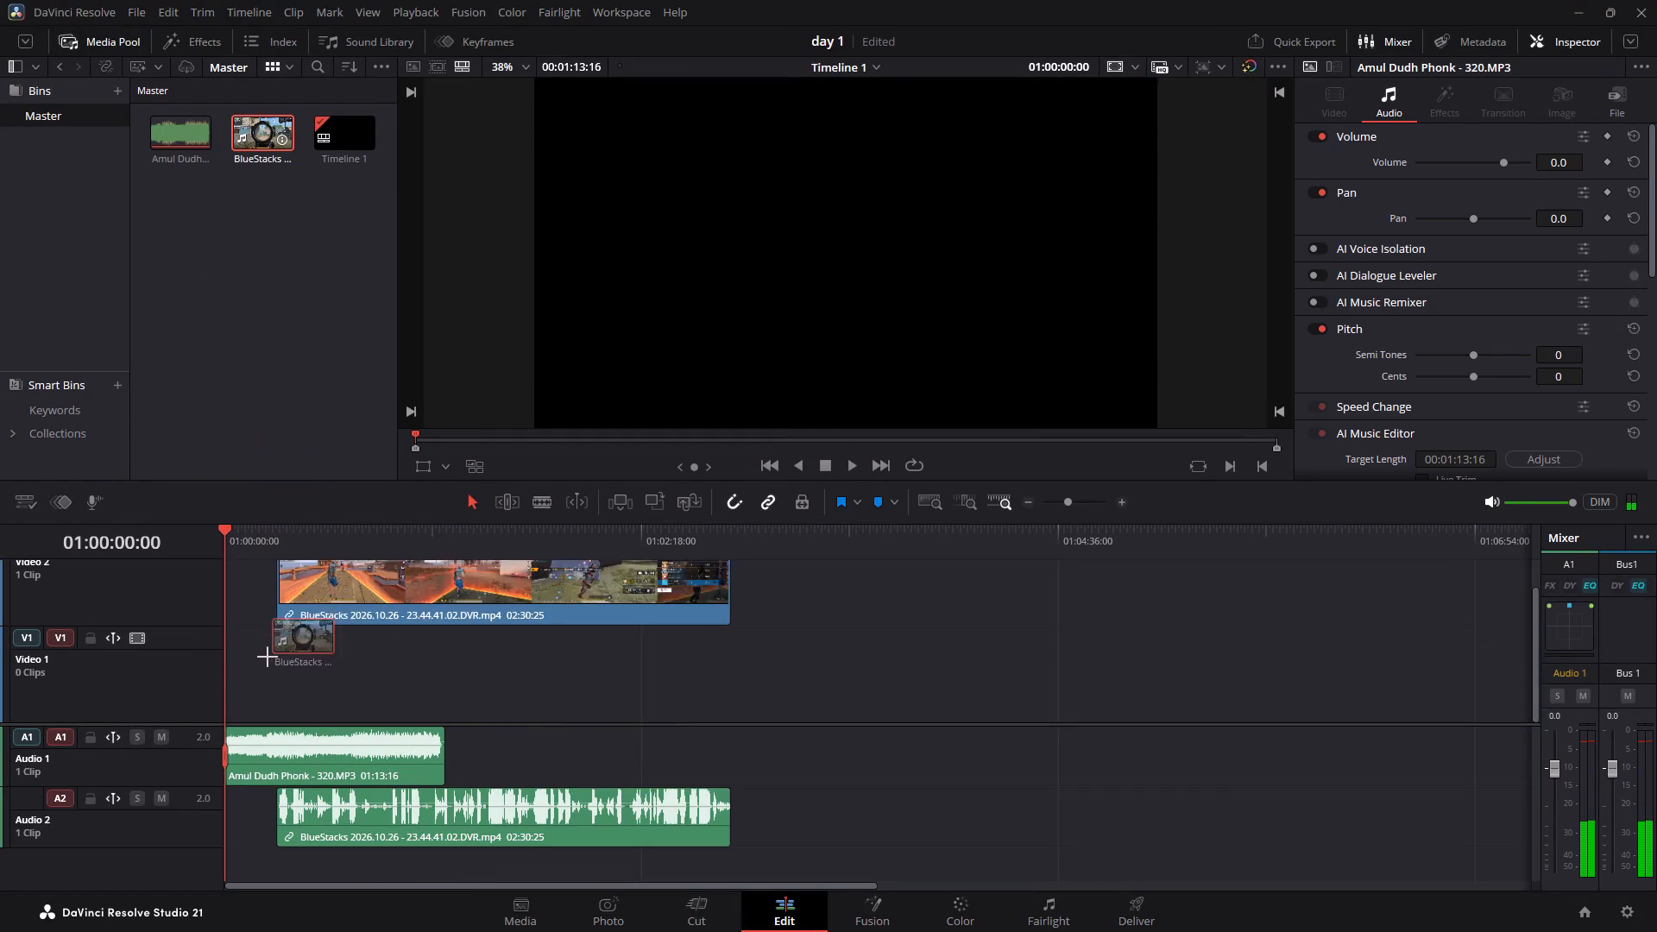
drag(268, 657, 235, 623)
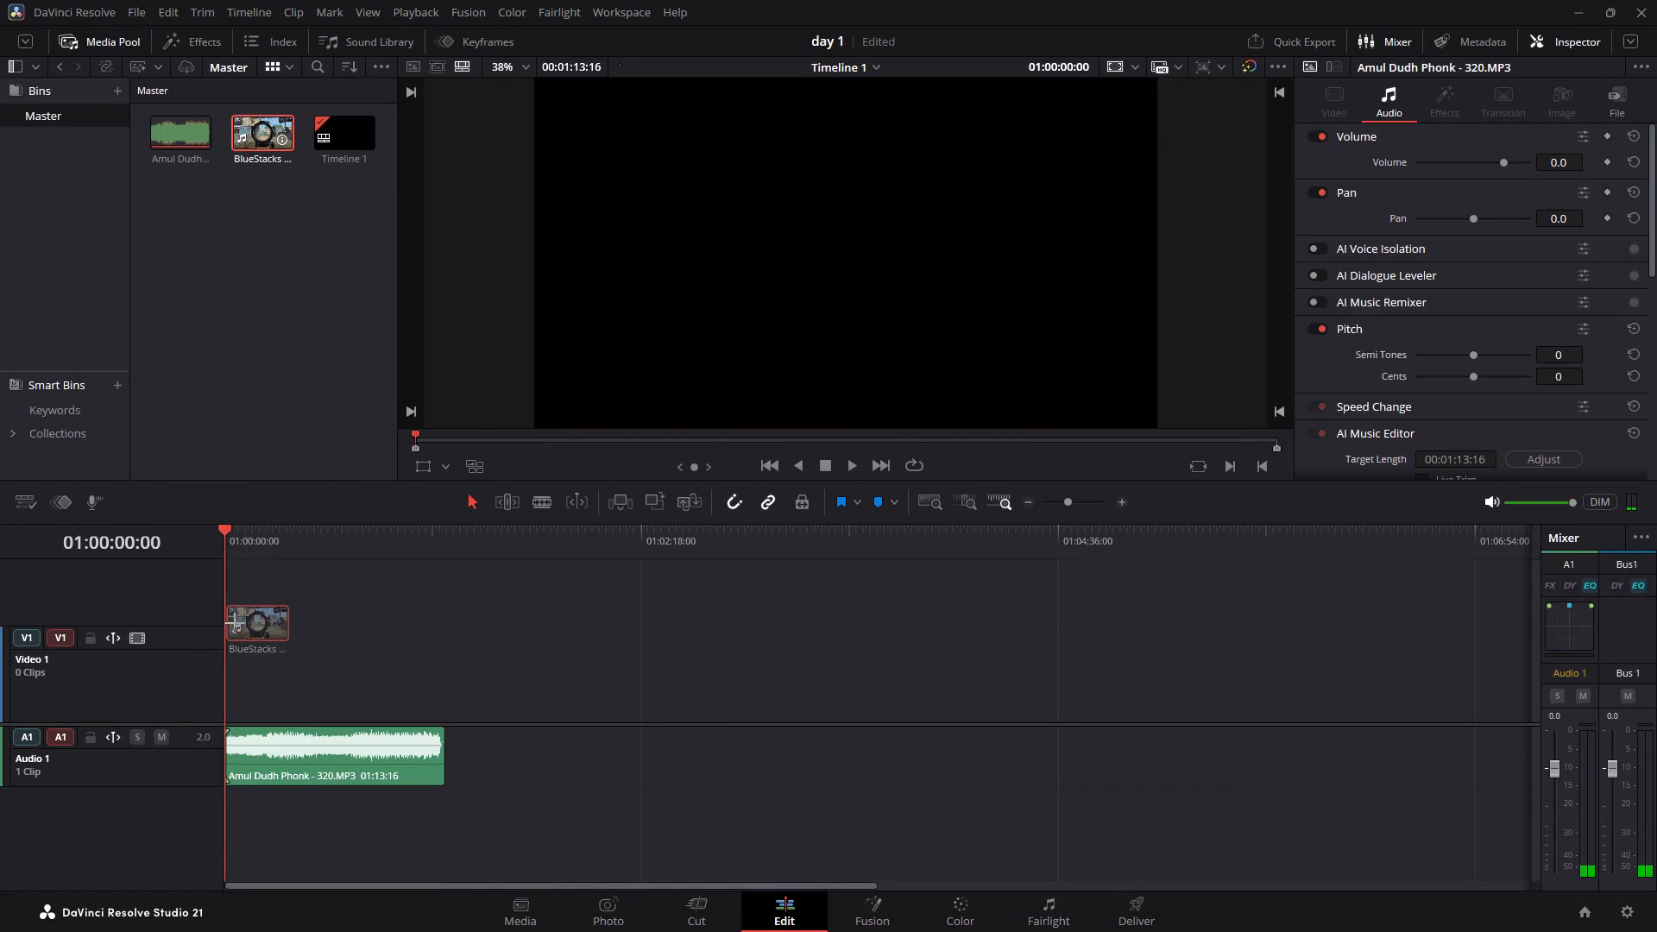
drag(235, 623, 277, 630)
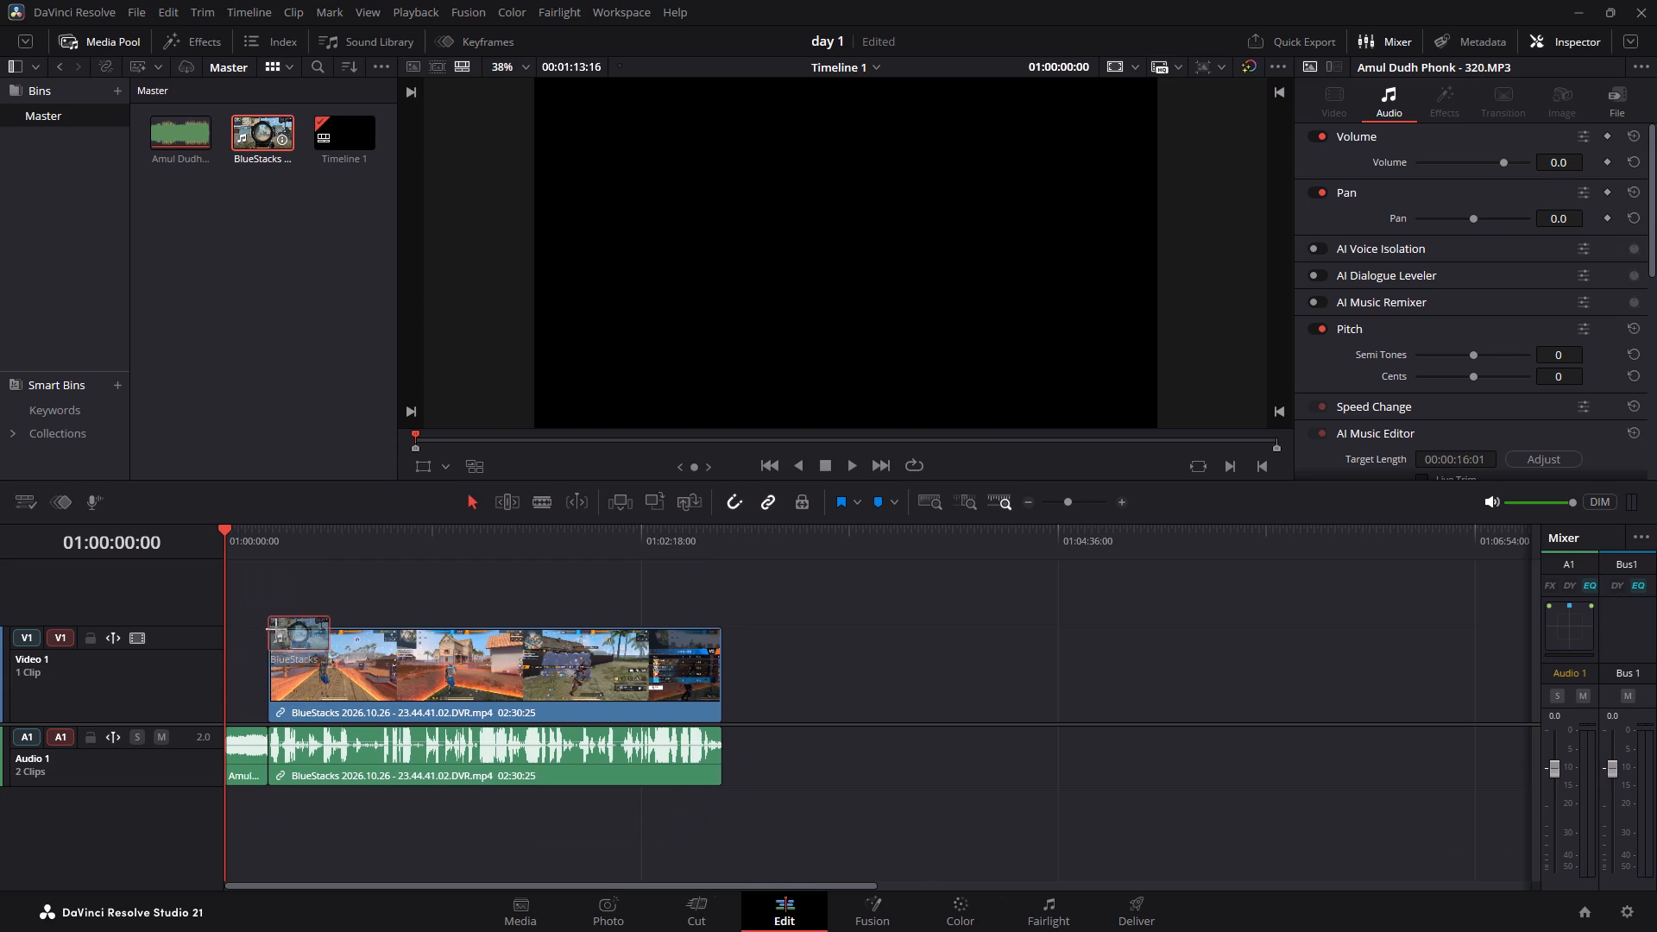
drag(277, 630, 501, 670)
drag(352, 746, 349, 790)
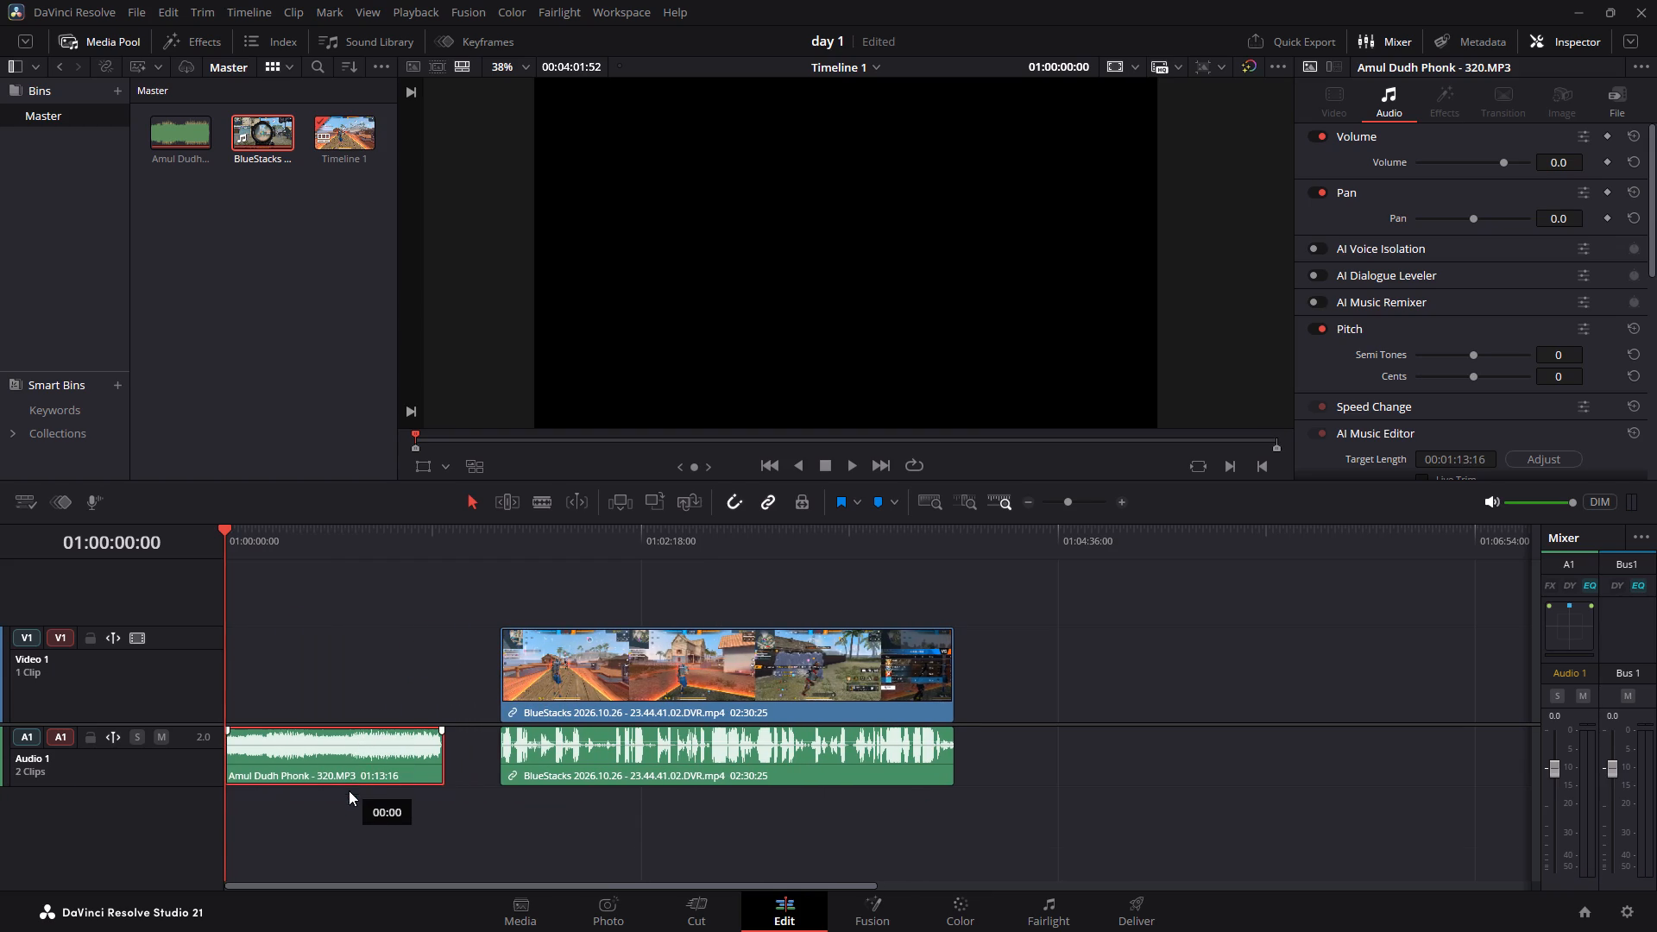
drag(349, 790, 346, 810)
drag(597, 682, 302, 677)
Preview the opening seconds of the gameplay with the phonk track and look through the gameplay clip's Video inspector settings.
key(space)
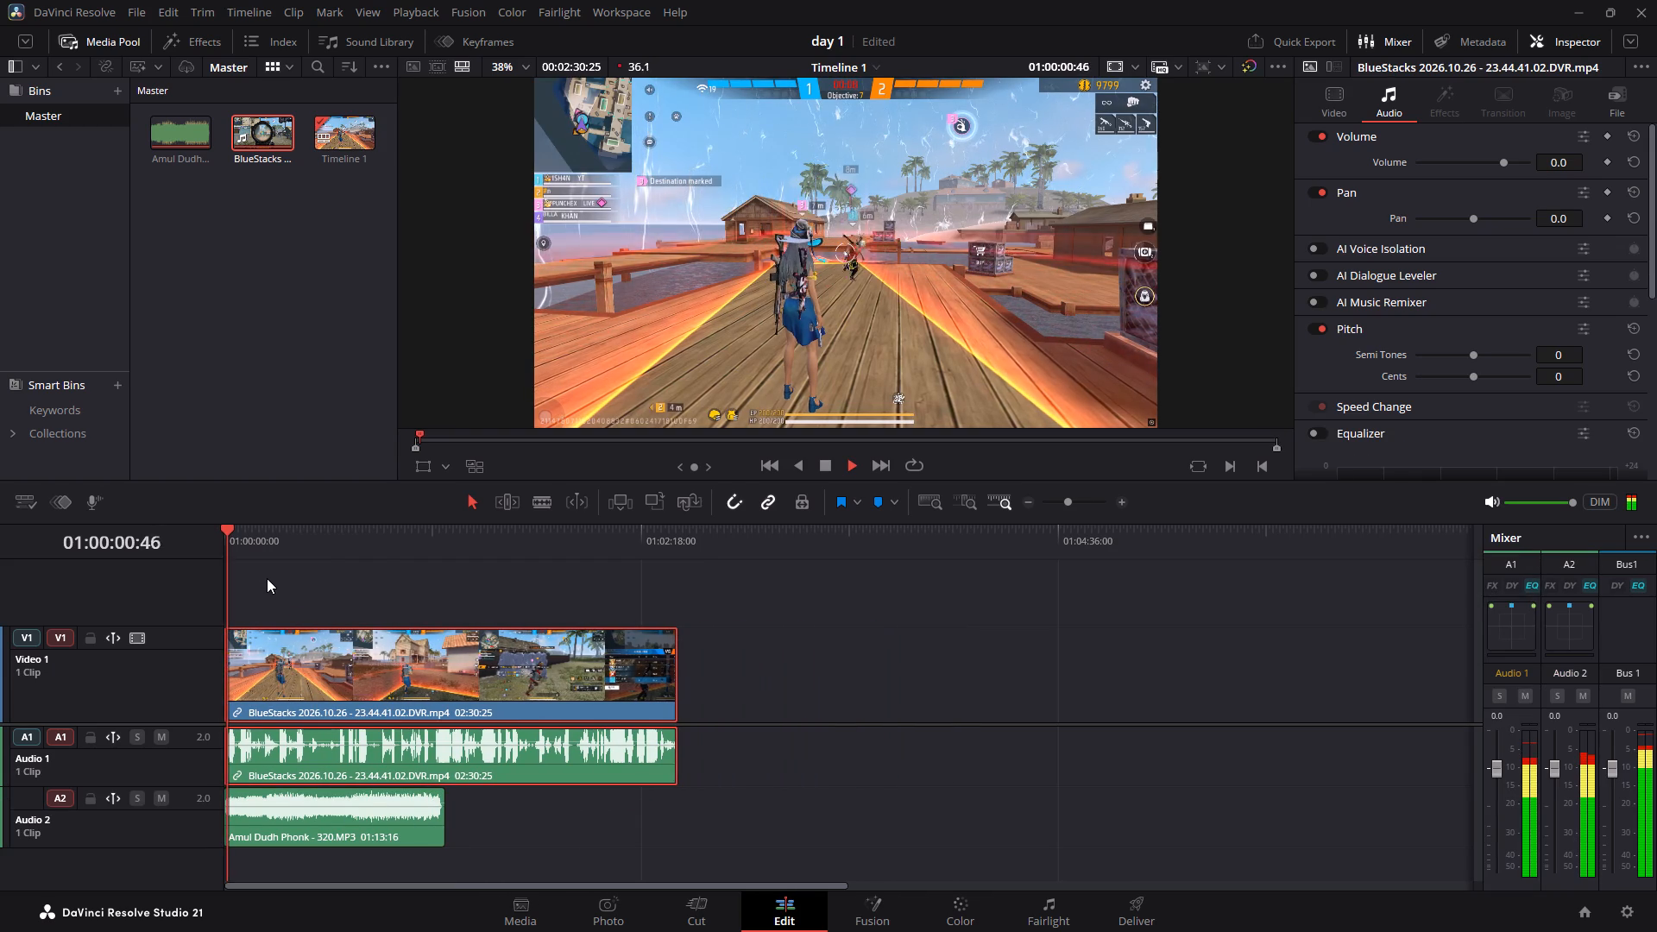
key(space)
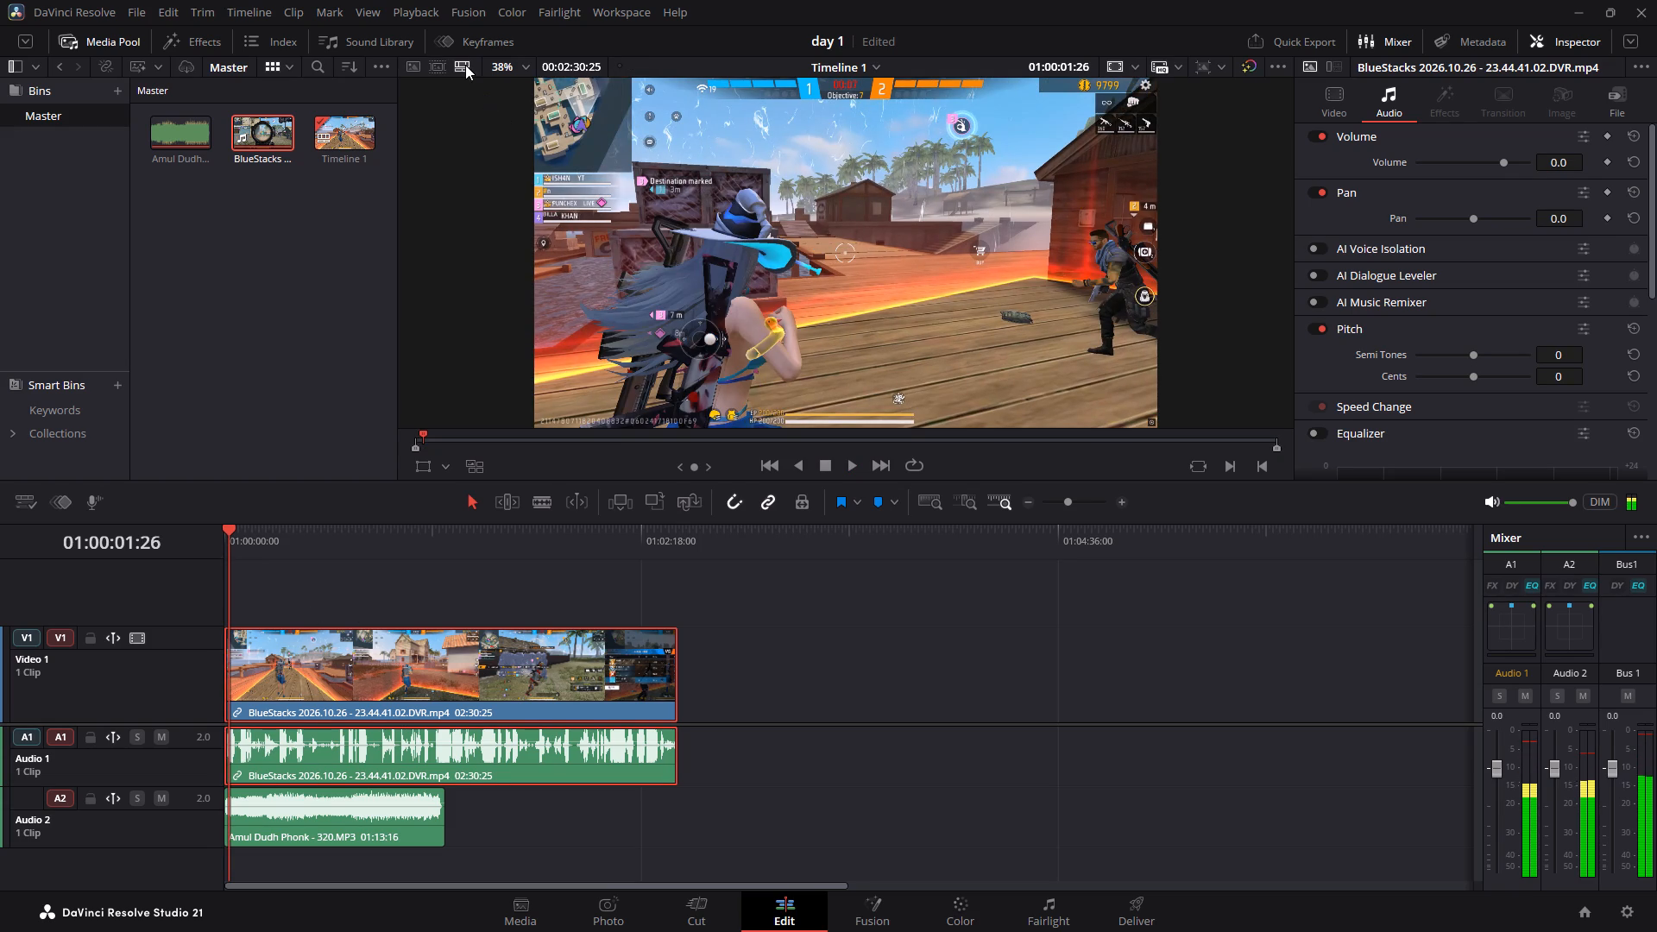
click(418, 3)
click(413, 12)
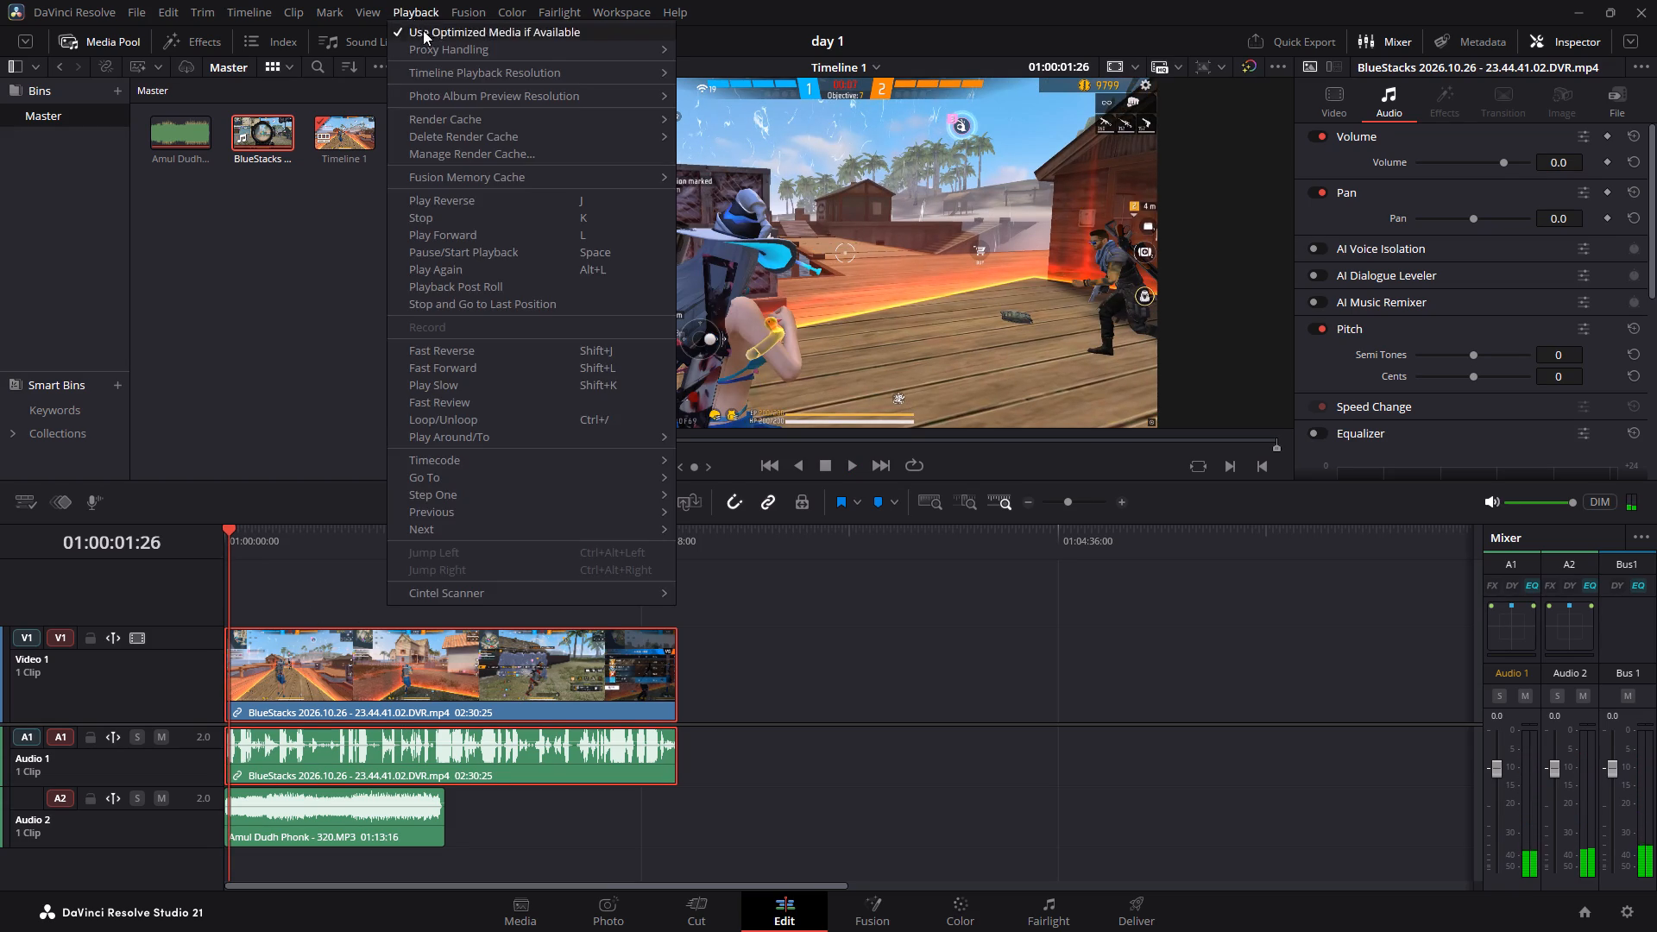
scroll(1382, 377, down, 5)
click(1323, 88)
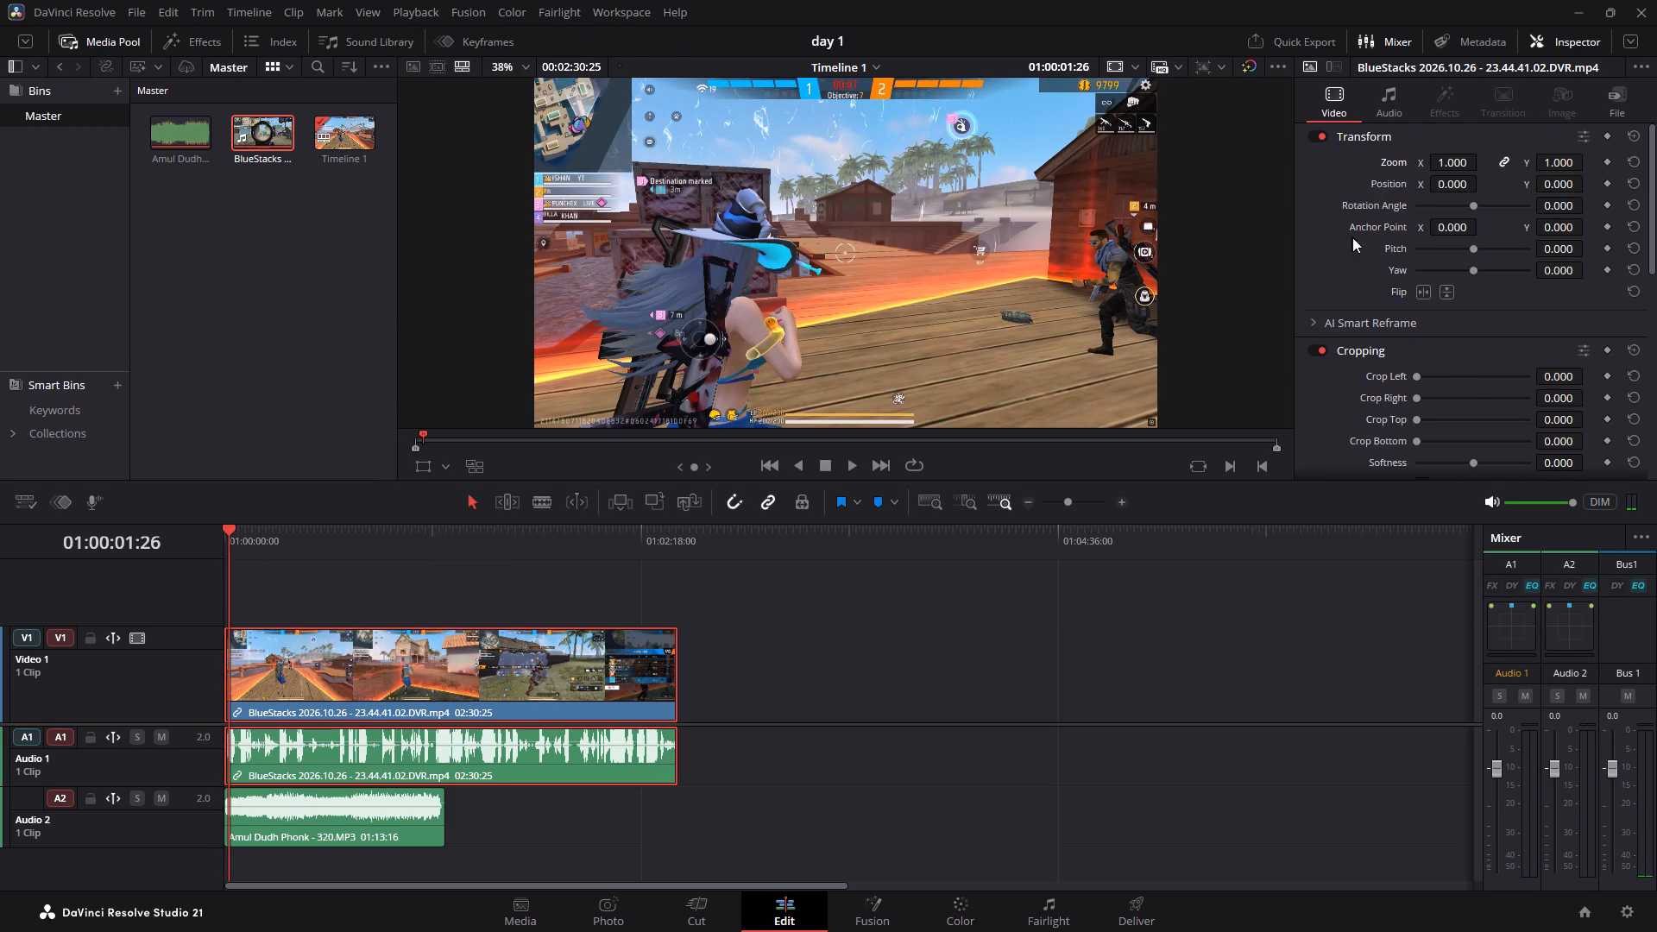
scroll(1372, 324, down, 6)
scroll(1337, 441, down, 5)
click(1323, 412)
key(space)
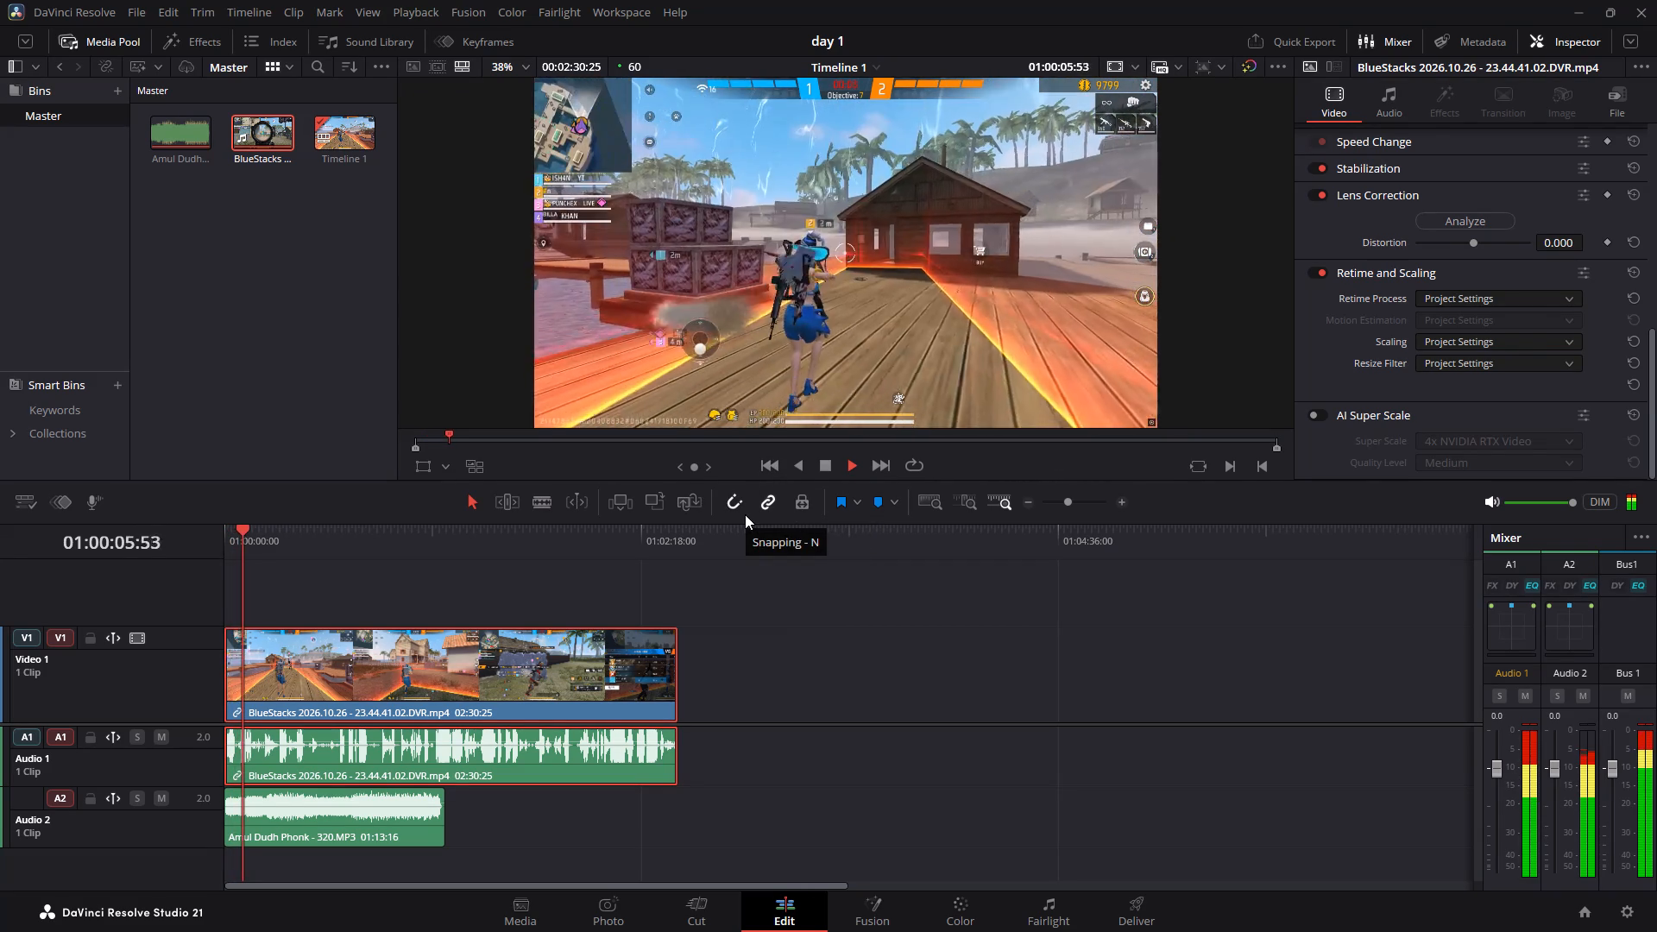
key(space)
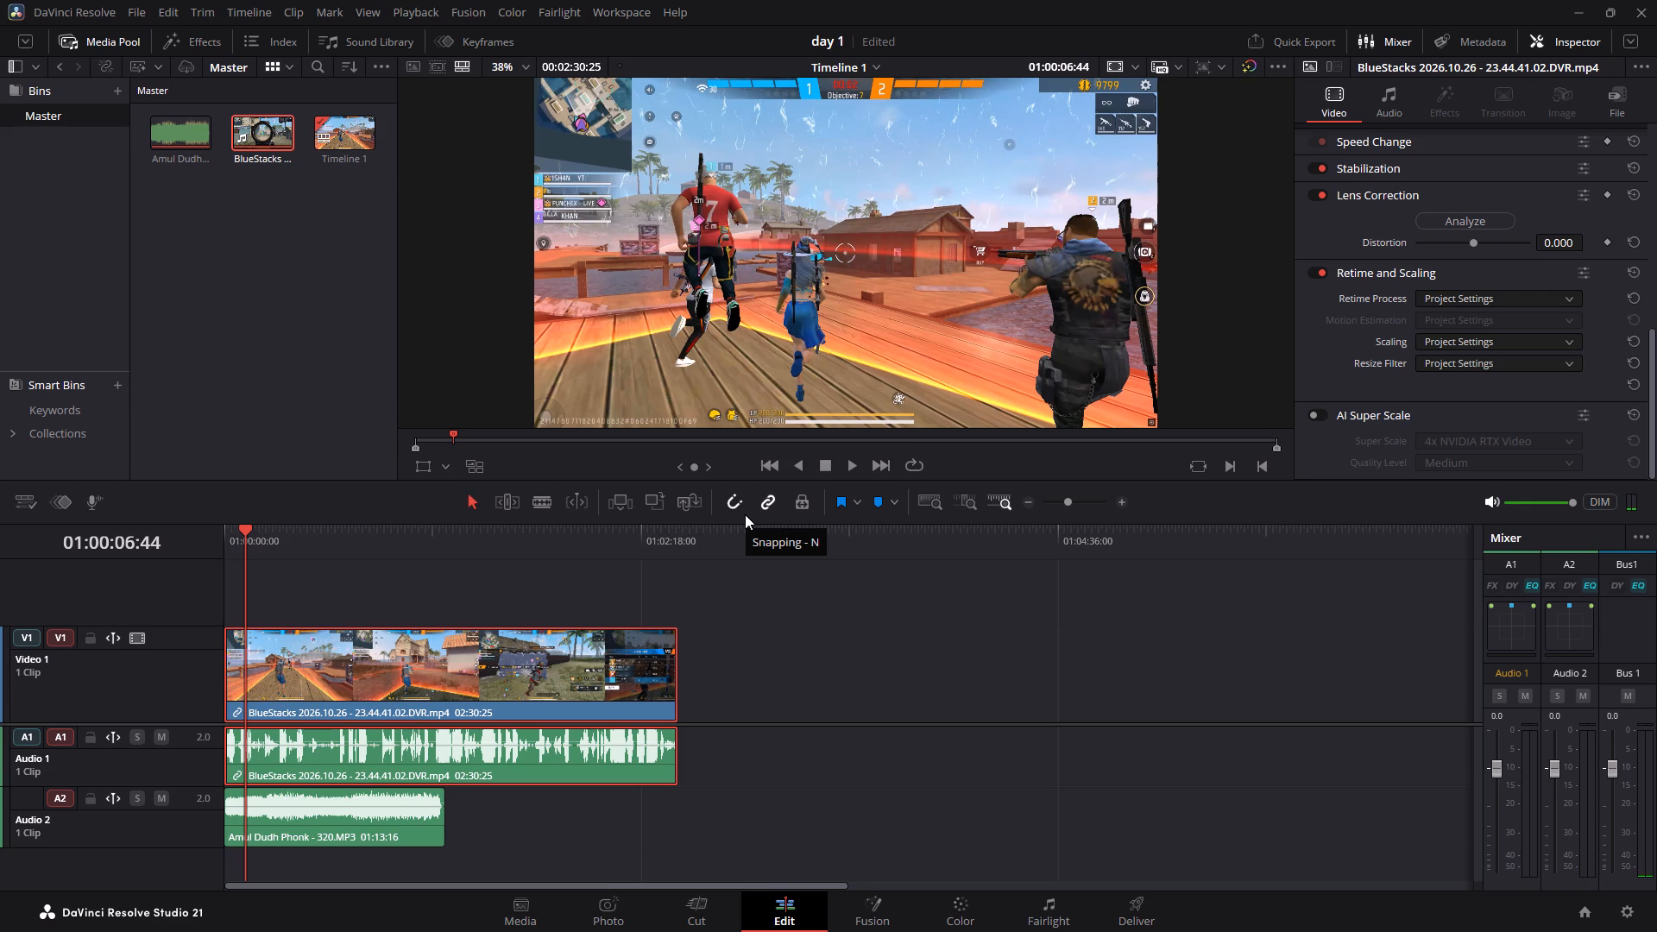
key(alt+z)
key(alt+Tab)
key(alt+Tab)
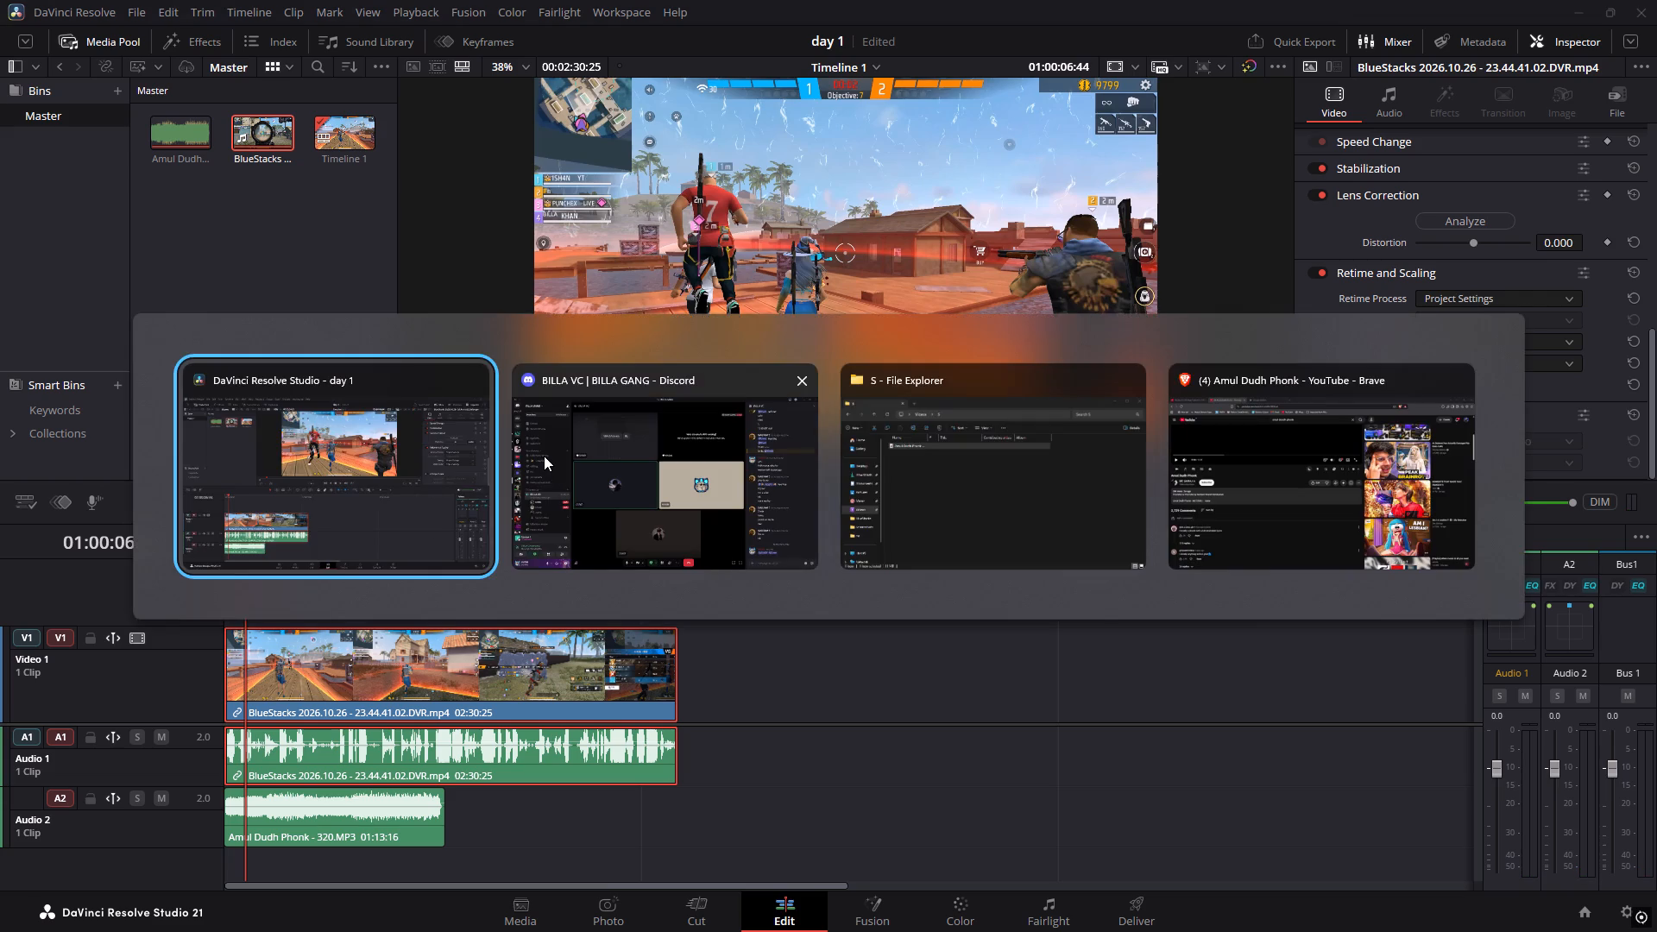
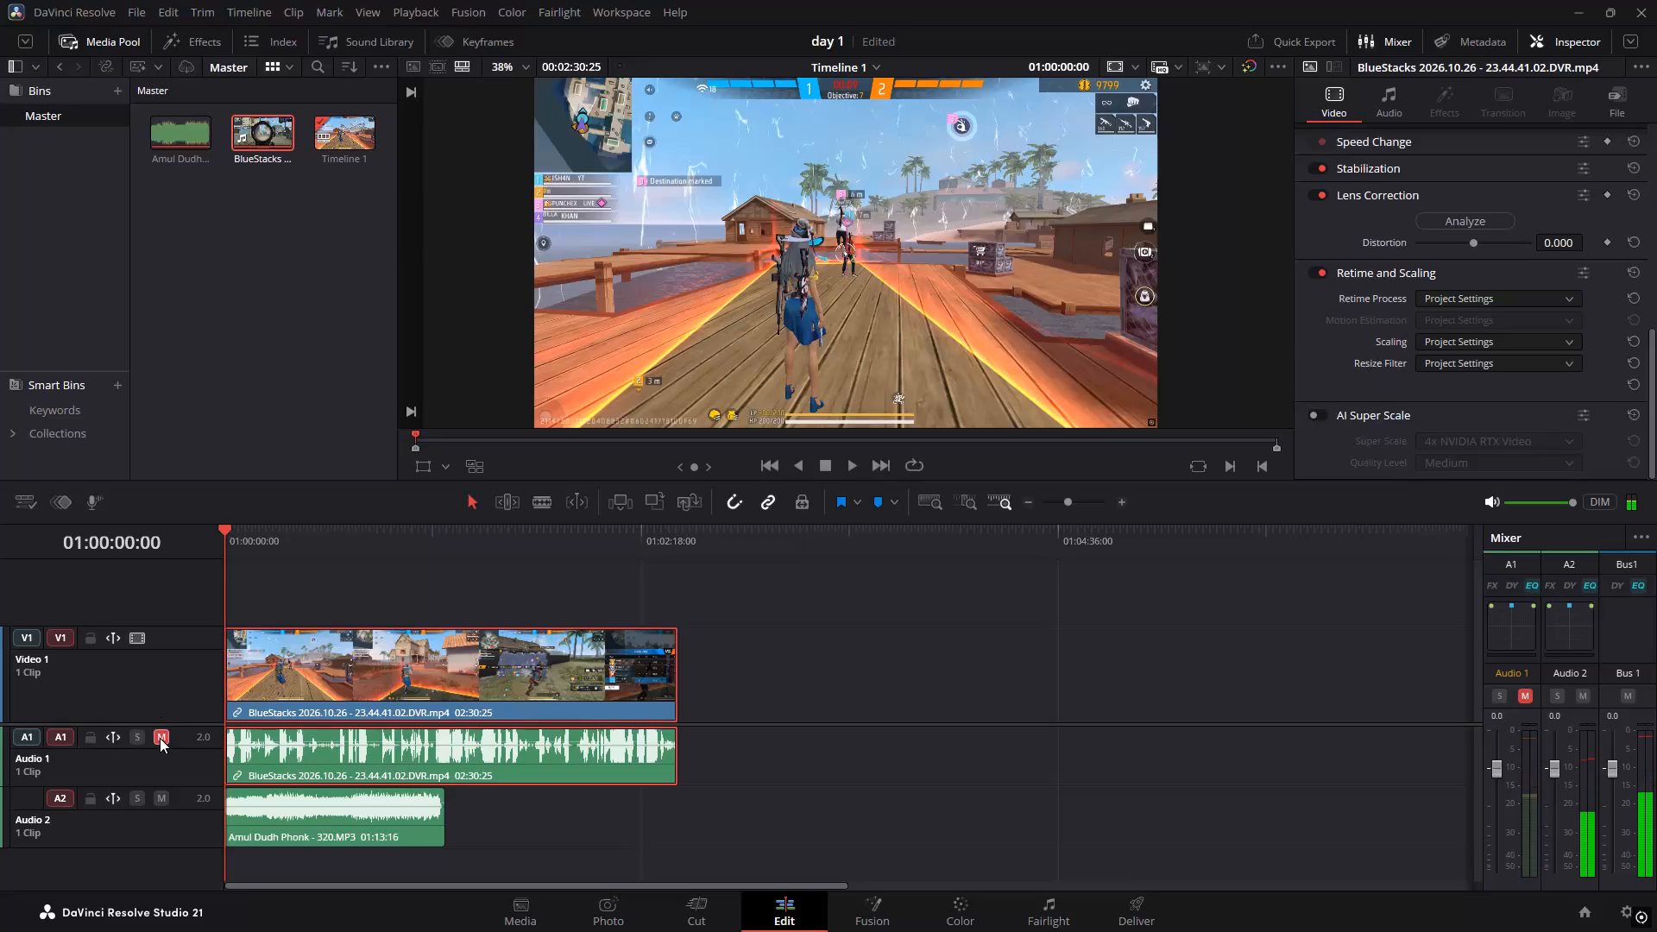
Play Timeline 1 from the start to preview the gameplay with the phonk track while Audio 1 is muted.
key(space)
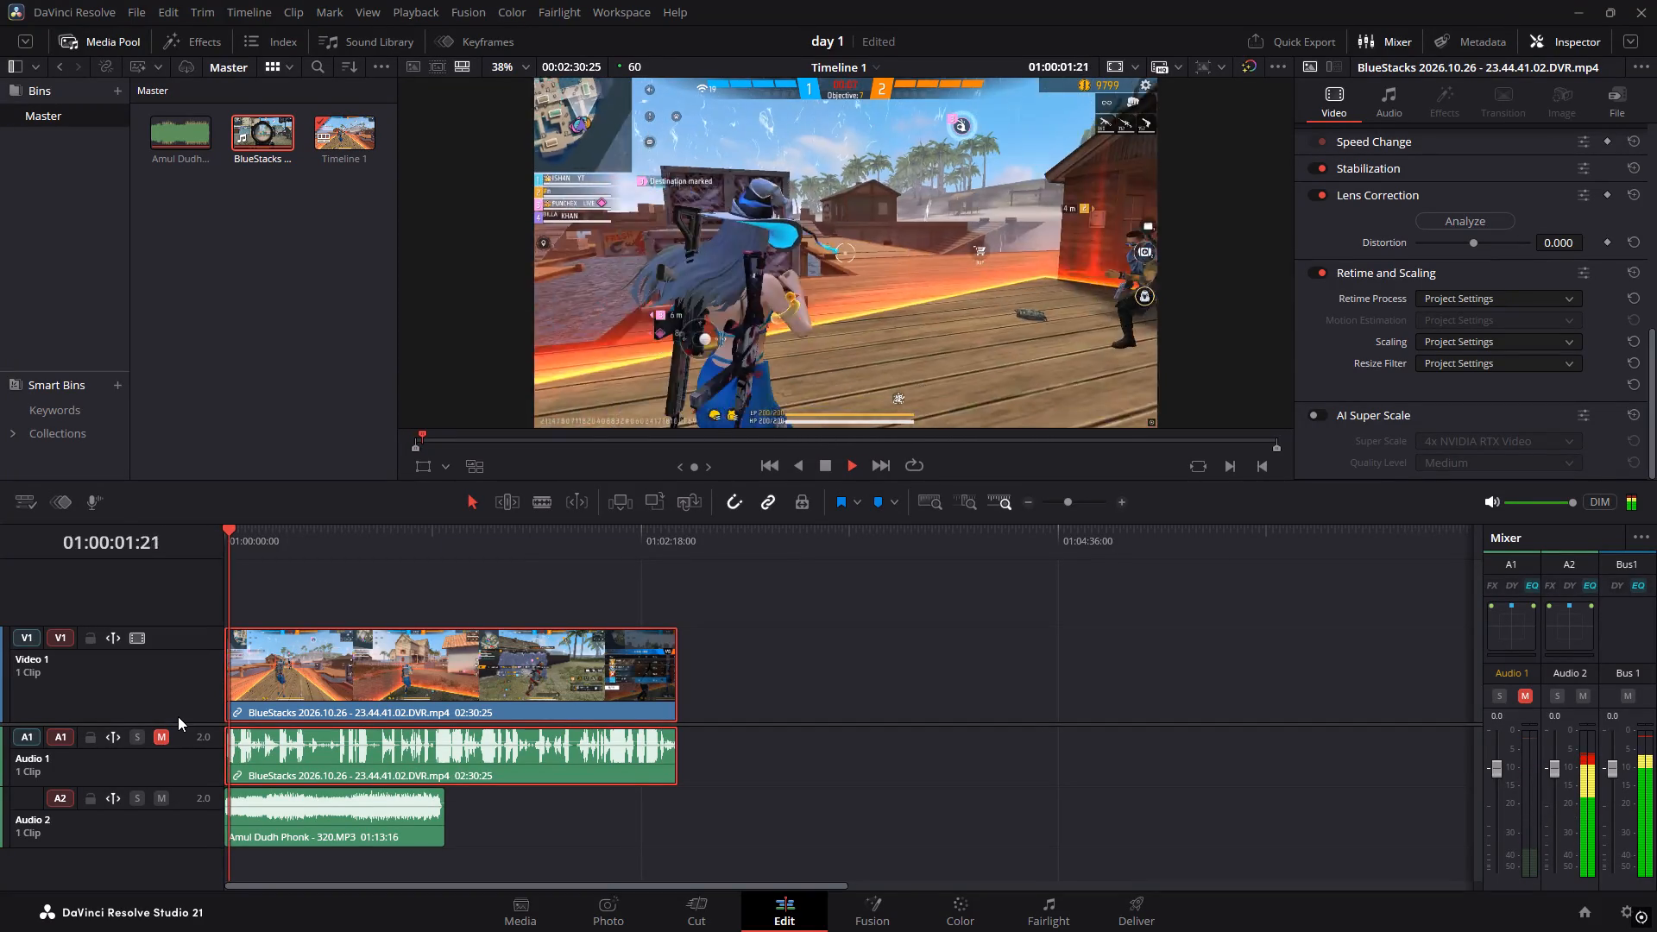
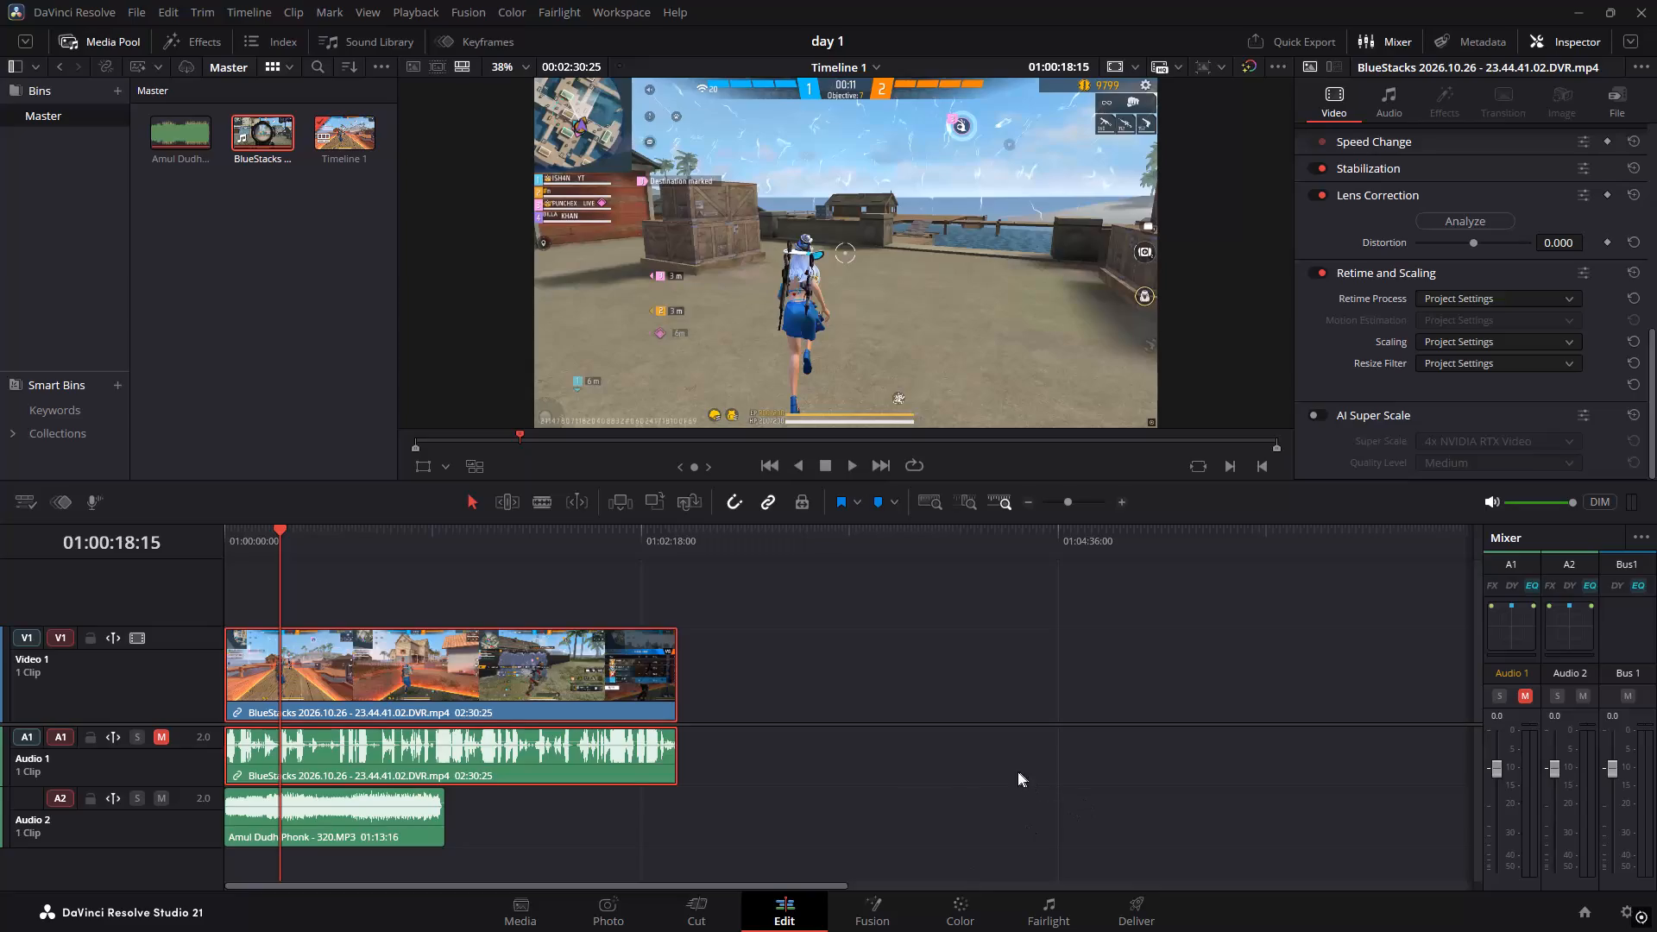
Switch to the Fairlight page and select the Amul Dudh Phonk clip on Audio 2.
click(329, 820)
click(1060, 906)
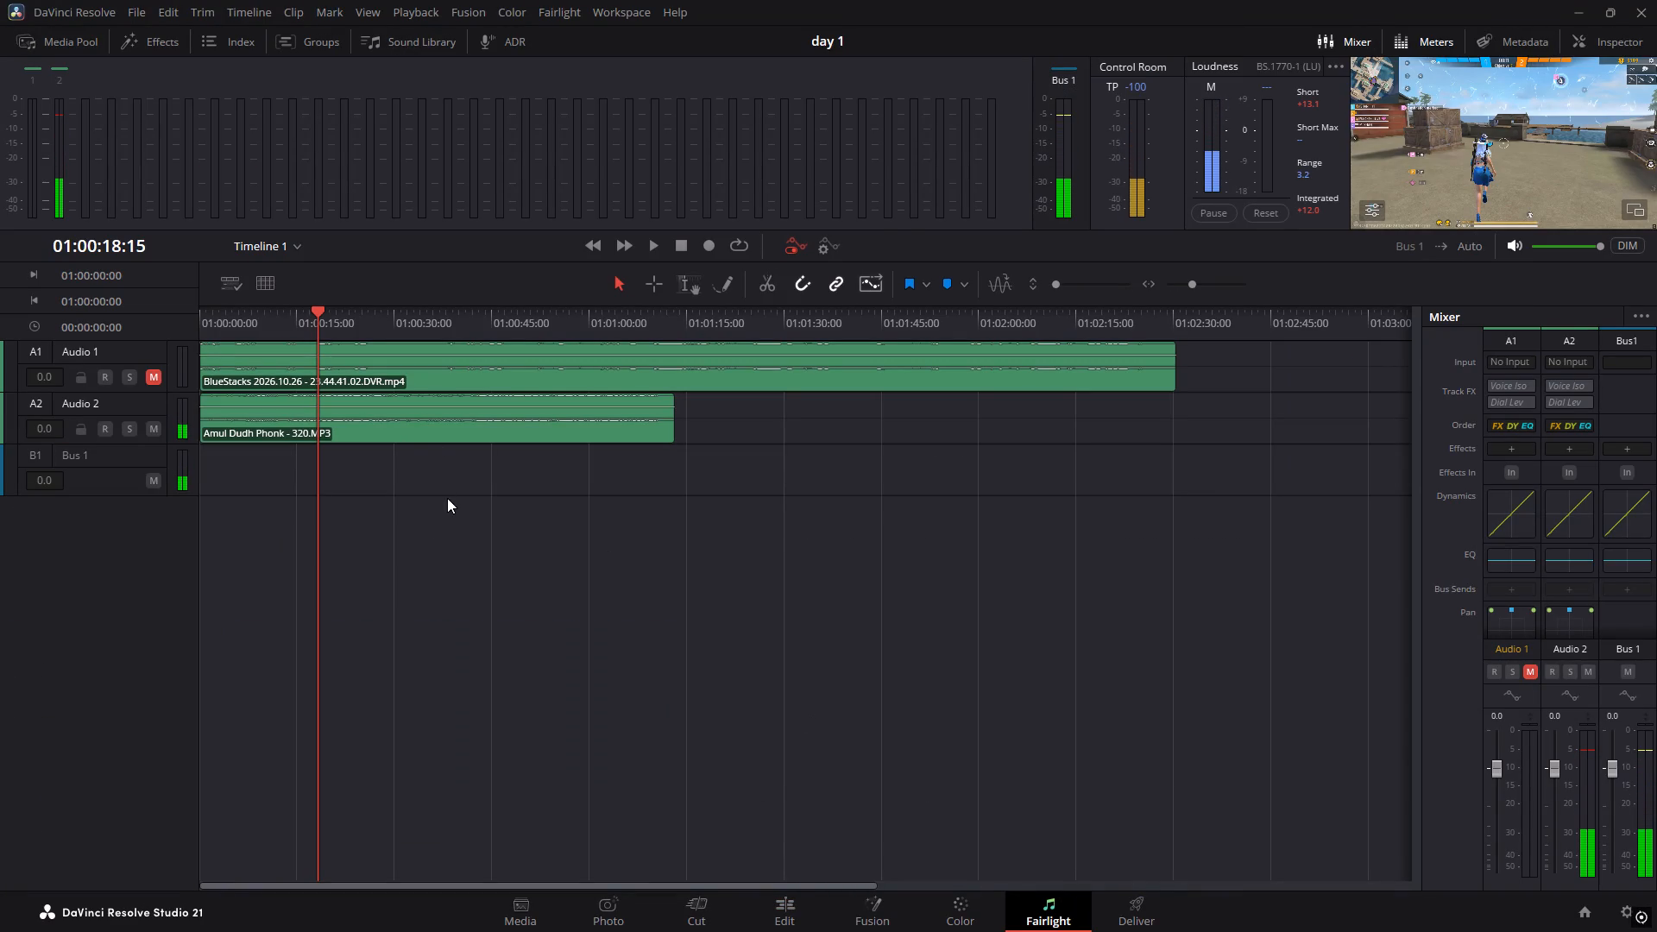
click(324, 409)
click(386, 419)
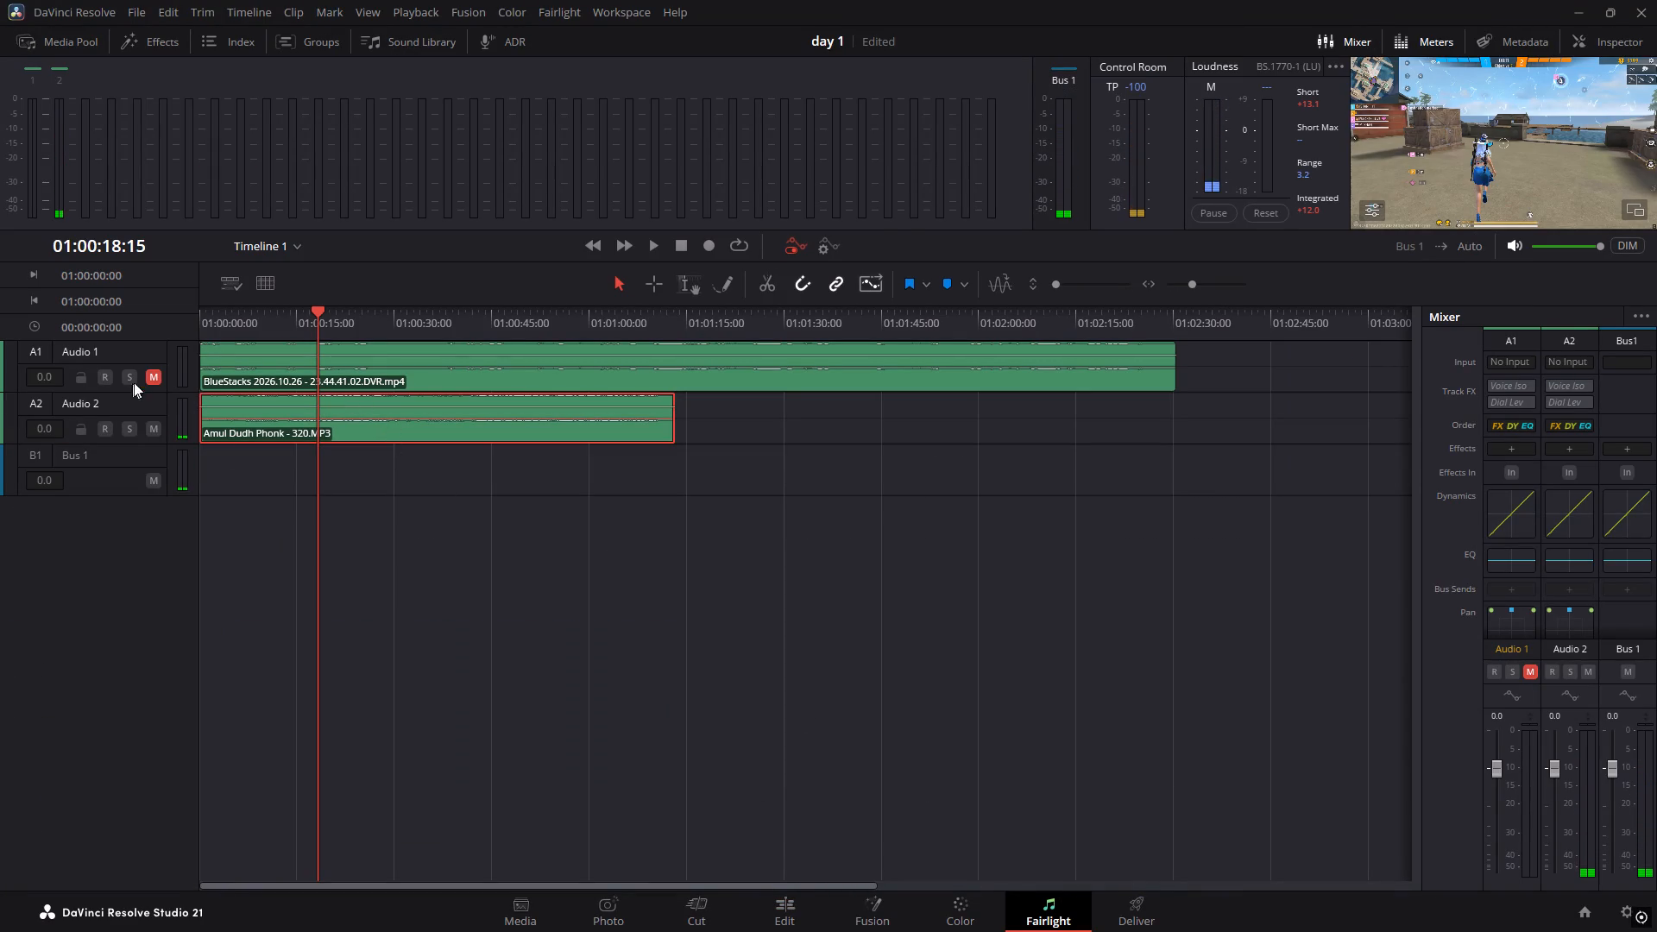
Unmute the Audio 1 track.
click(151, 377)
Zoom the timeline in horizontally and enlarge the Audio 2 track height to show the phonk clip's full stereo waveform.
alt+scroll(372, 419, up, 2)
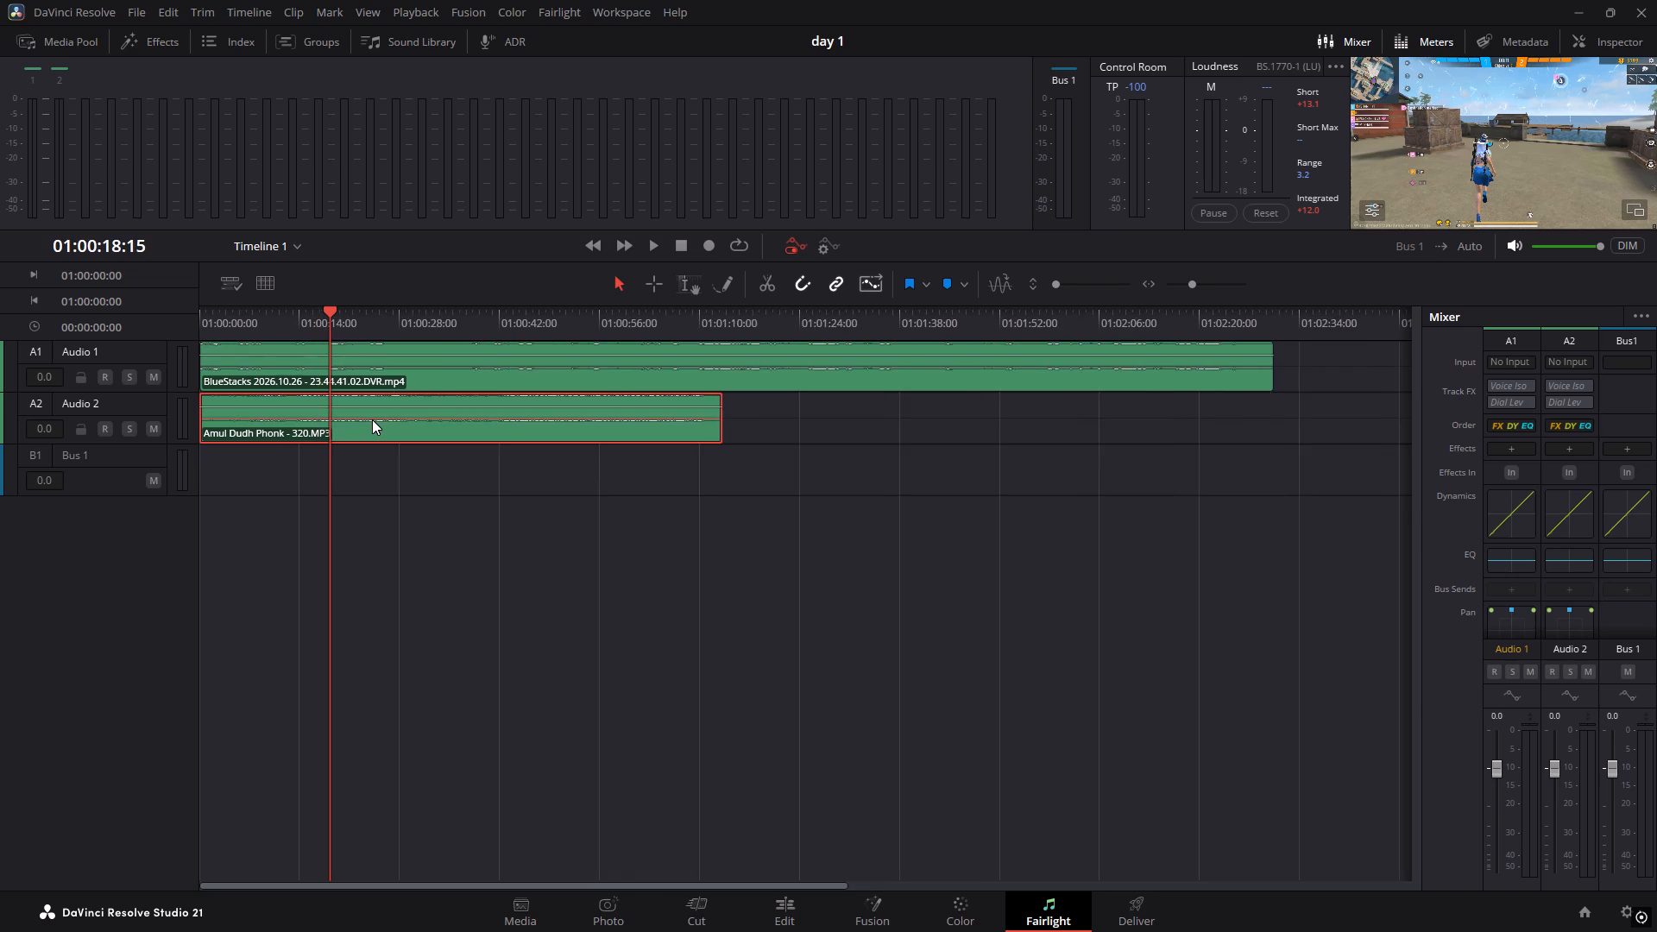
alt+scroll(372, 419, up, 7)
scroll(280, 415, up, 3)
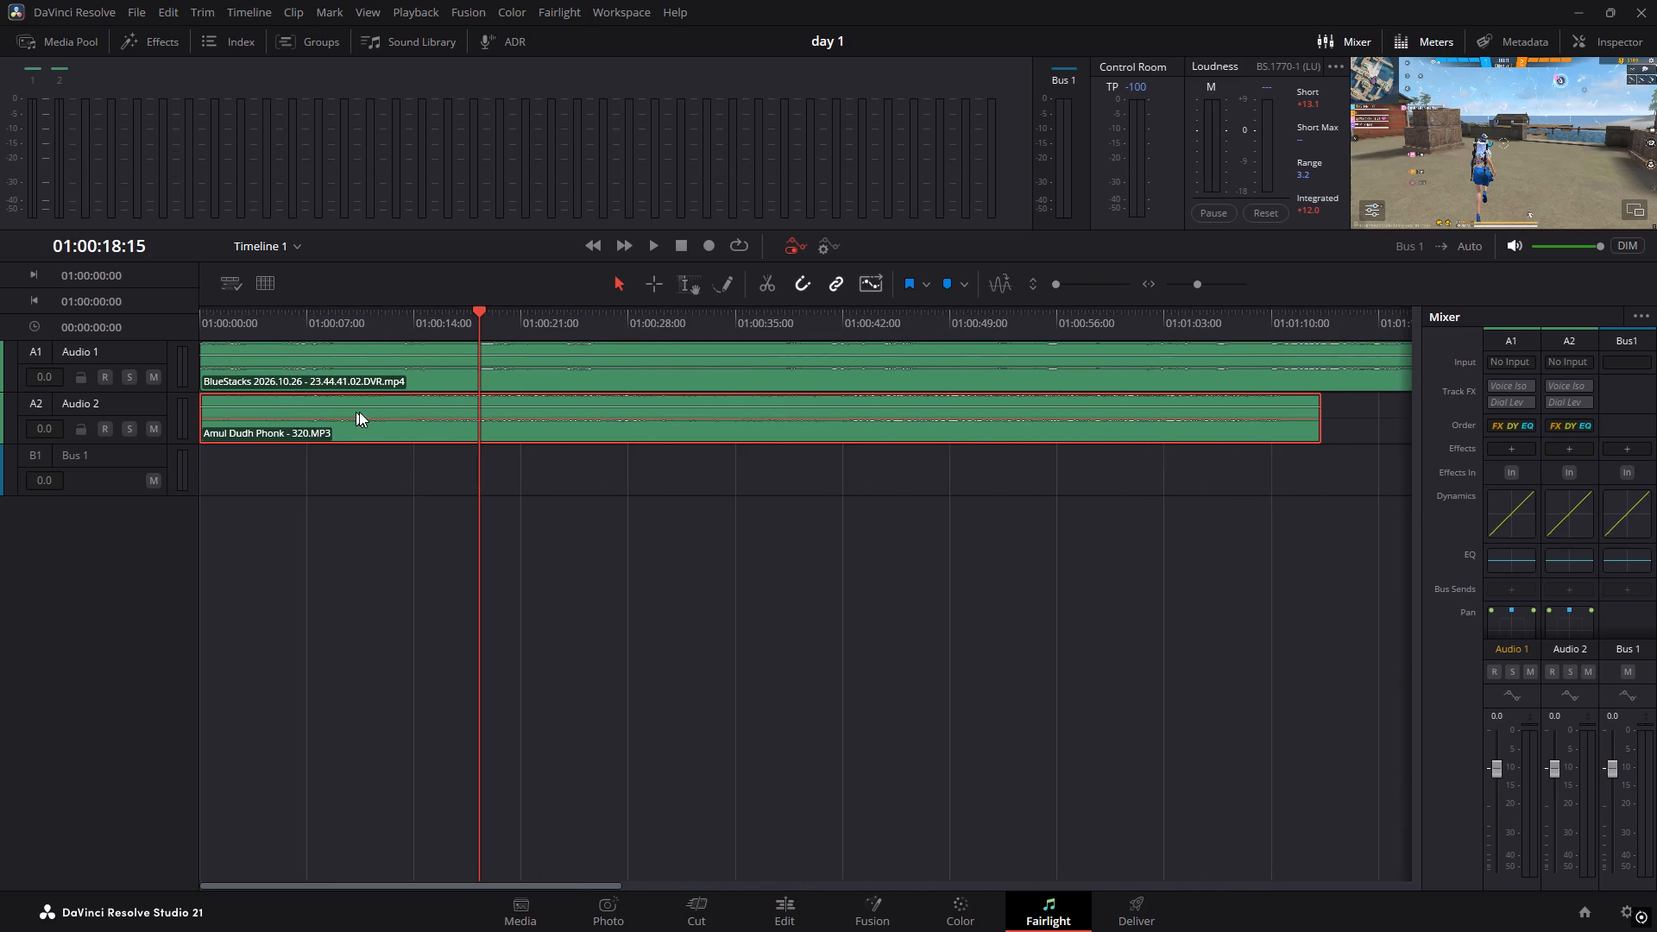
scroll(359, 412, up, 6)
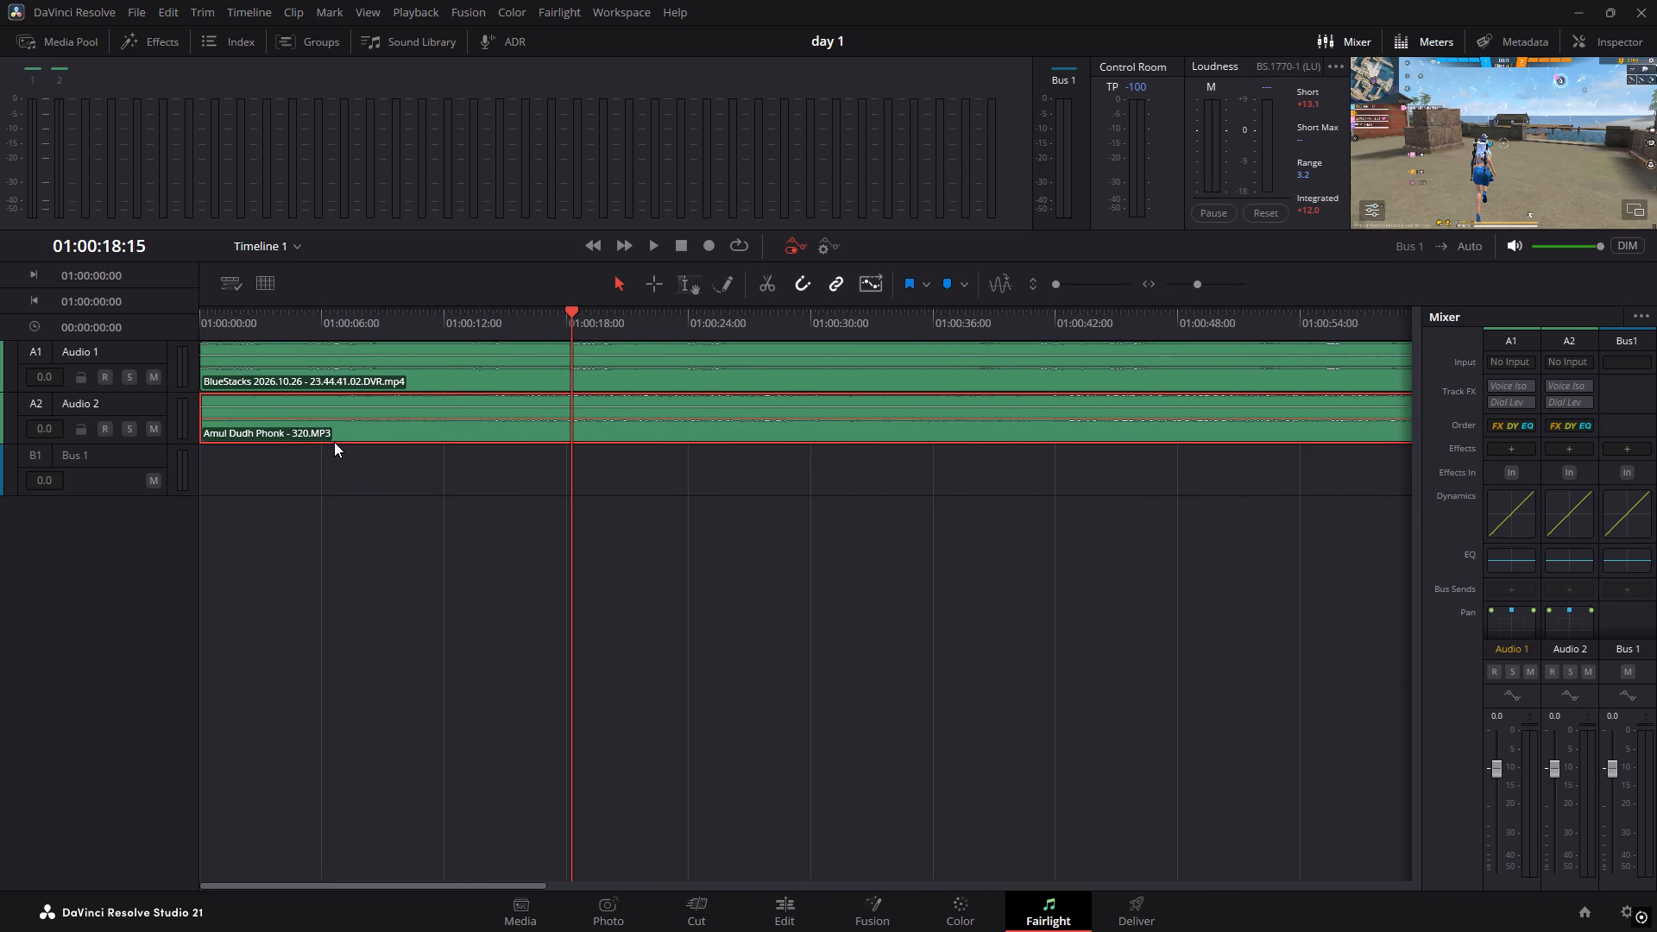
drag(149, 444, 131, 532)
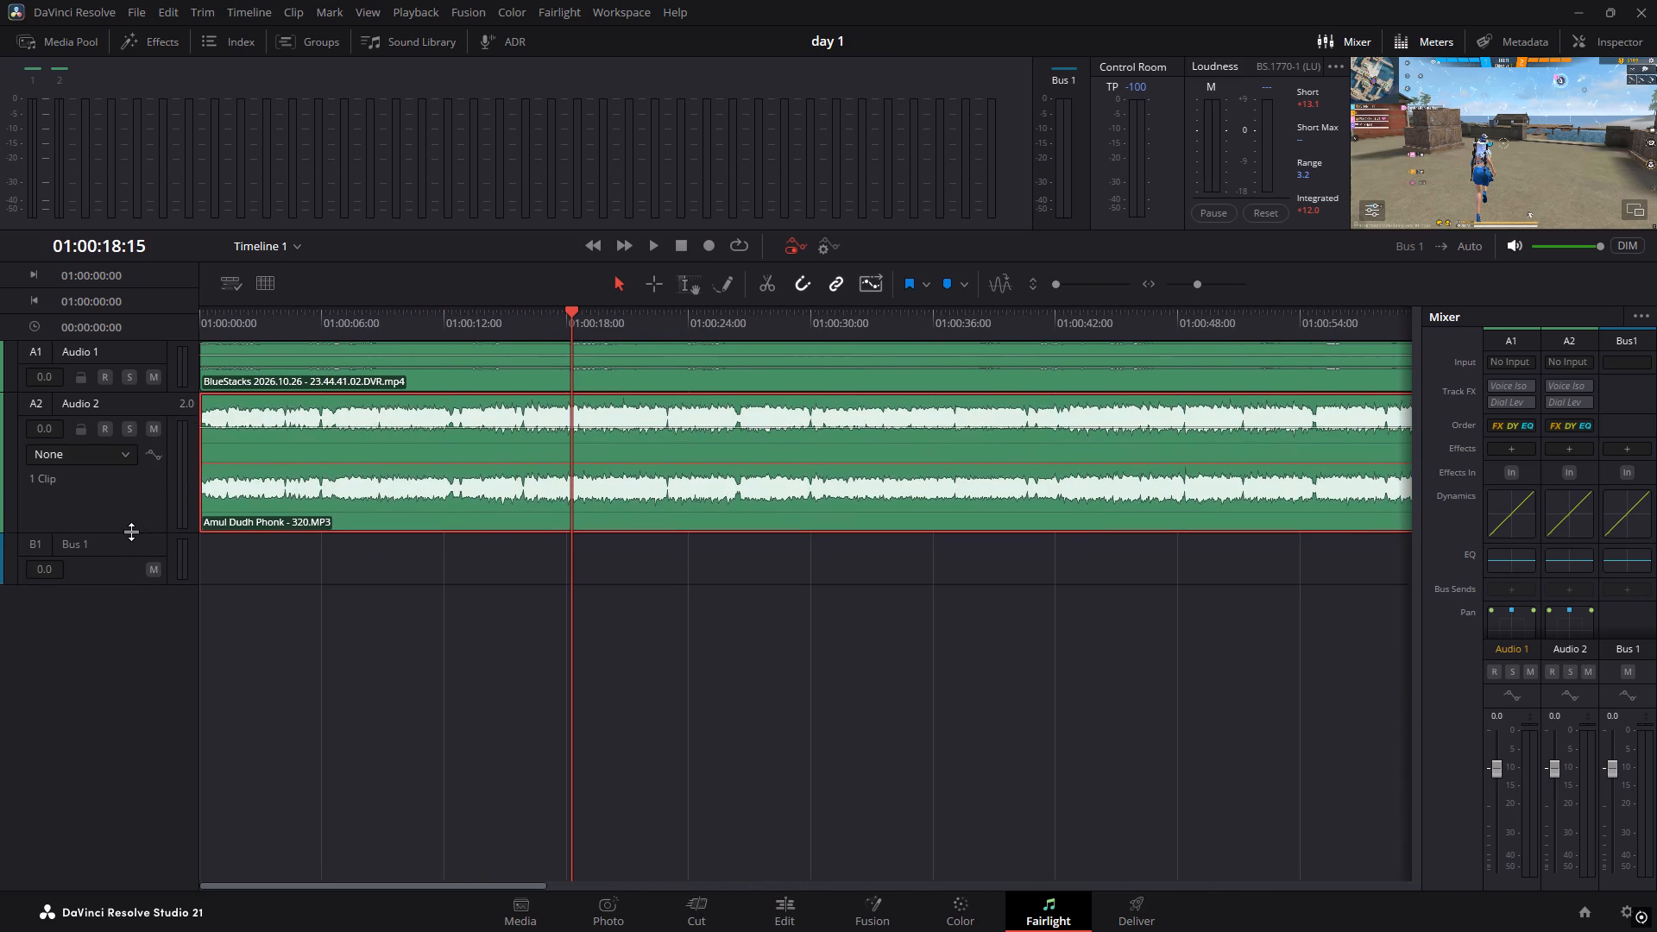
drag(131, 532, 133, 549)
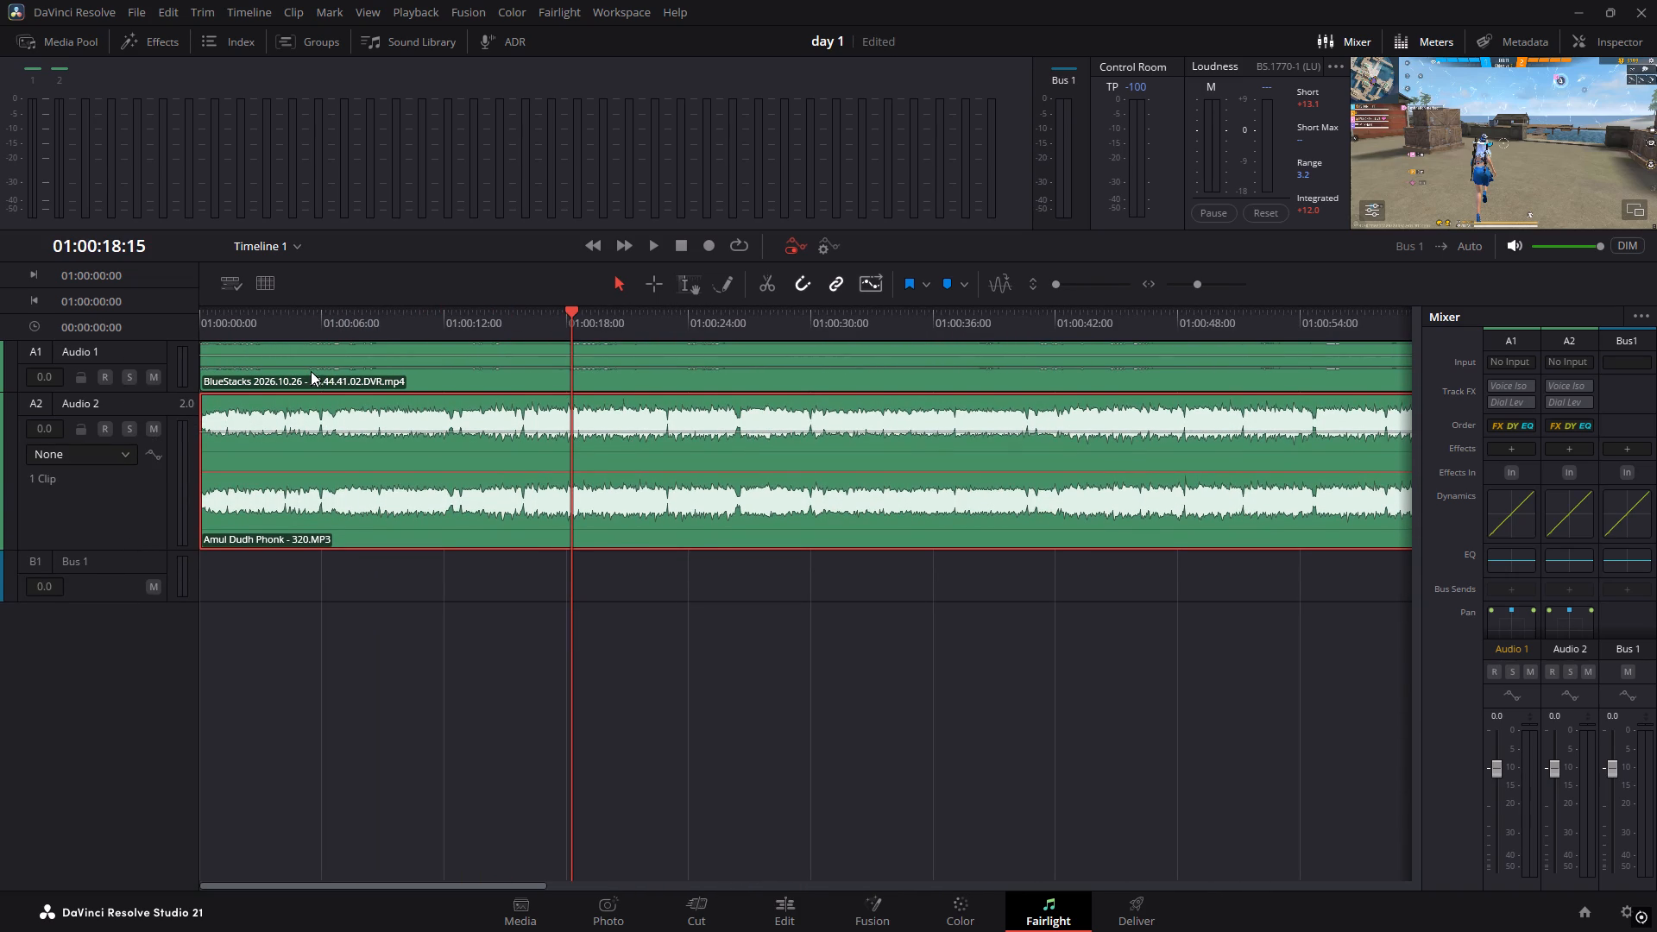
scroll(388, 377, up, 3)
Mute Audio 1 and play the timeline briefly from its start to preview the phonk track.
click(153, 376)
drag(551, 305, 247, 317)
drag(247, 317, 217, 320)
drag(565, 308, 82, 300)
key(space)
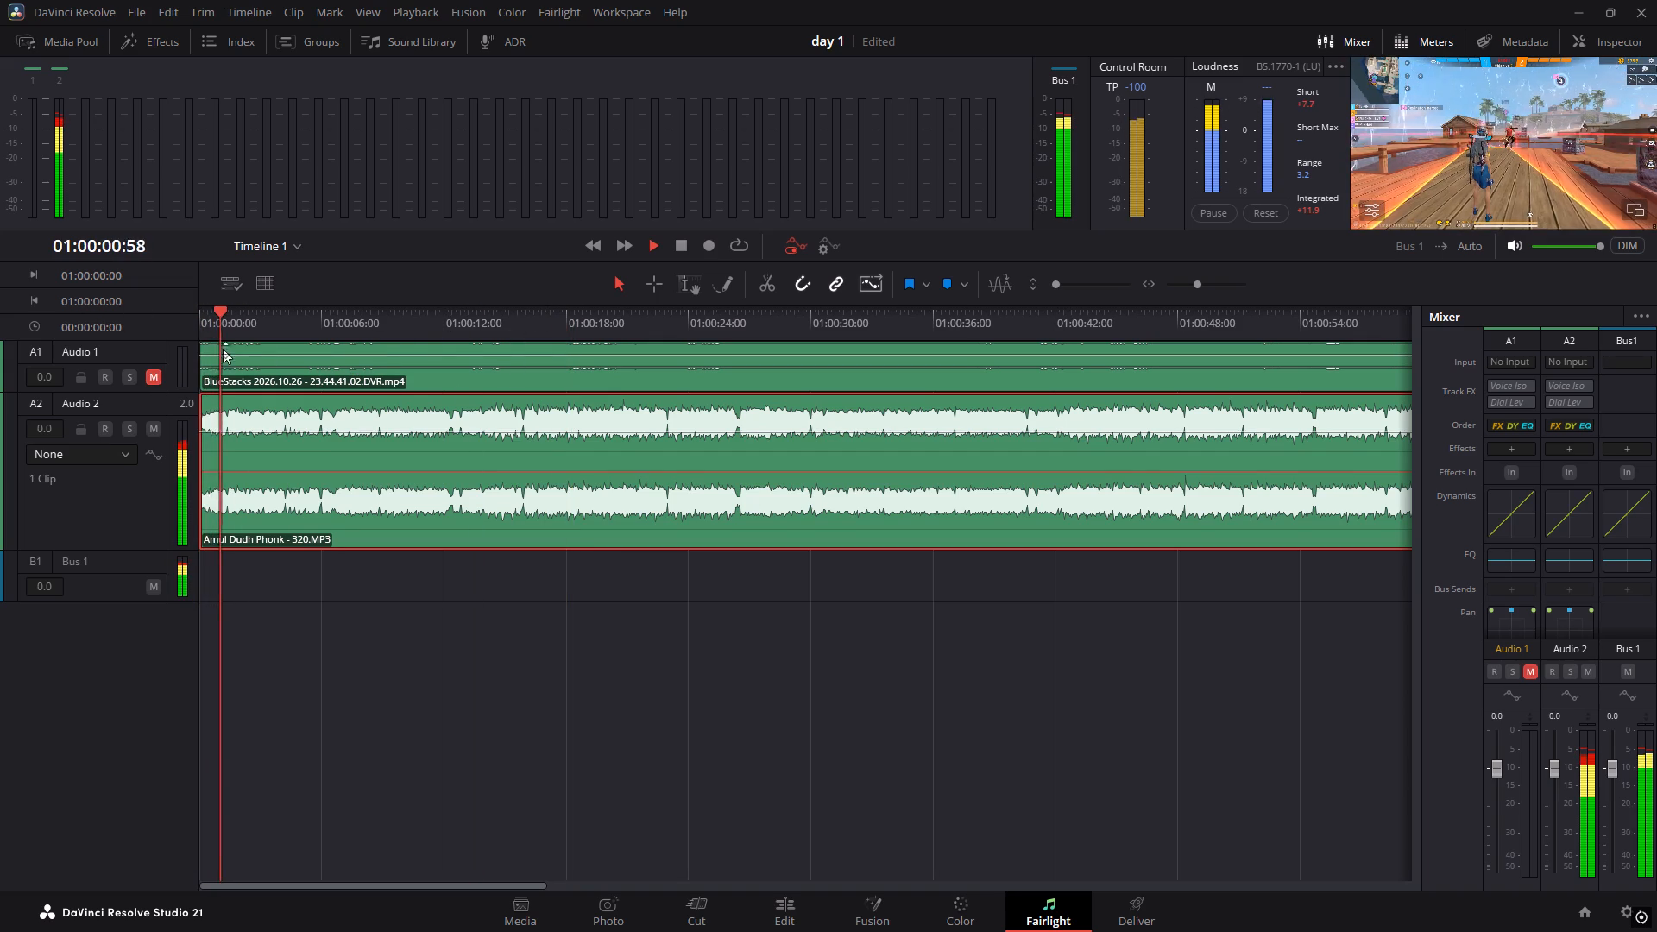
key(space)
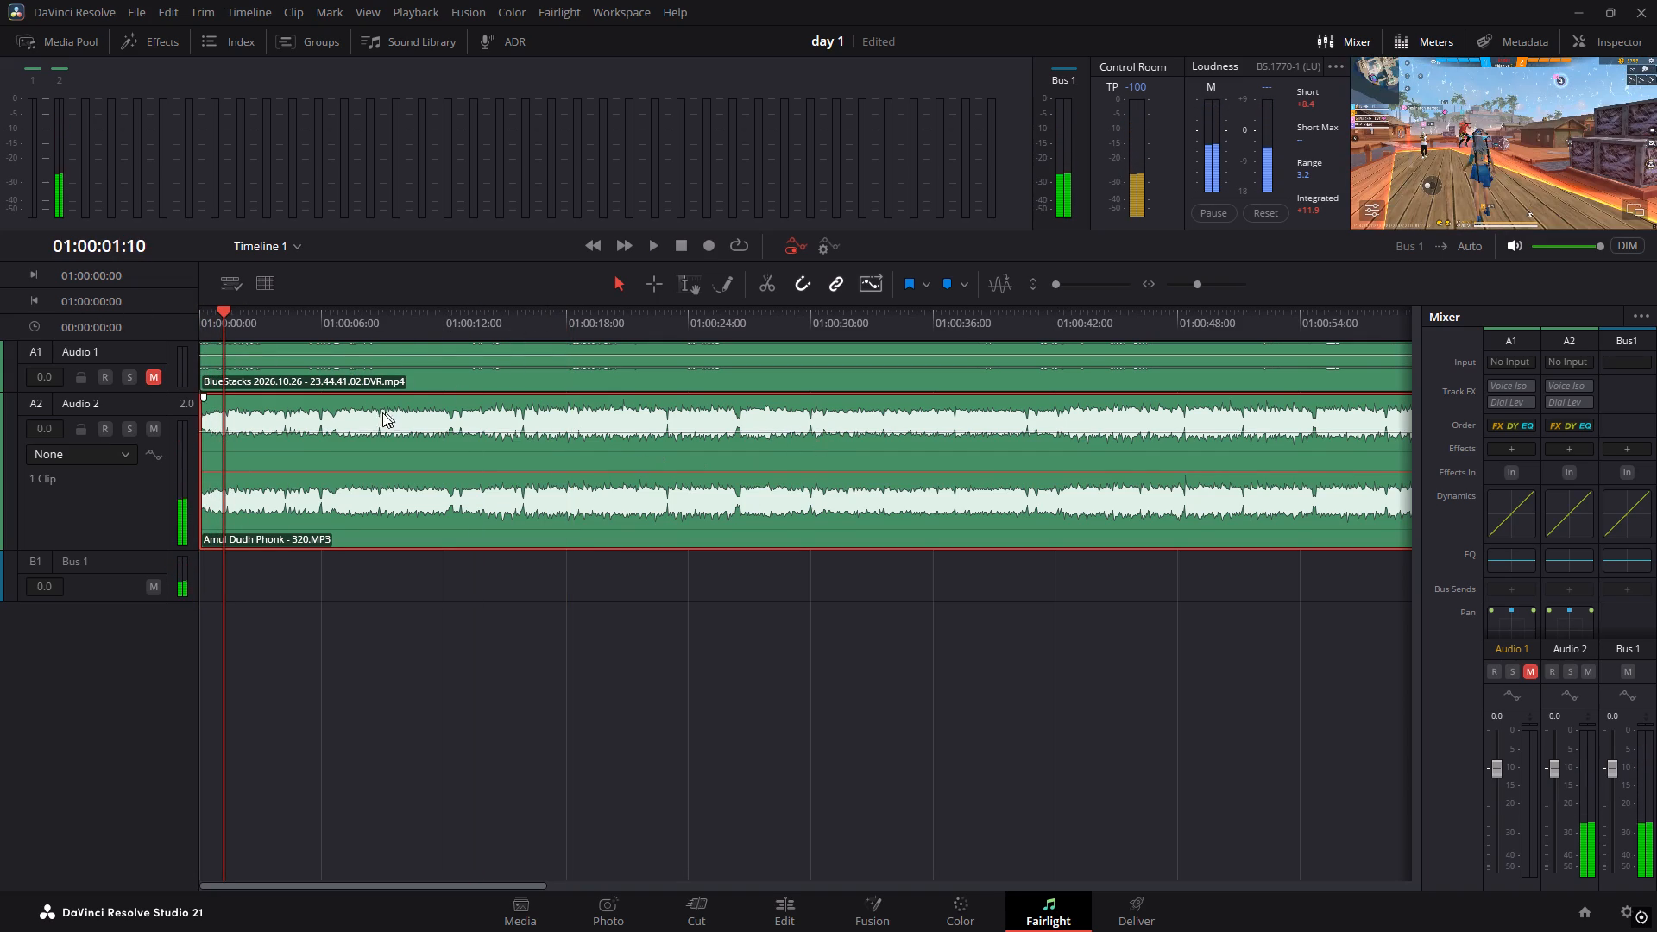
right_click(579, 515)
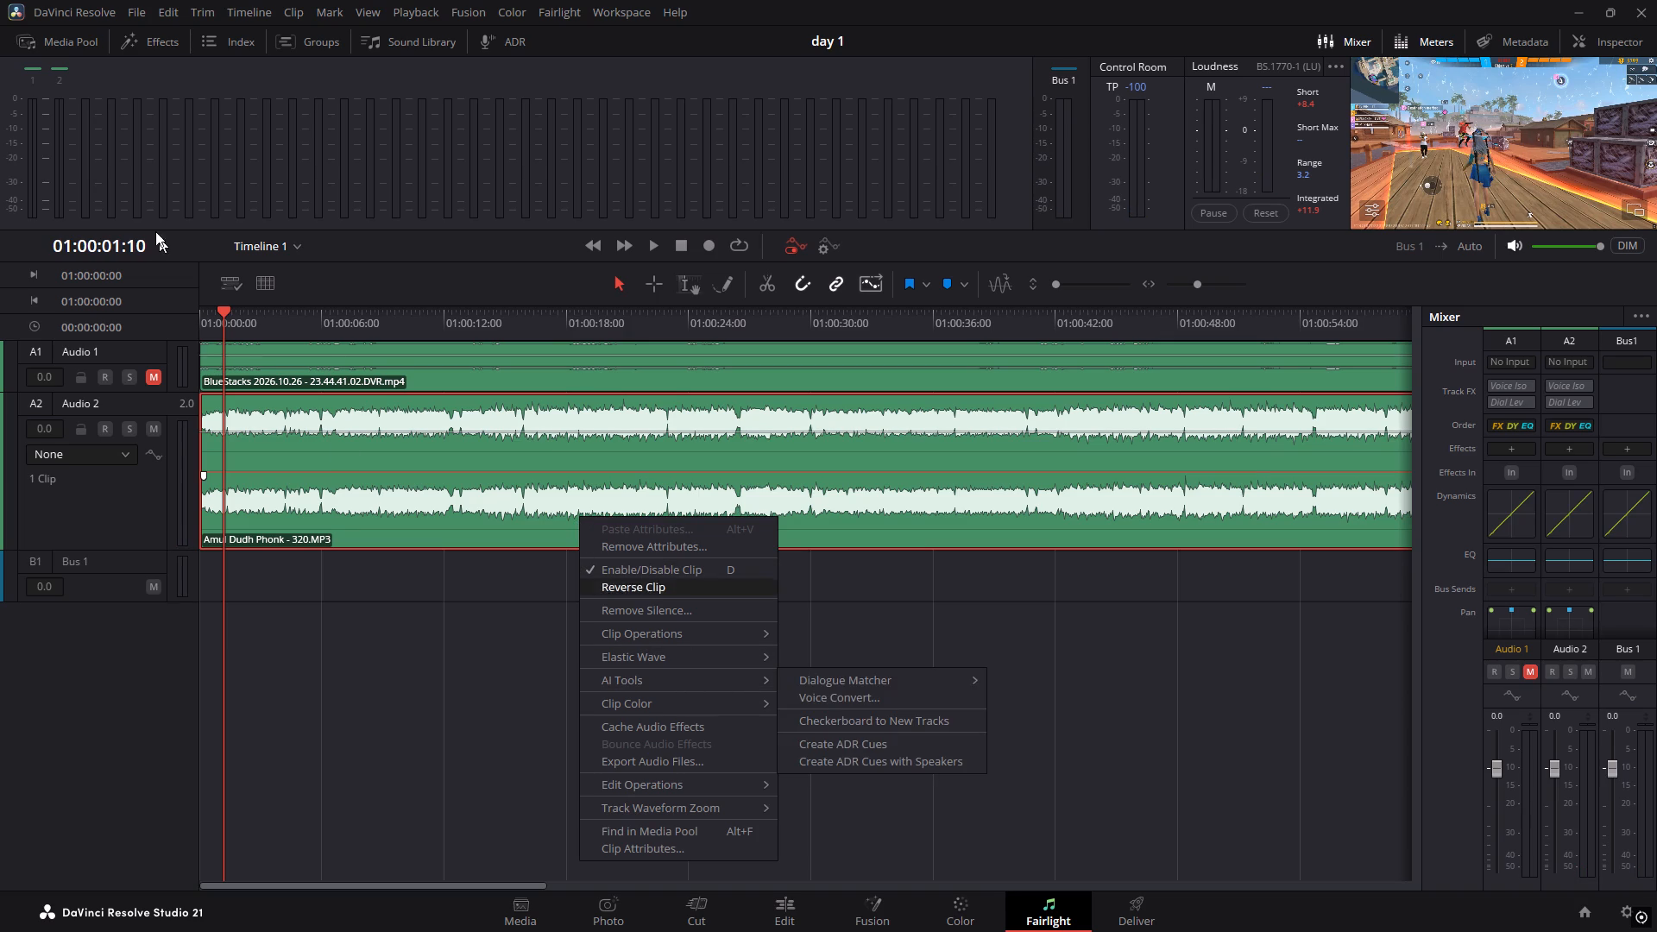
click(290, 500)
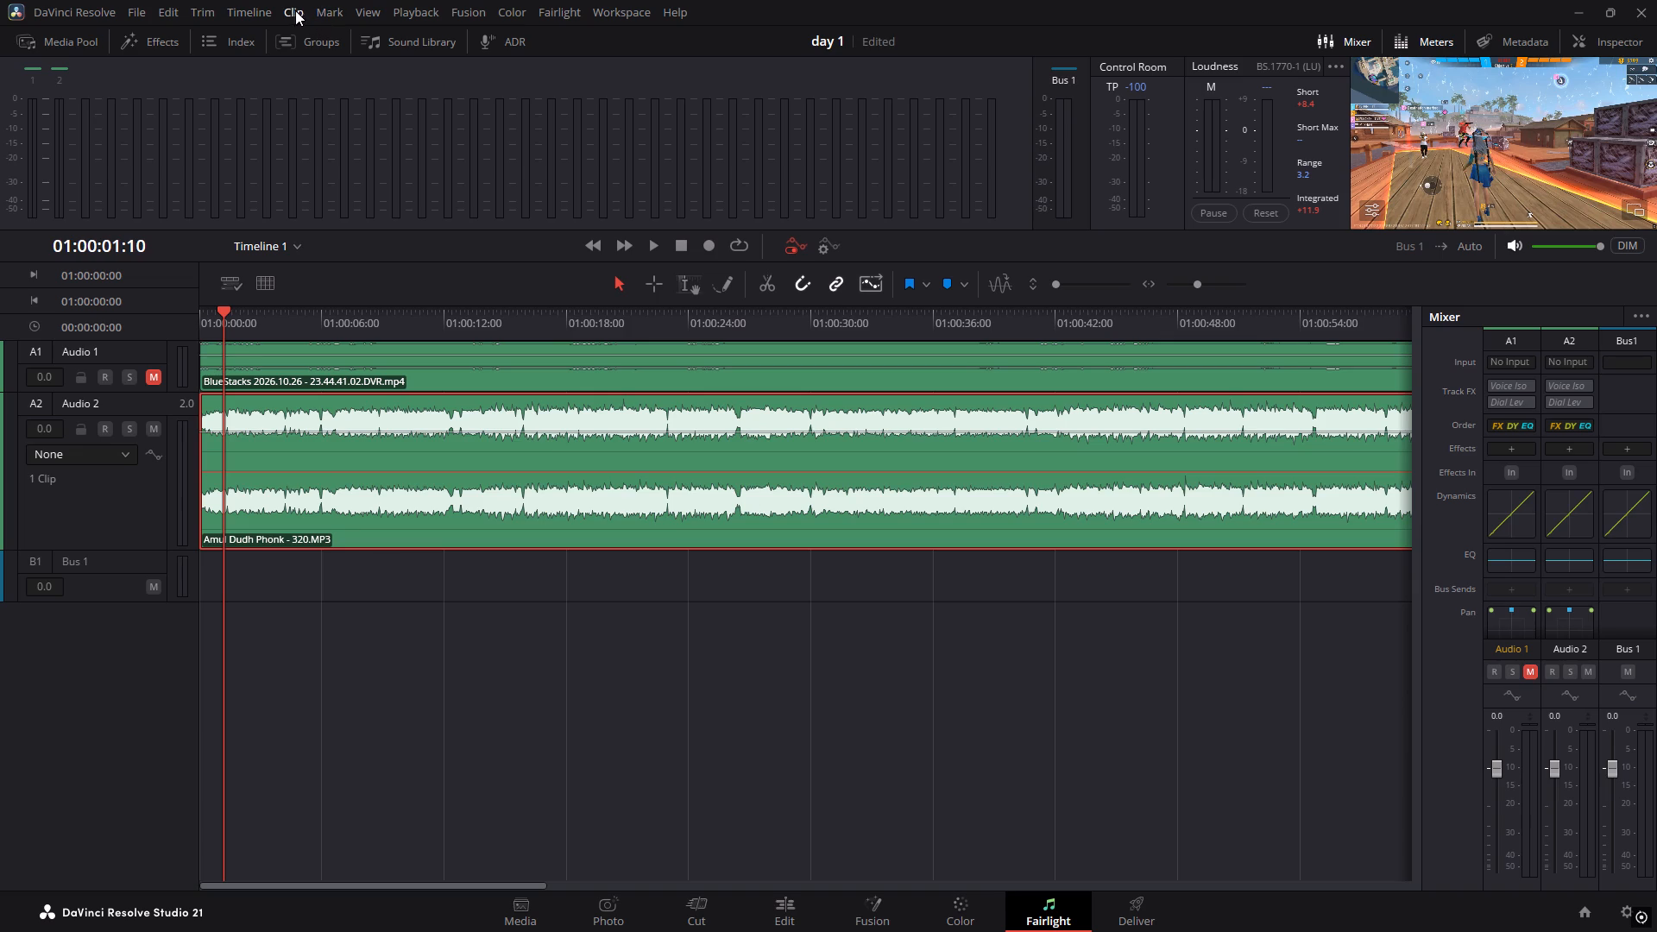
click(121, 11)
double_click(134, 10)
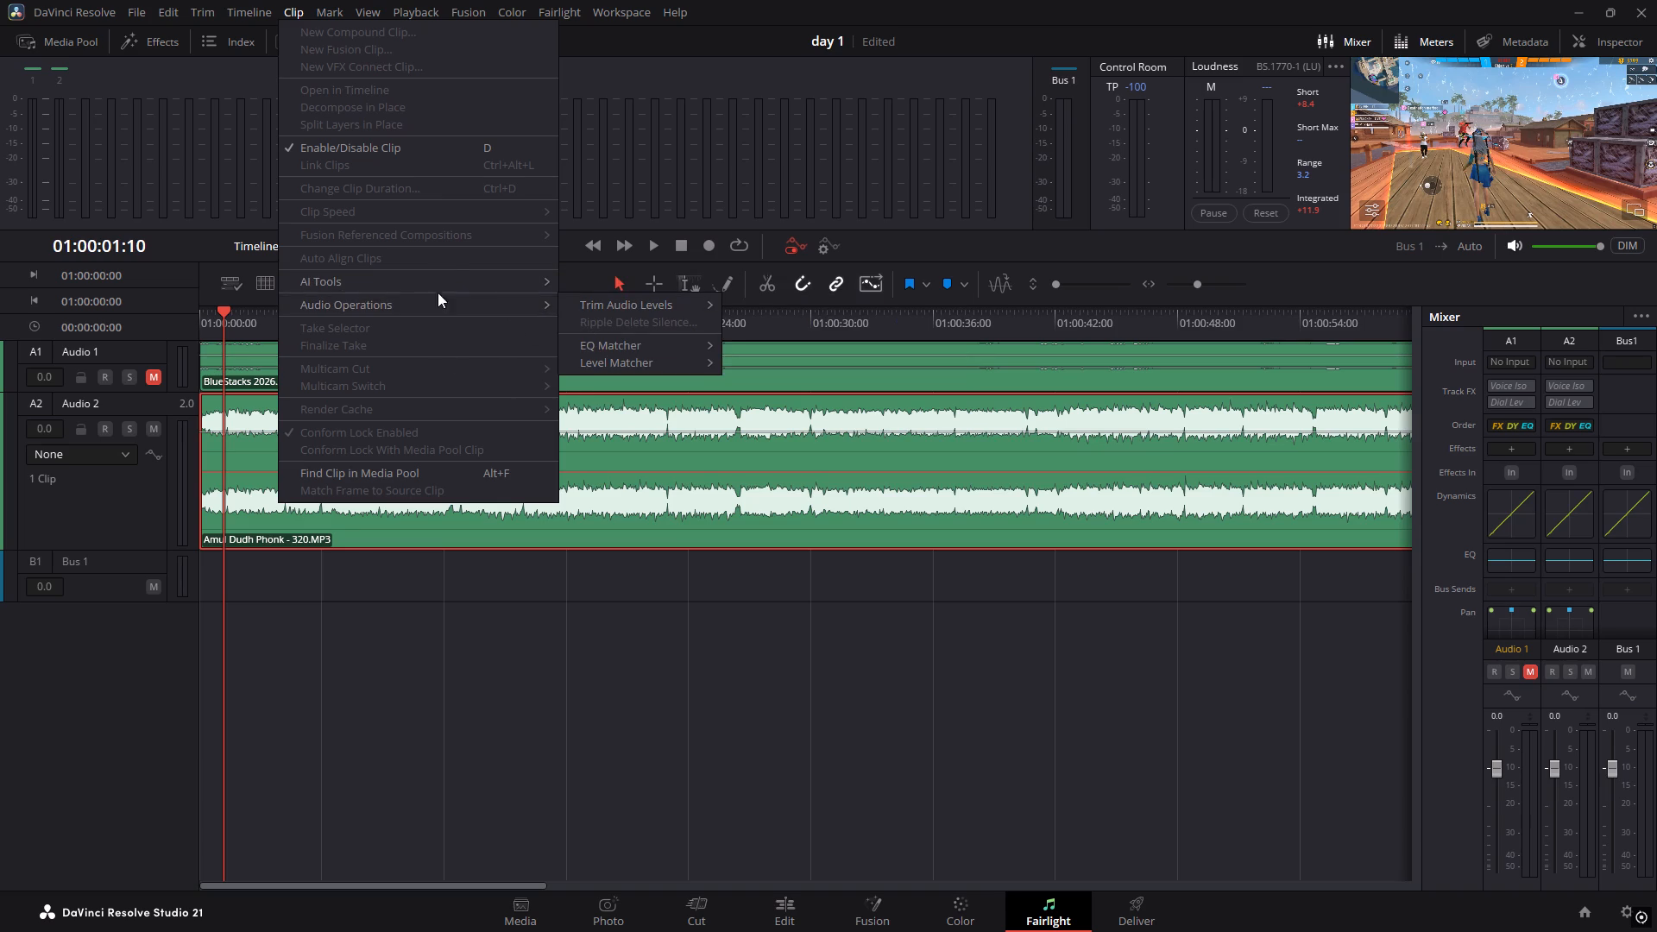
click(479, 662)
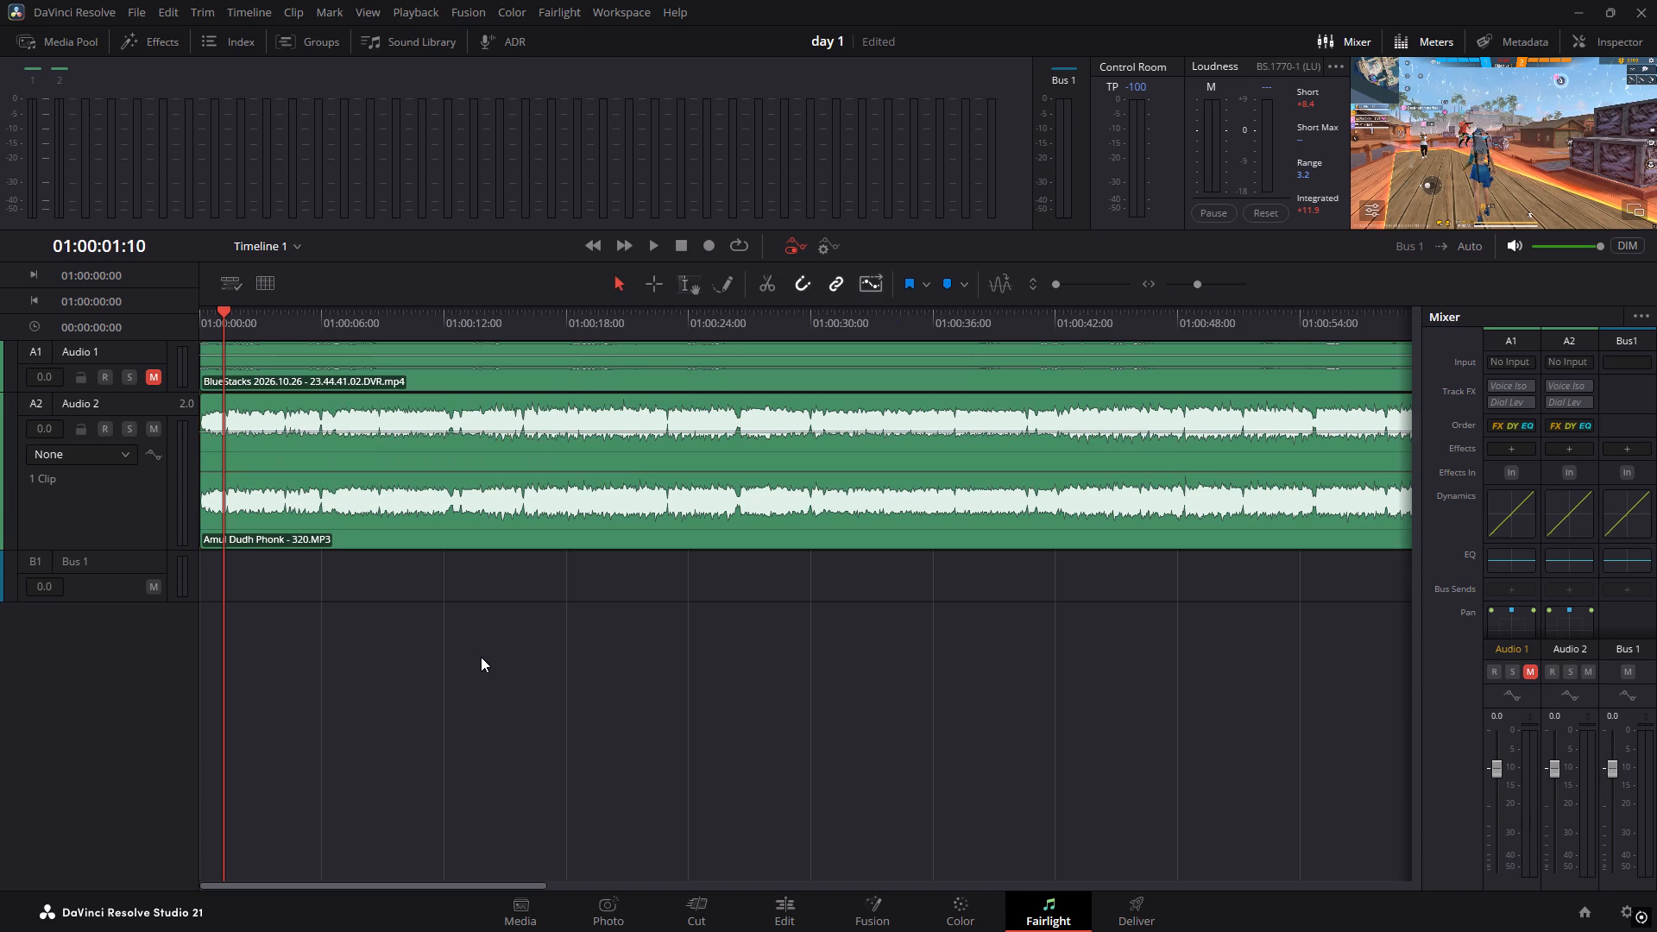
Bring up the available clip commands for the Amul Dudh Phonk clip on Audio 2.
right_click(652, 505)
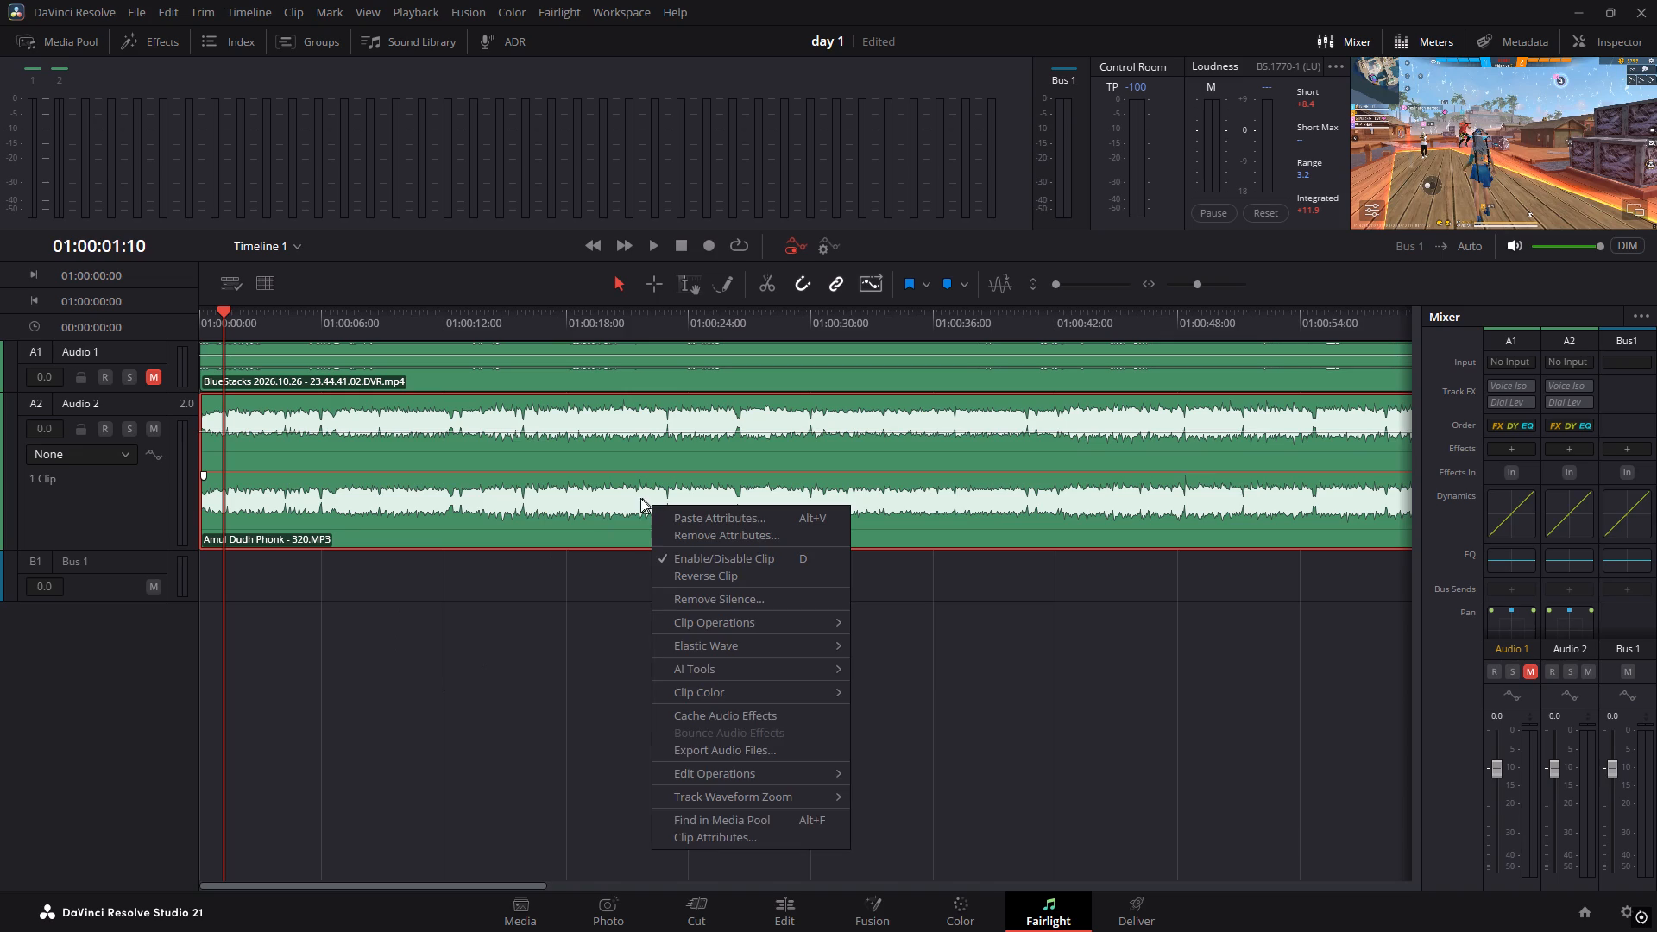
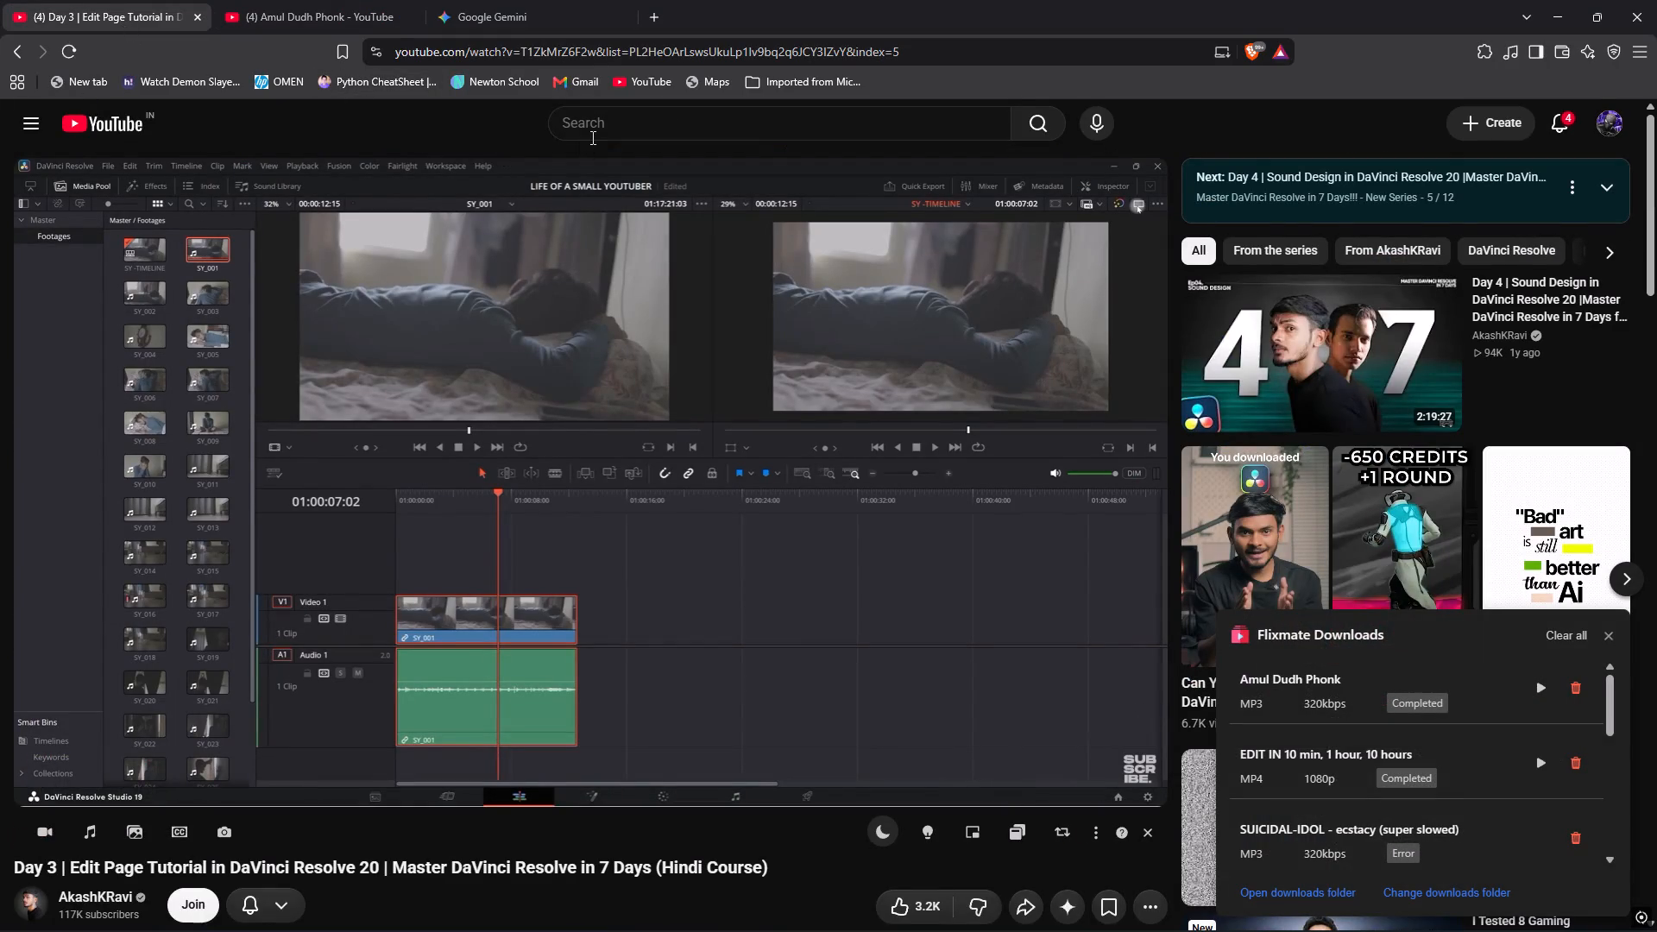
Search YouTube for "davinci beat detector" in the browser tab holding the Amul Dudh Phonk video.
click(592, 136)
click(303, 8)
drag(713, 135, 495, 119)
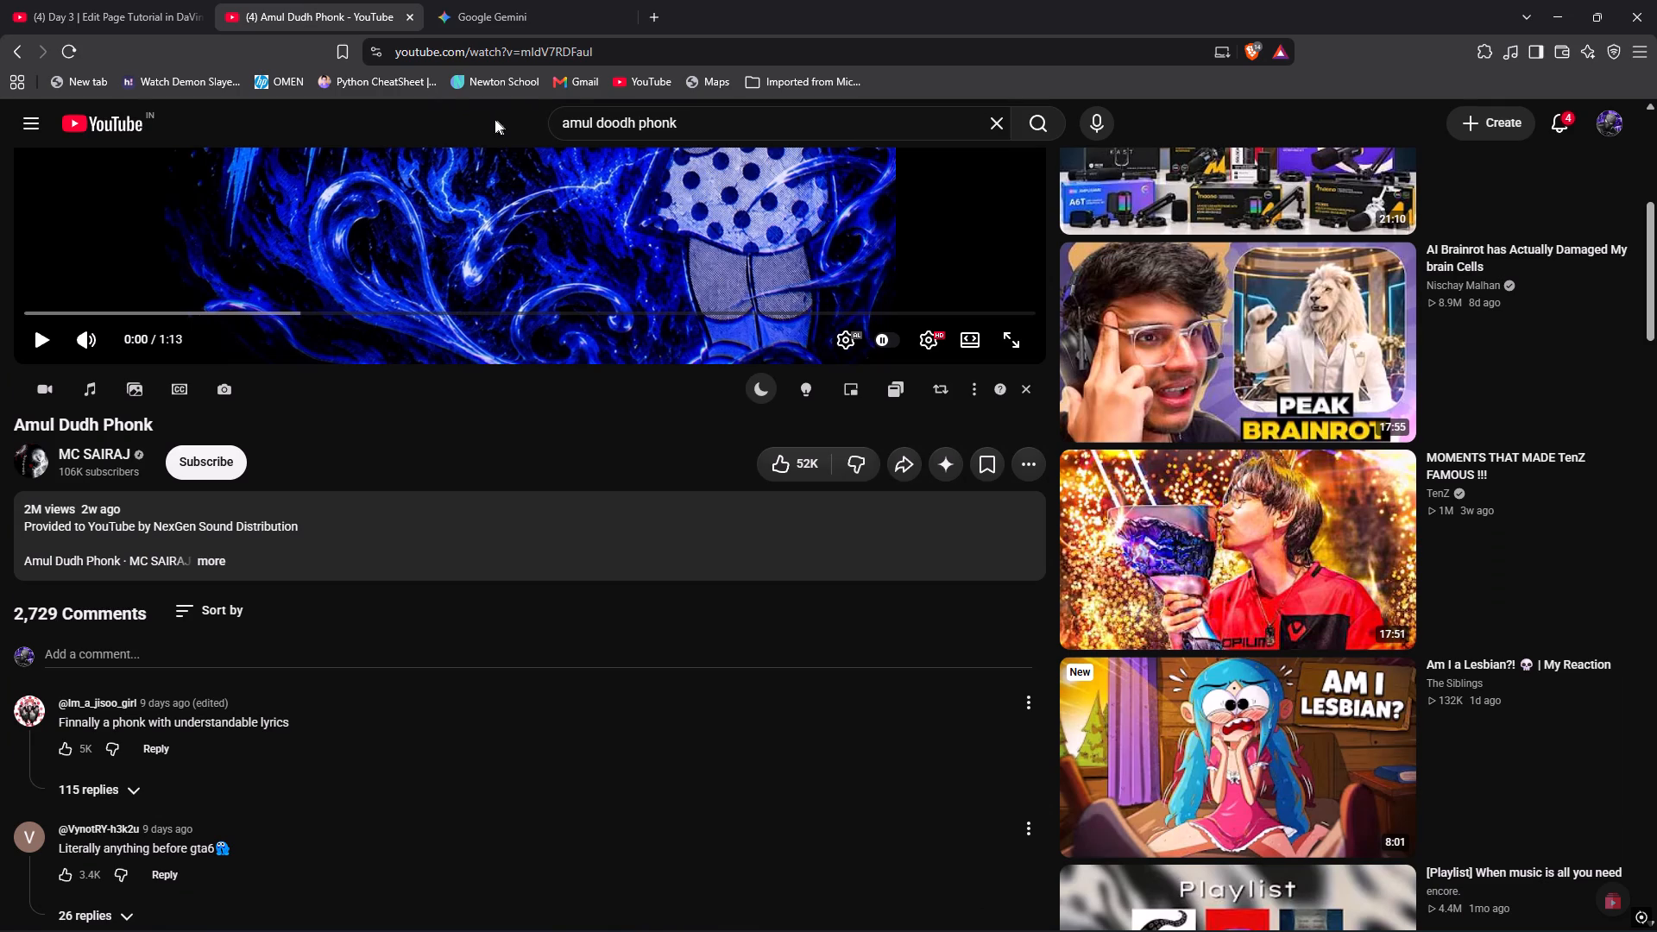
drag(495, 119, 485, 119)
drag(711, 129, 421, 119)
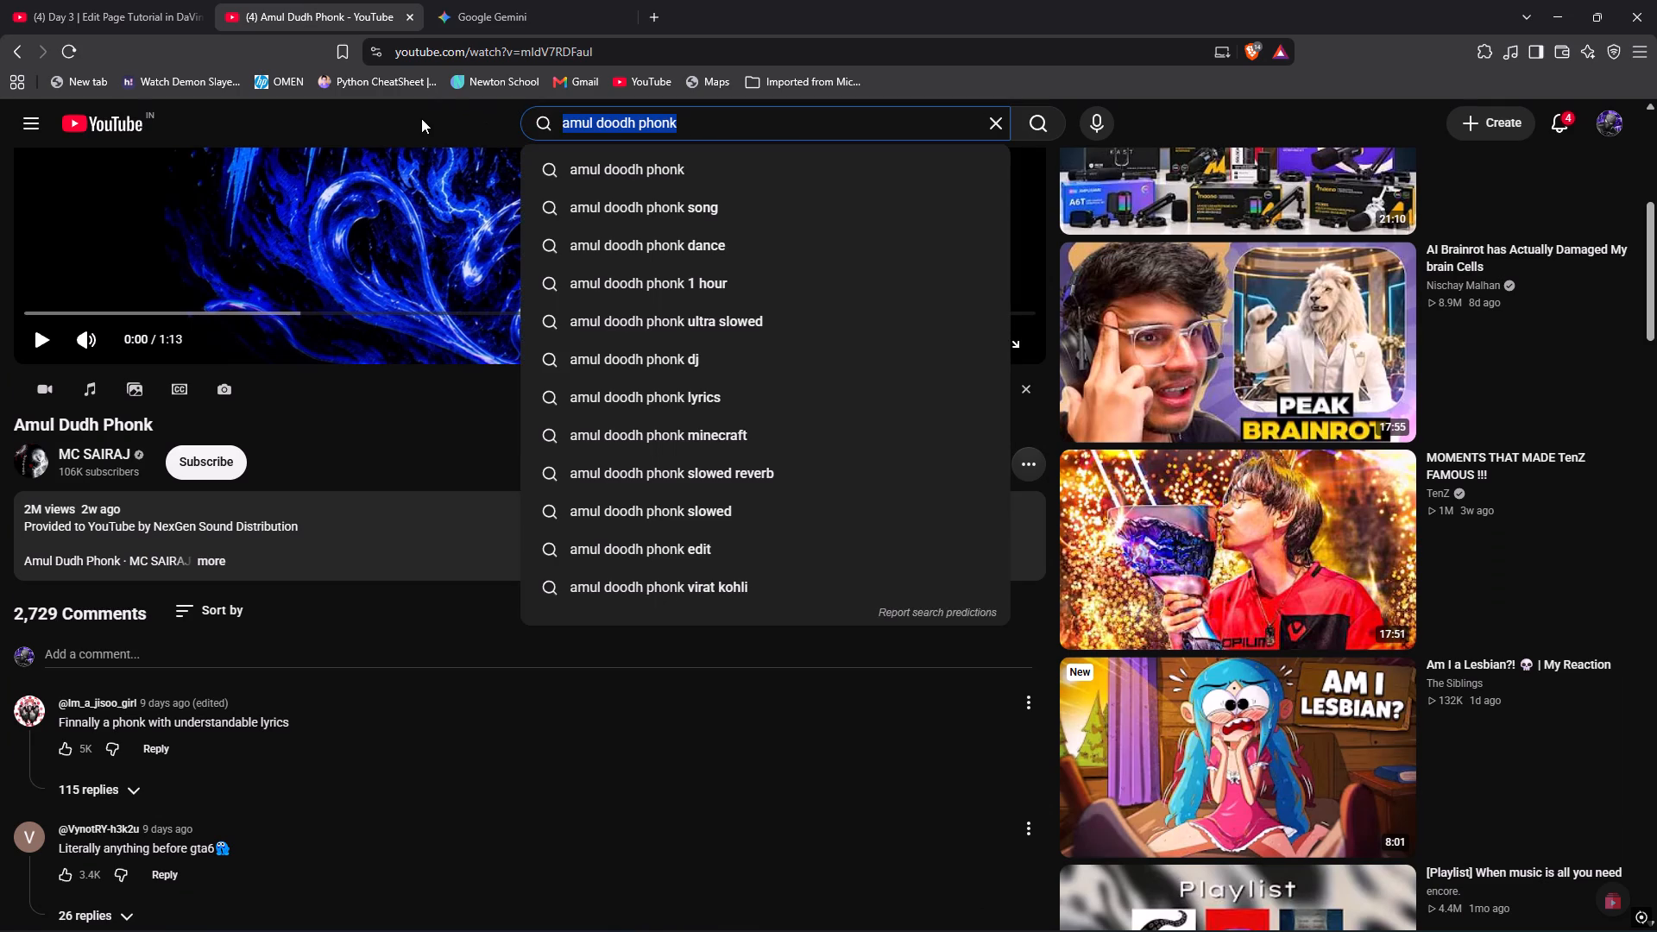
text(DAVINCI)
key(space)
text(BEAT)
key(space)
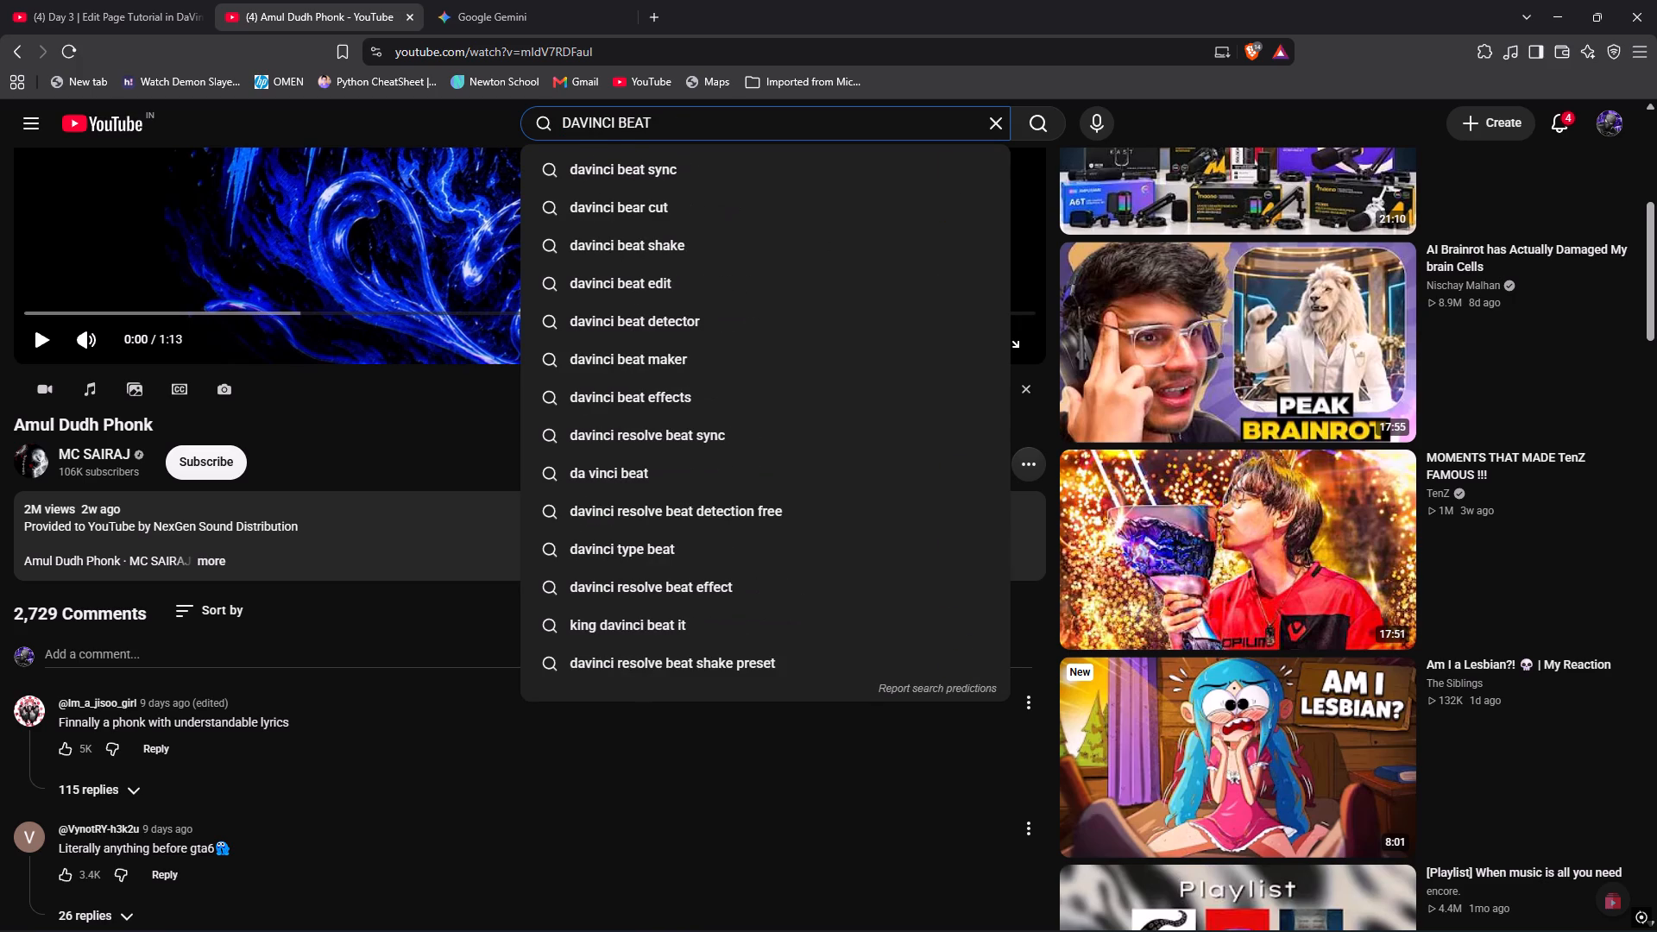
key(Down)
key(Down)
key(Down)
key(Down)
key(Down)
key(Return)
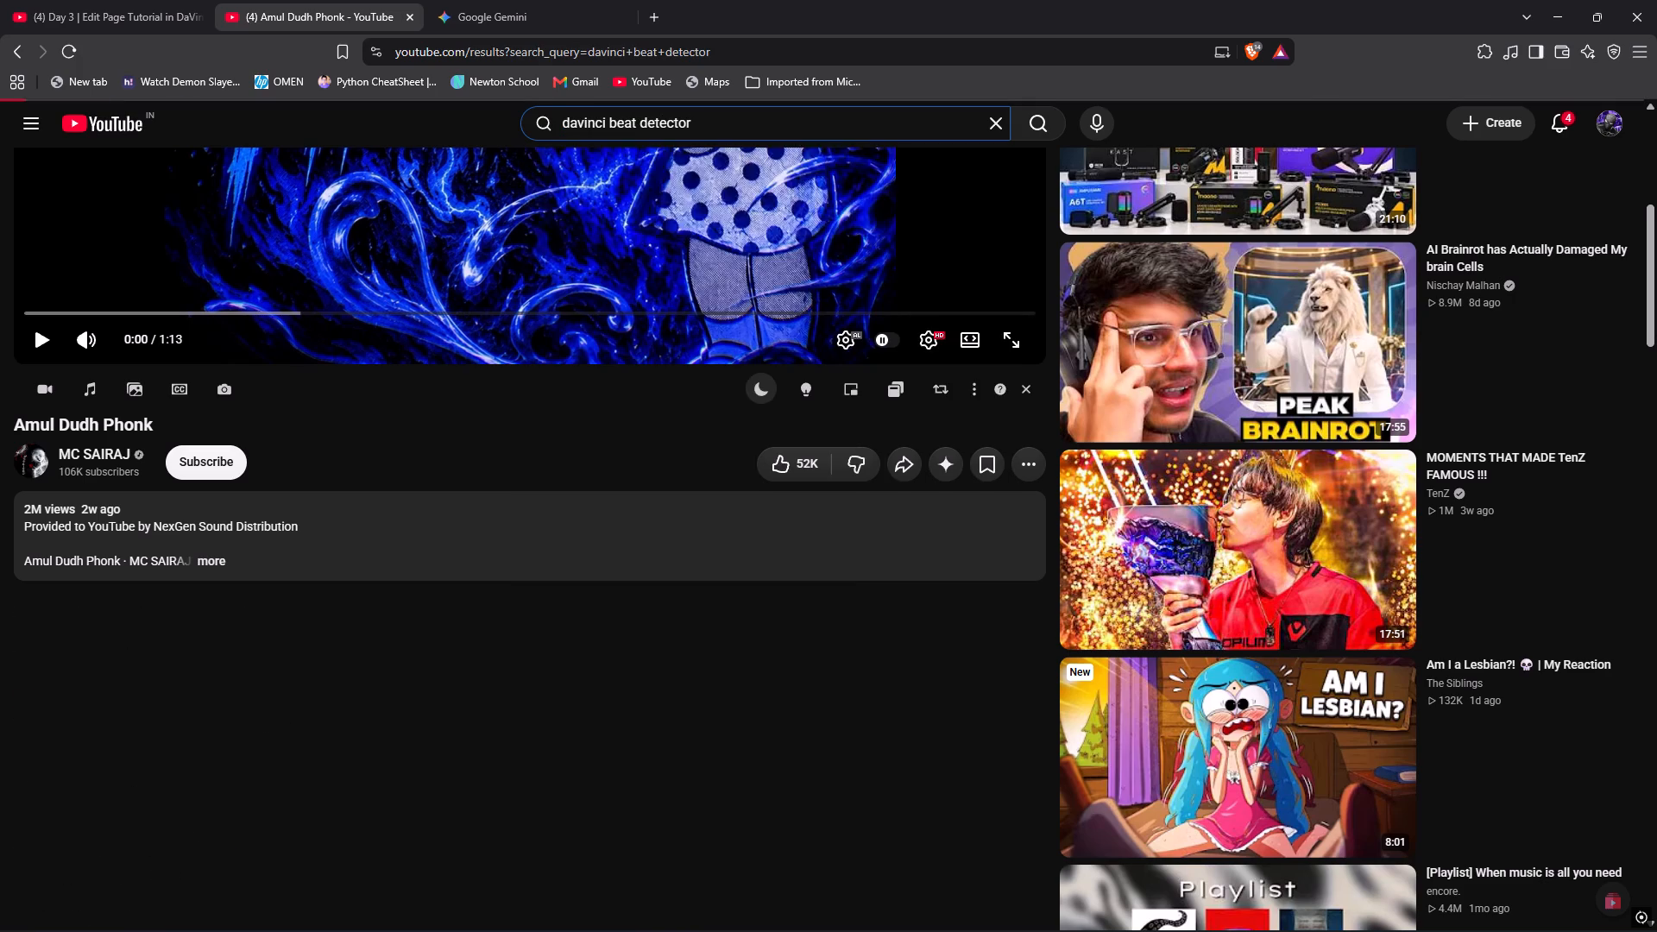
Open the "AI Music BEAT DETECTOR! - DaVinci Resolve 20" short, skim ahead to the Show Music Beats command at about 0:15, and pause.
click(448, 318)
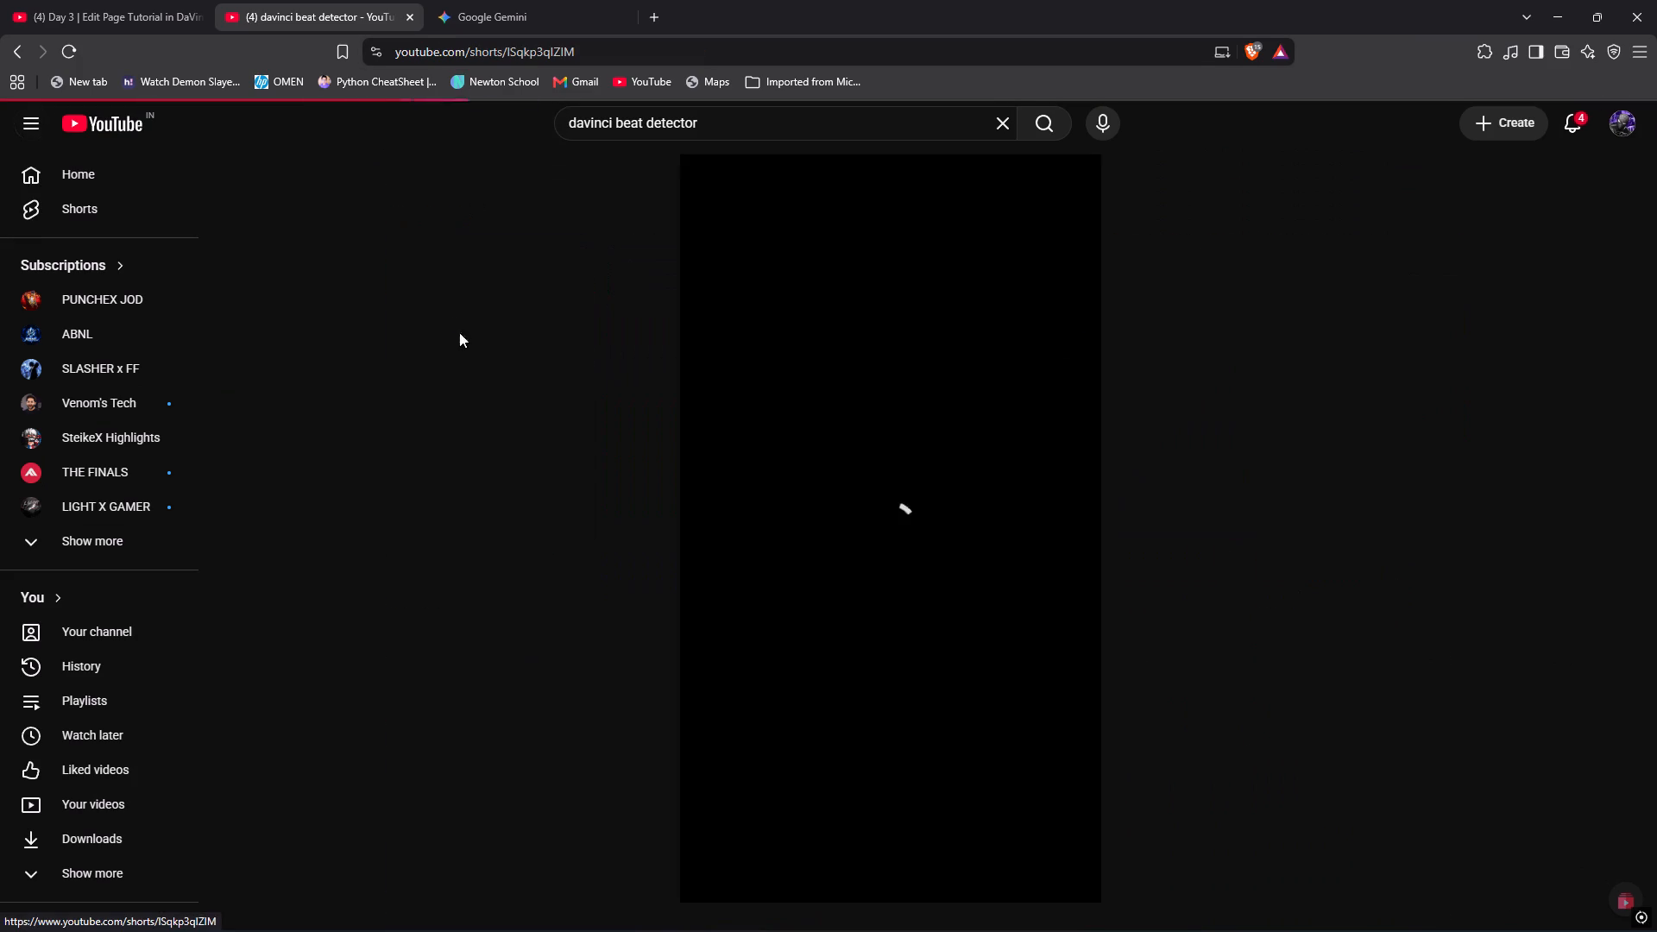
click(716, 900)
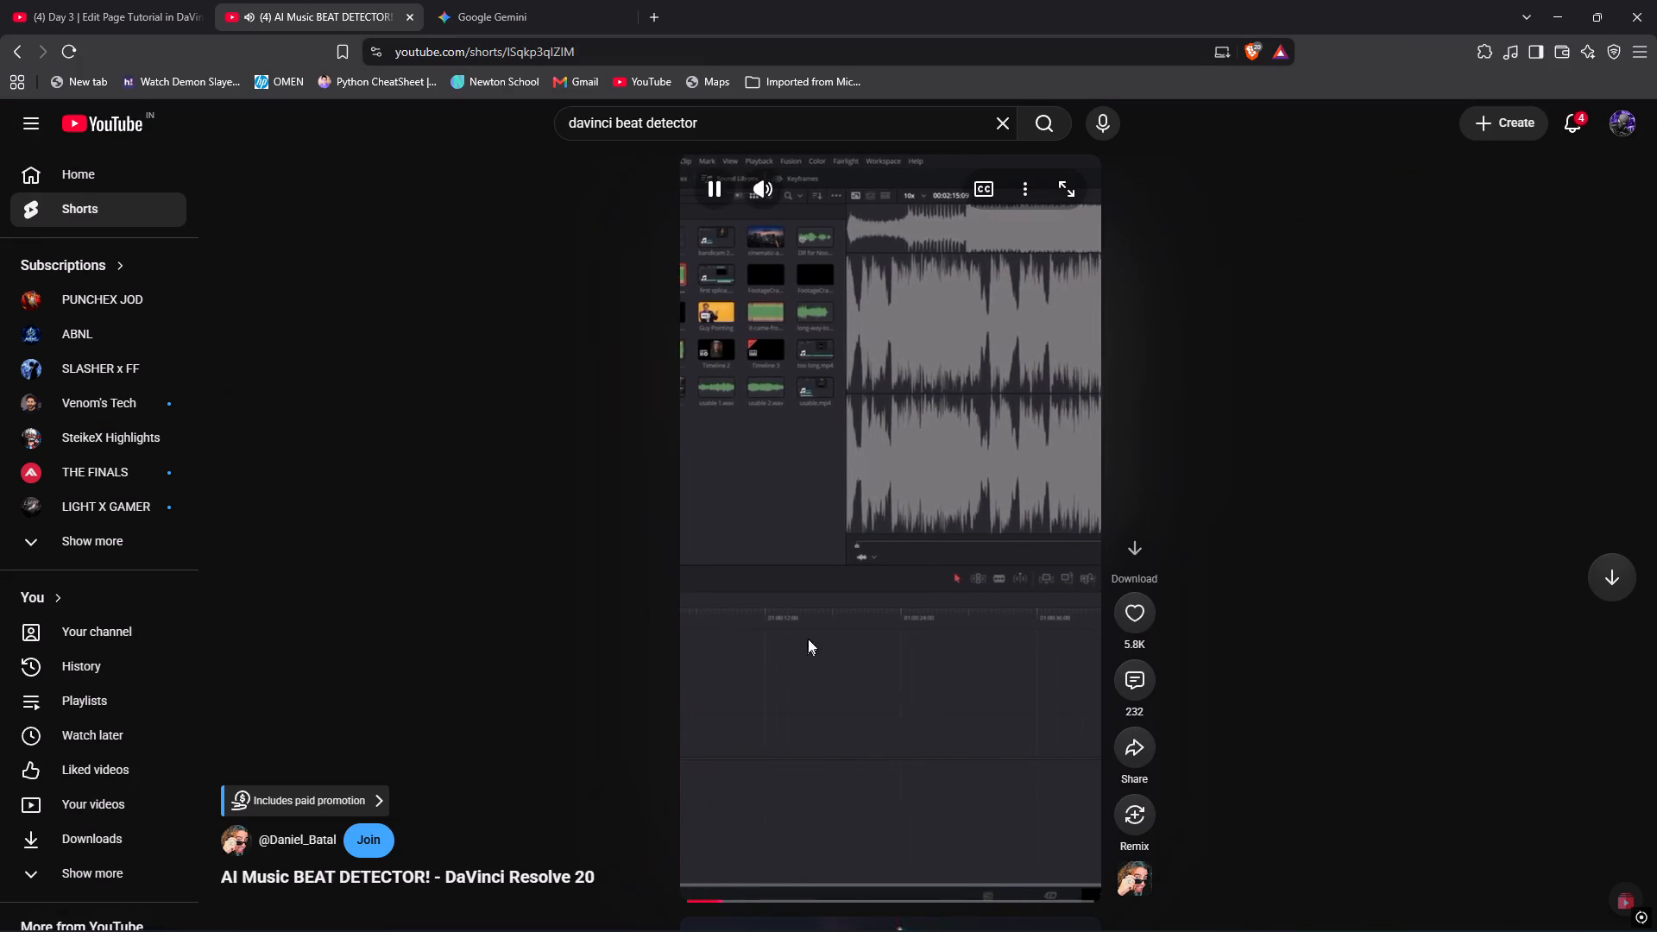
click(810, 632)
click(885, 387)
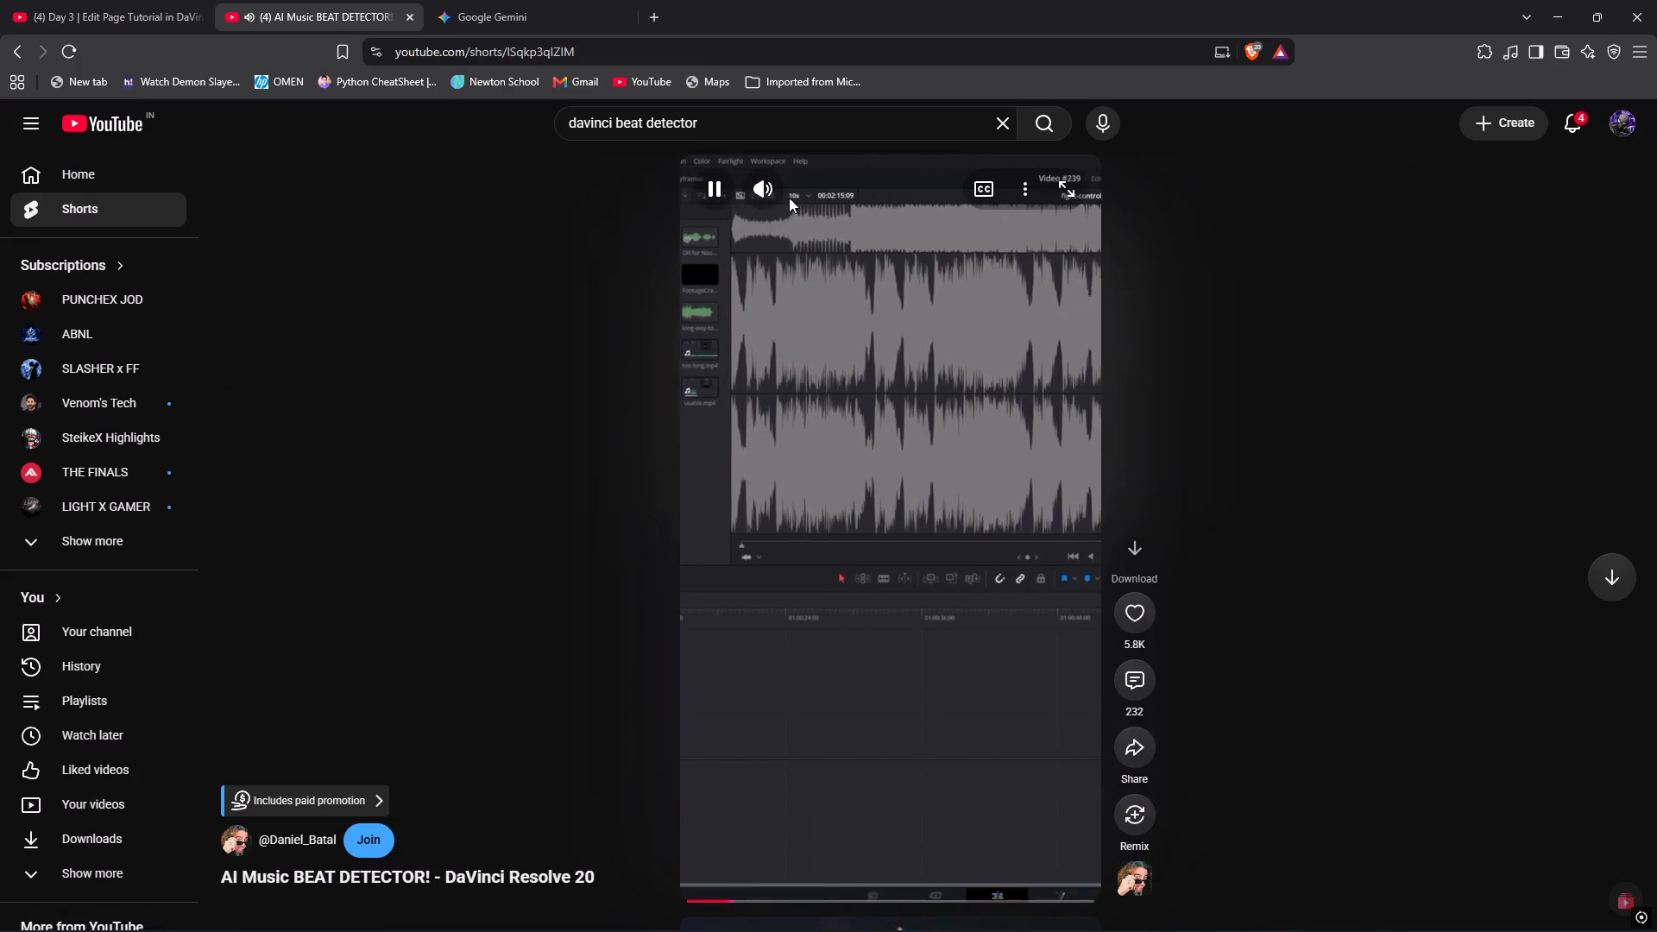
click(828, 188)
click(802, 189)
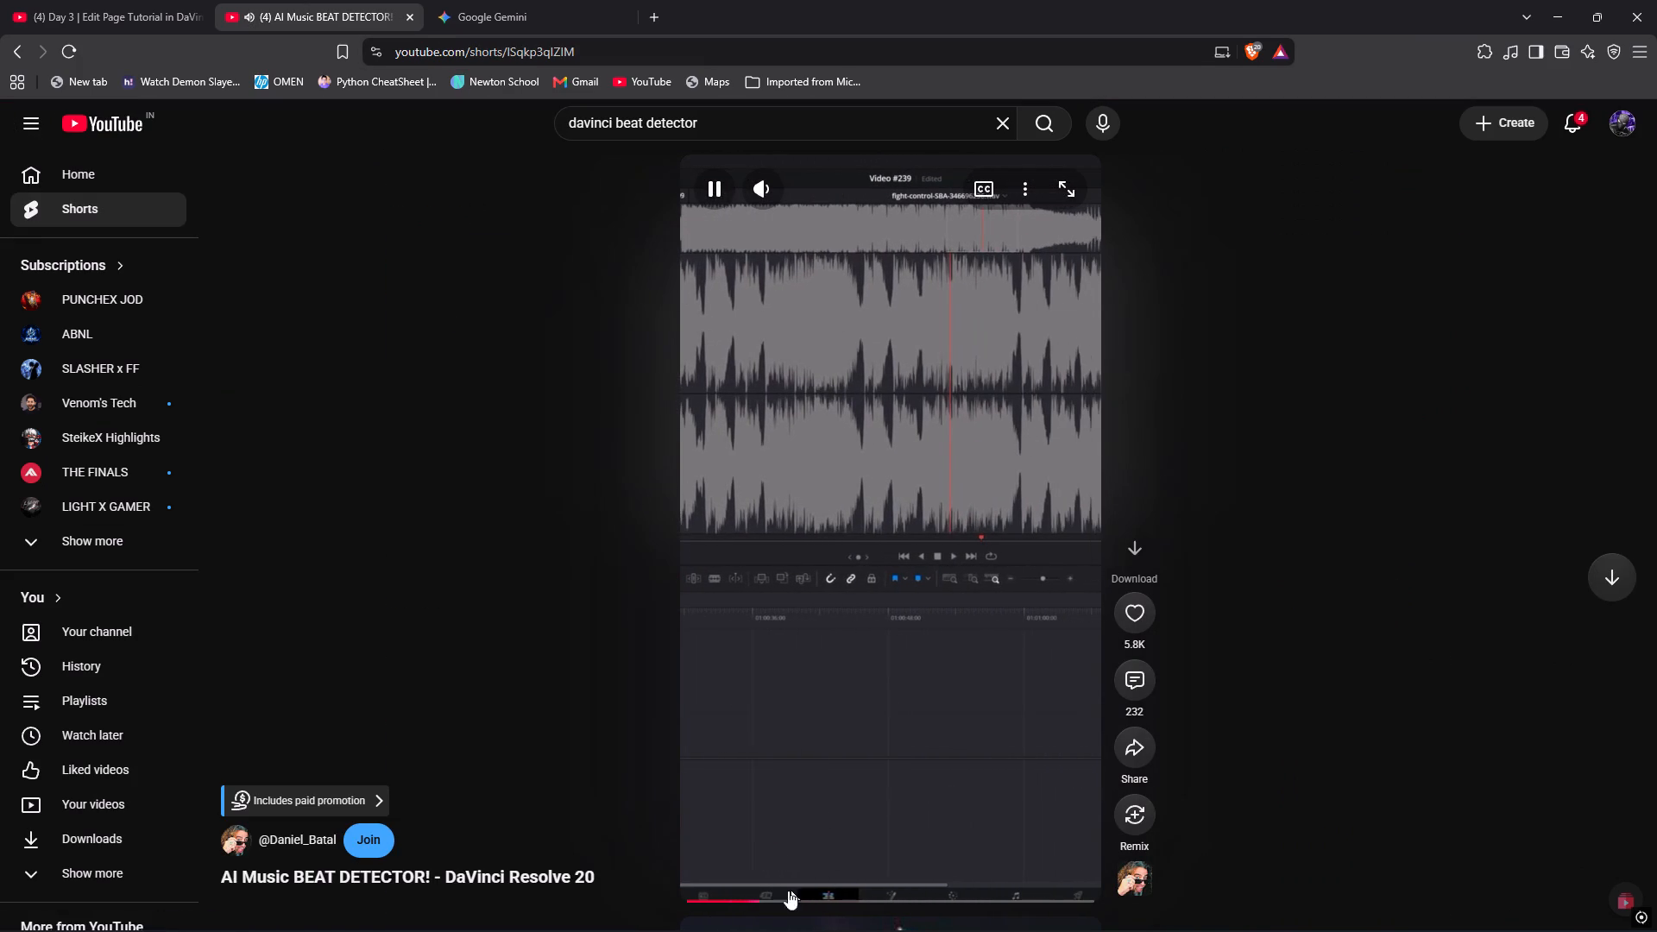
click(777, 899)
click(799, 899)
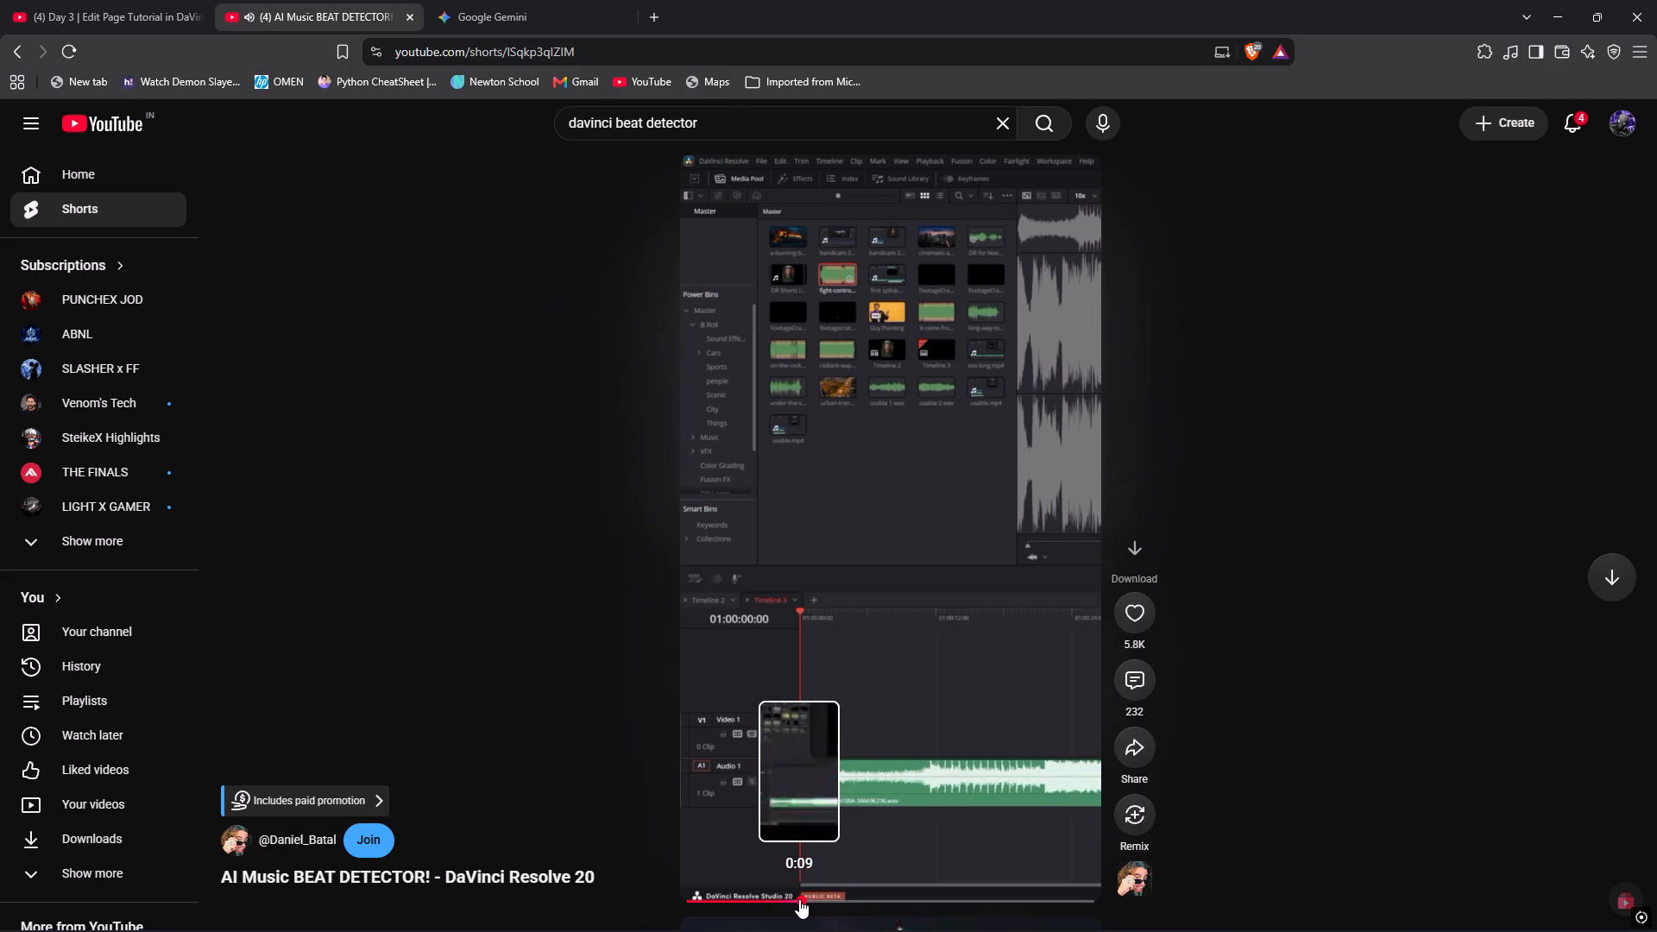
click(826, 899)
click(846, 898)
click(871, 896)
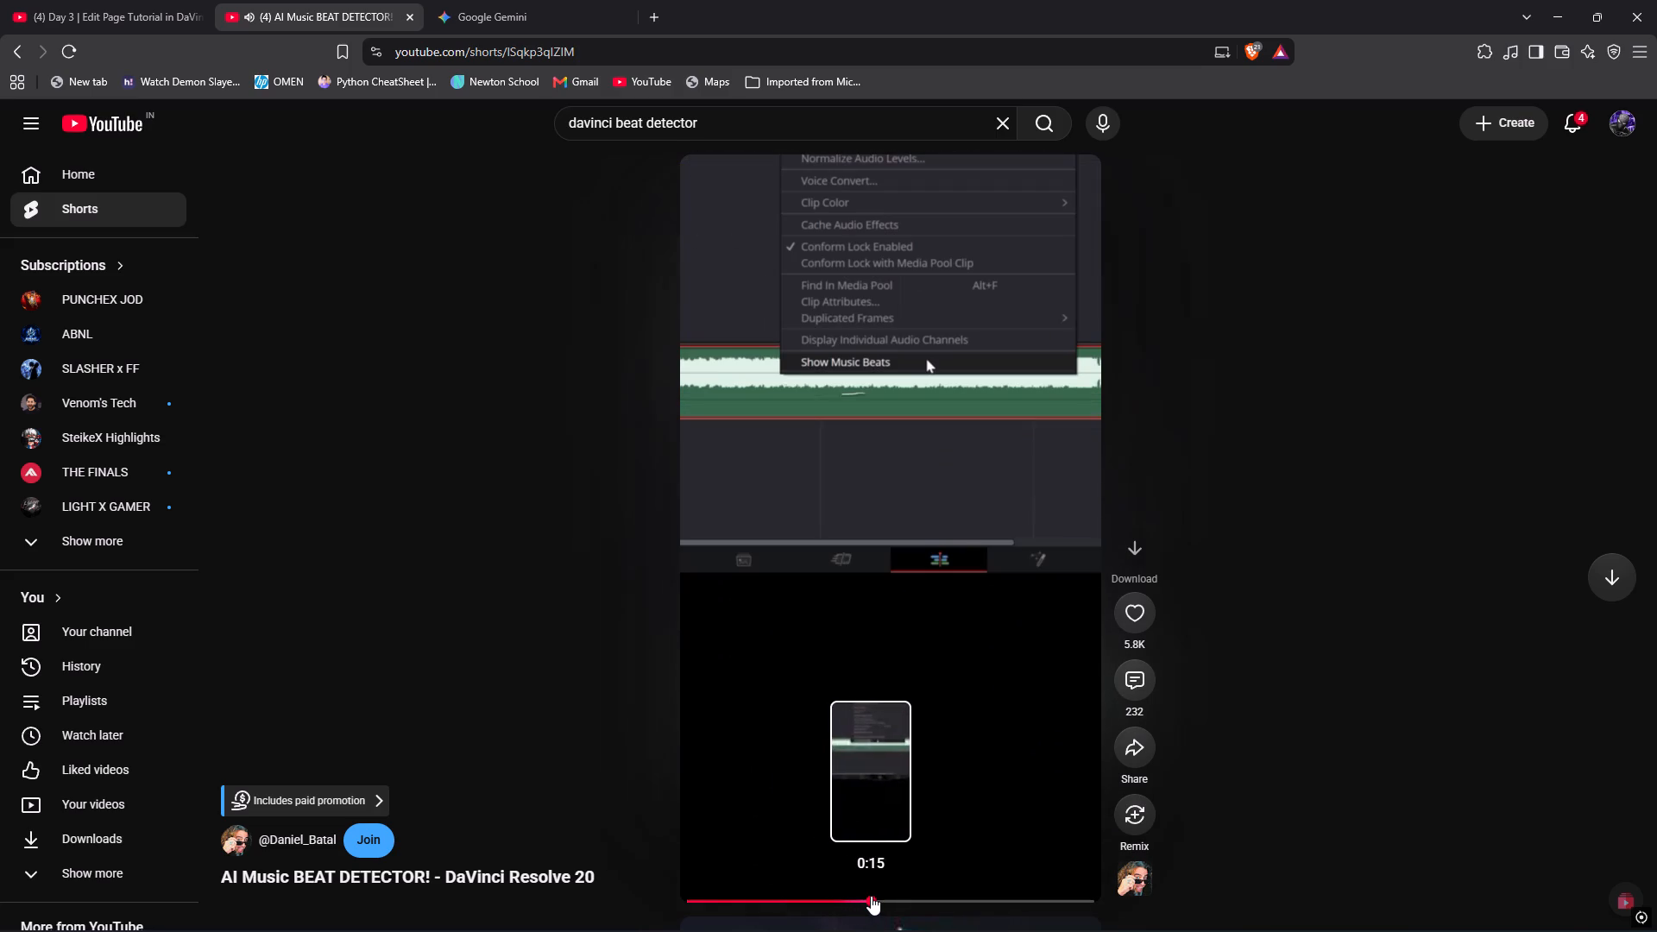
click(870, 749)
Switch back to DaVinci Resolve and enable Show Music Beats for the Amul Dudh Phonk clip on the Edit page.
key(alt+Tab)
key(alt+Tab)
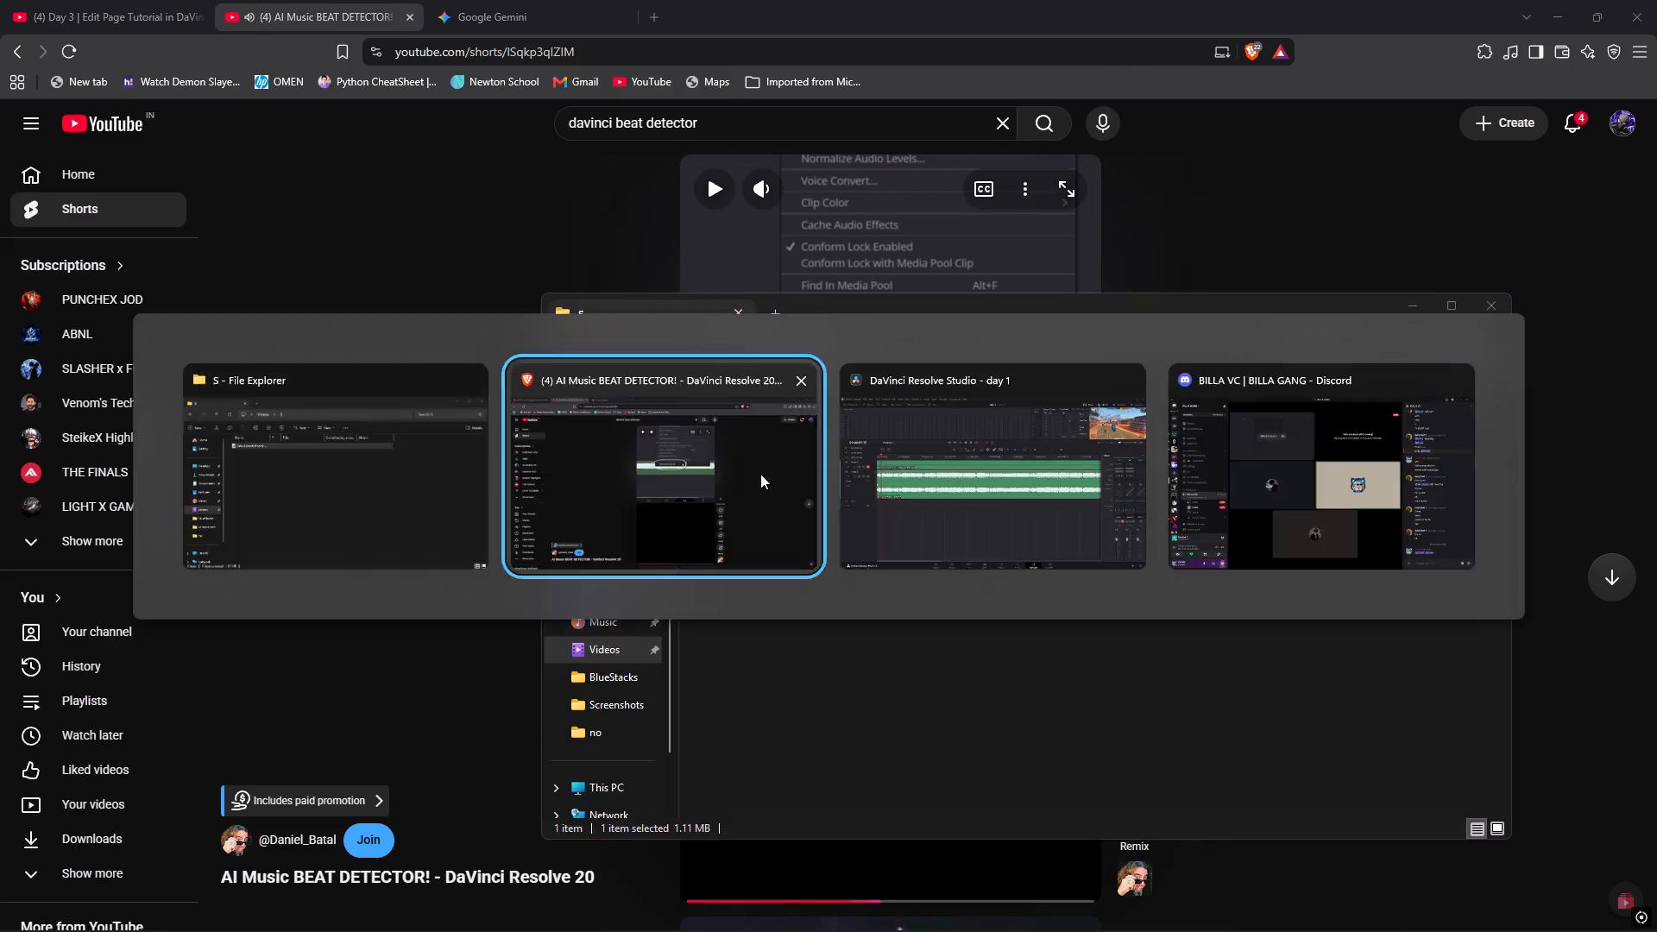
key(alt+Tab)
right_click(695, 494)
click(560, 631)
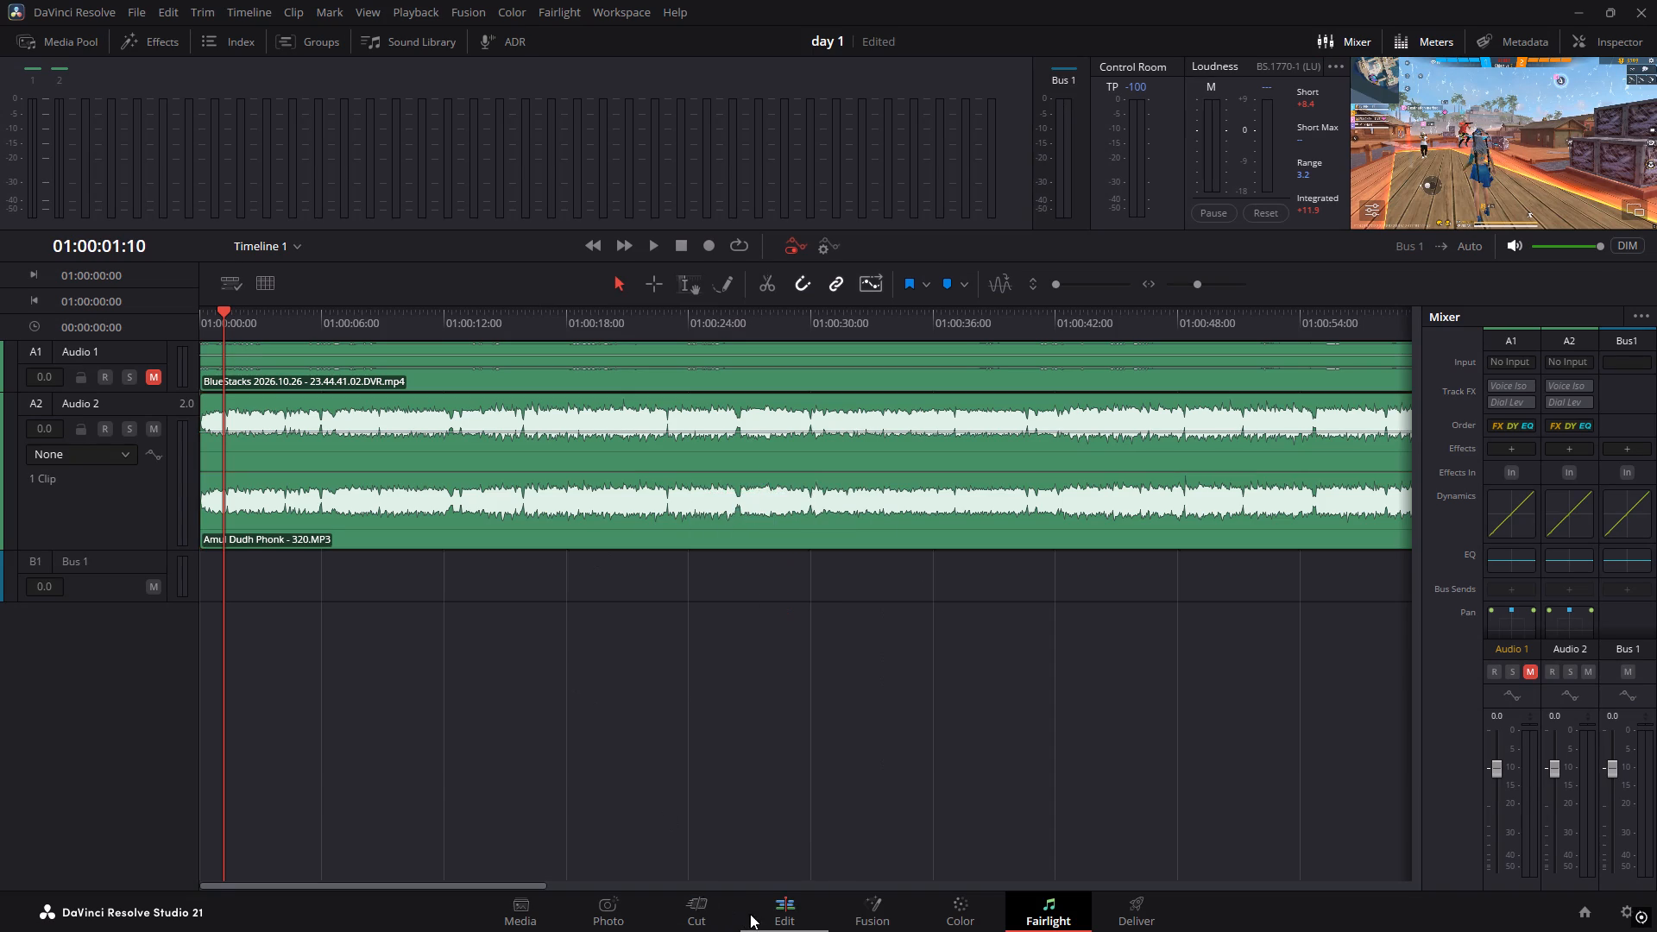
click(765, 910)
right_click(305, 809)
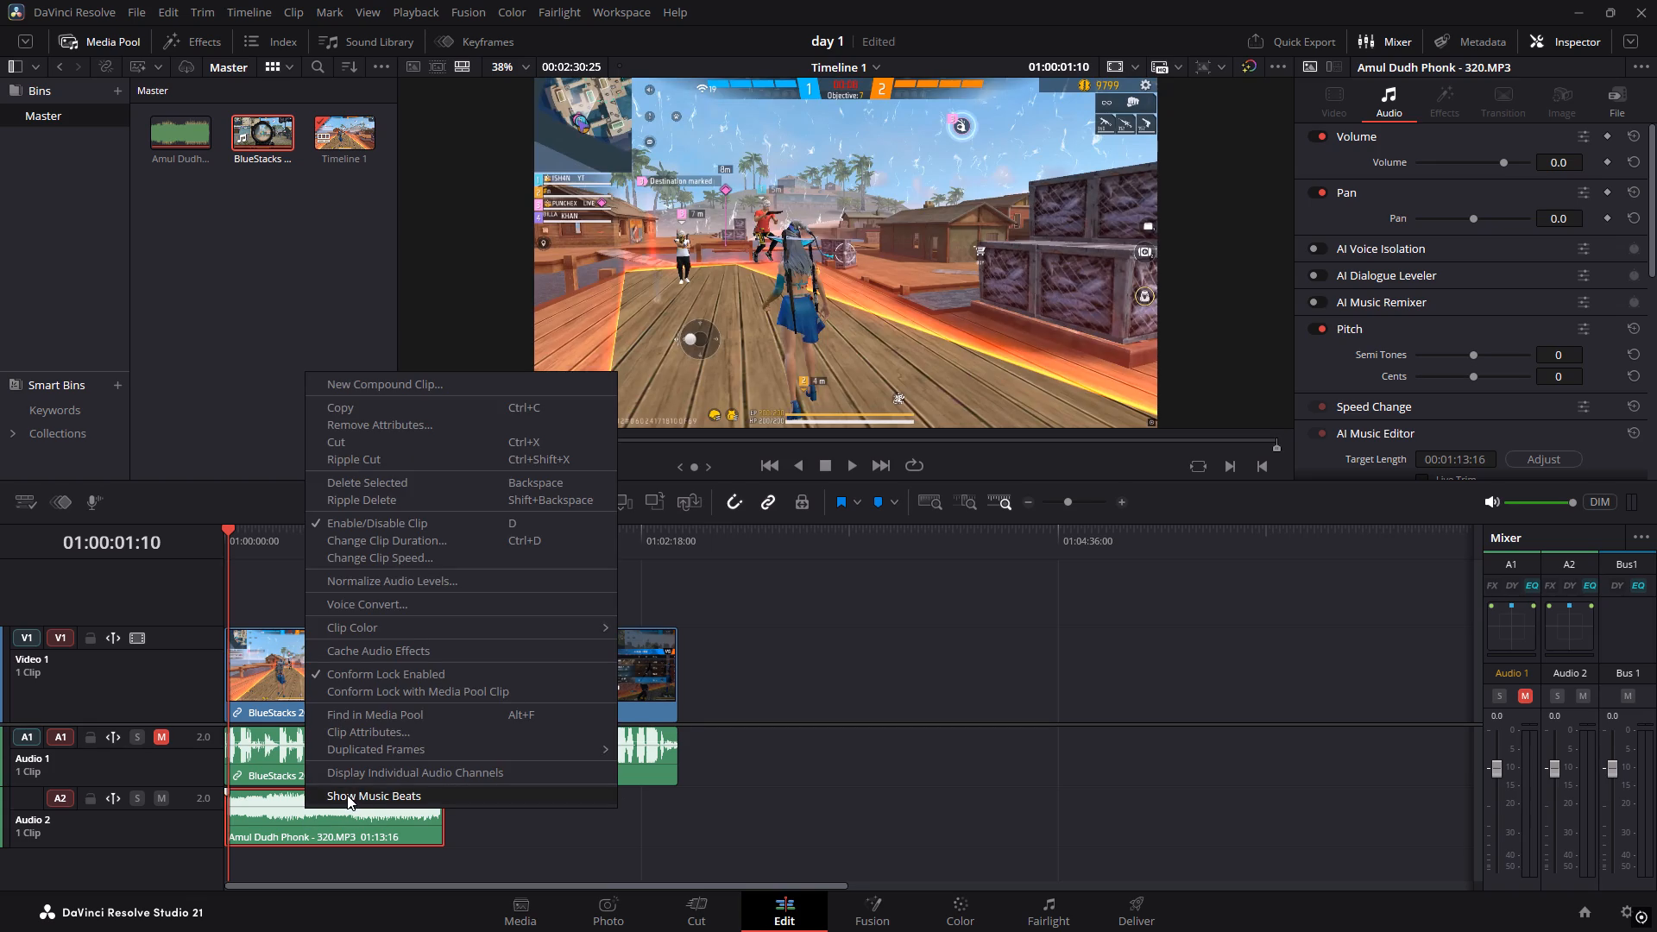
click(444, 797)
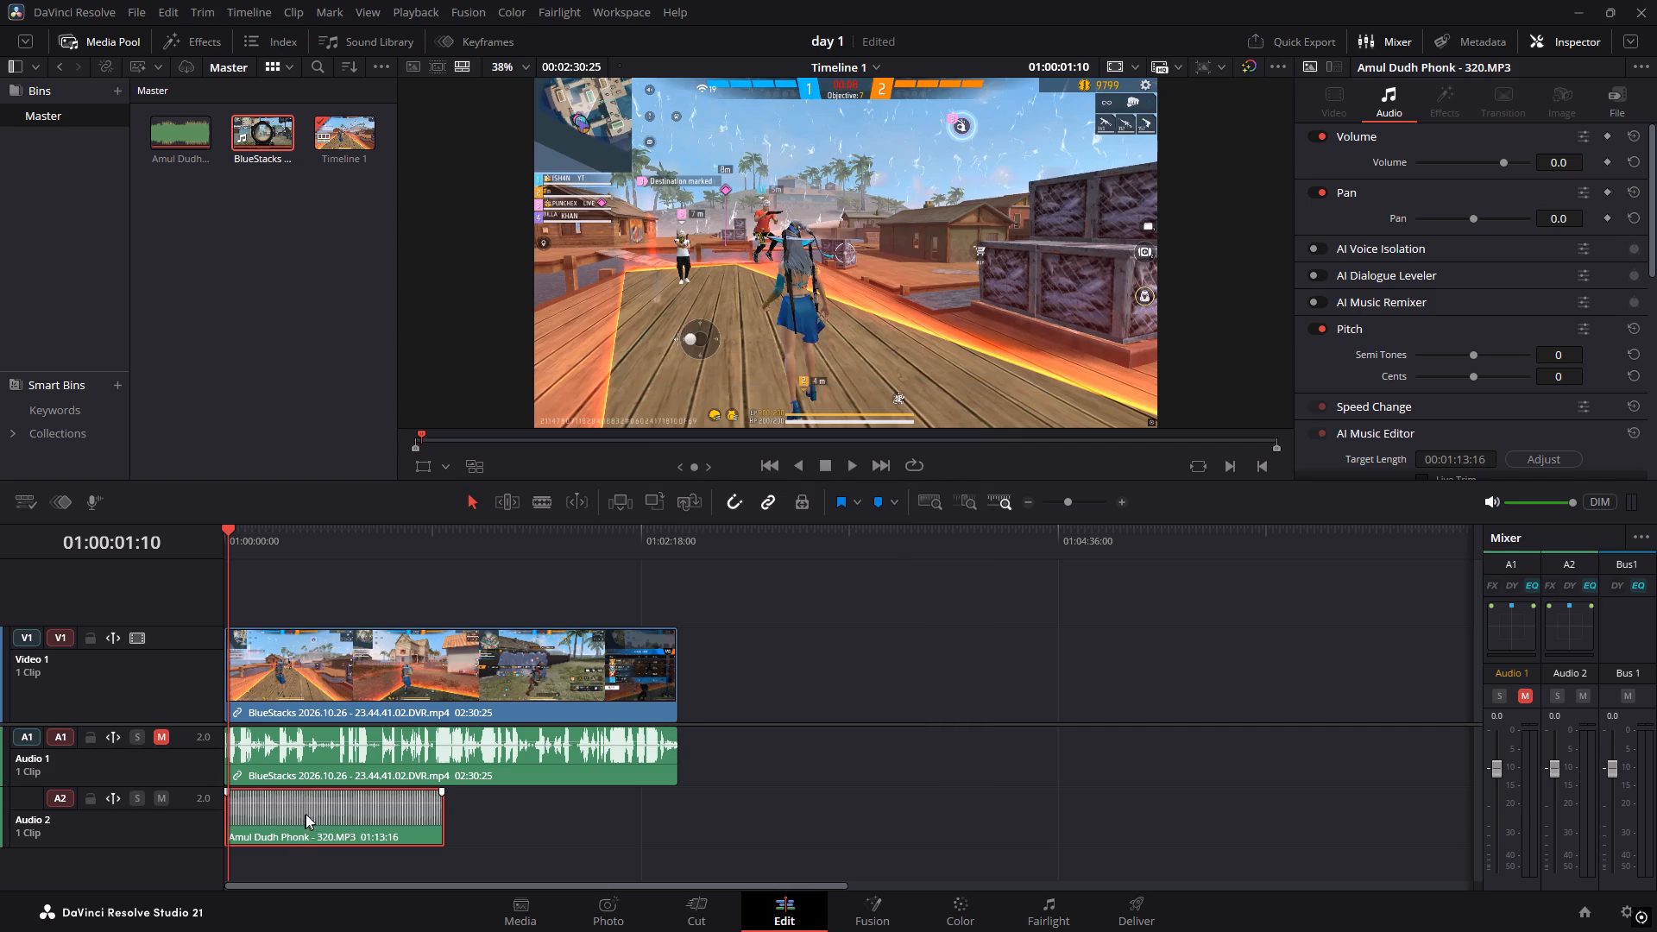
Examine the phonk clip's music beats up close on the Edit page and compare its waveform on the Fairlight page.
alt+scroll(313, 810, up, 5)
alt+scroll(416, 825, up, 8)
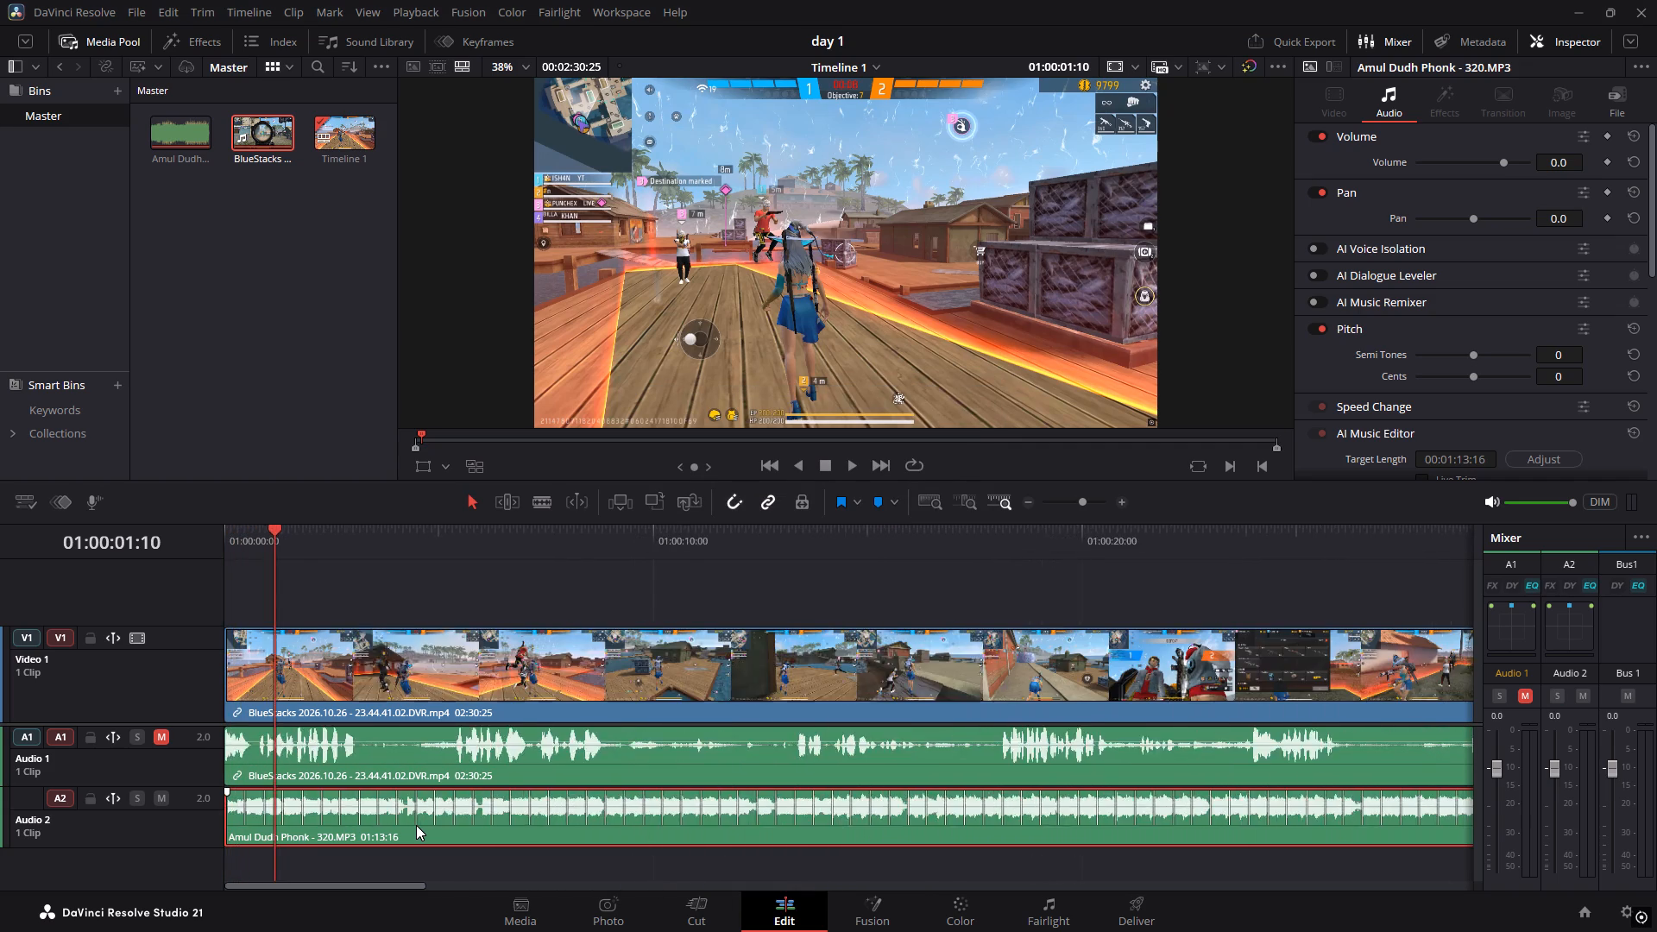
alt+scroll(416, 825, up, 8)
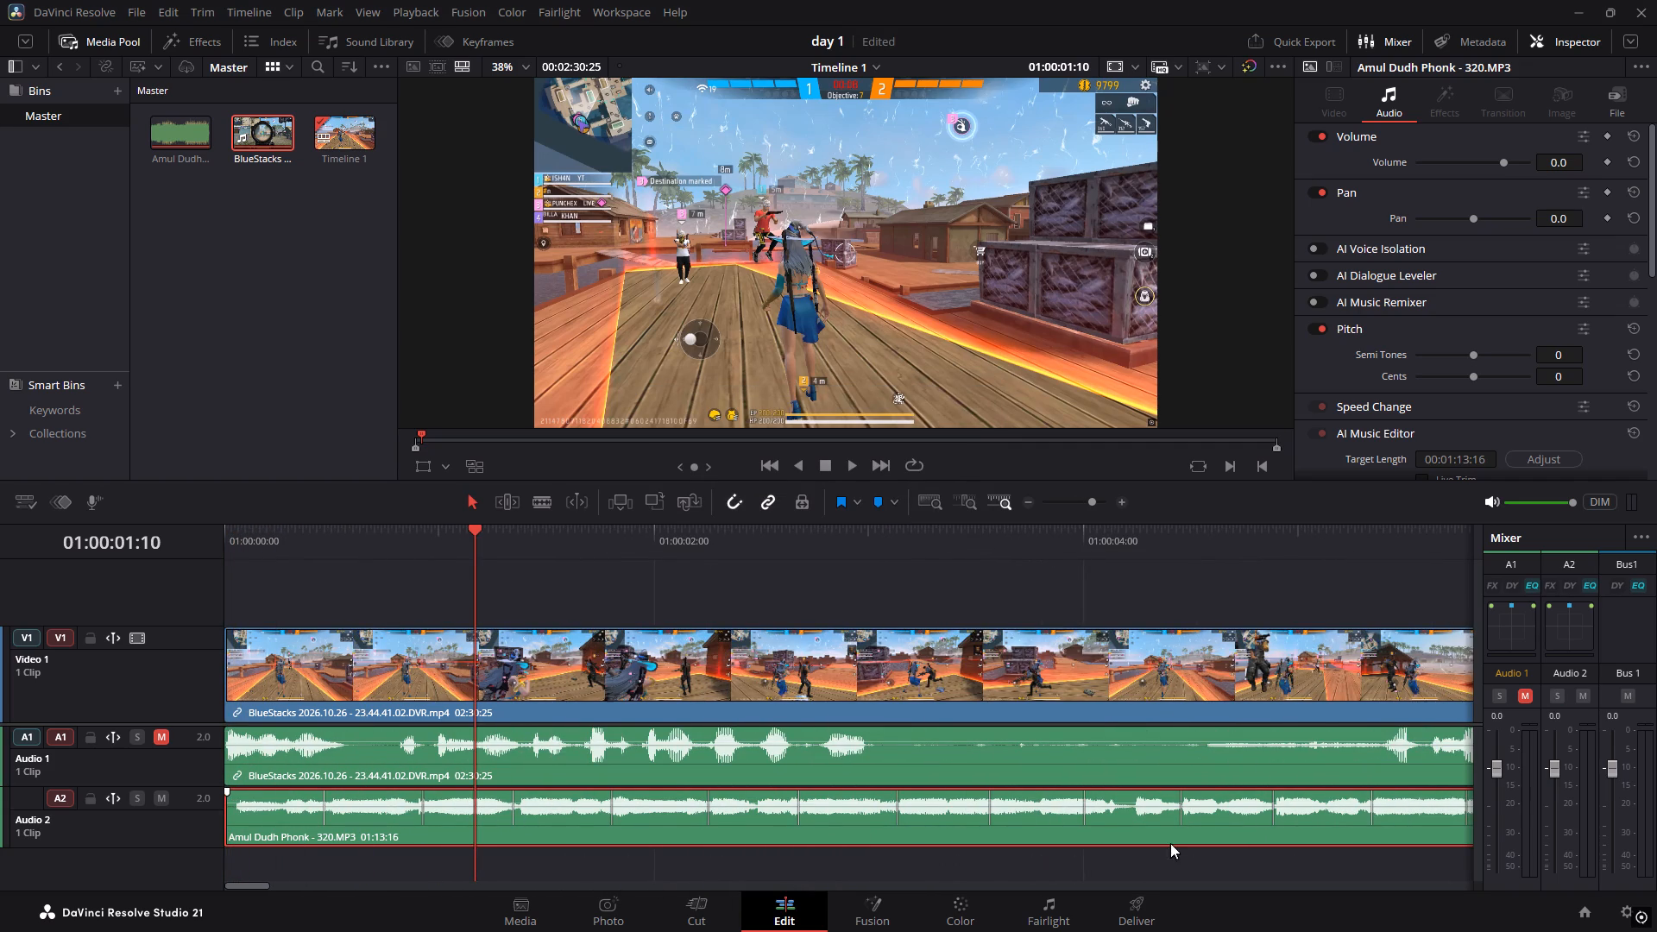
click(1059, 896)
scroll(315, 483, up, 2)
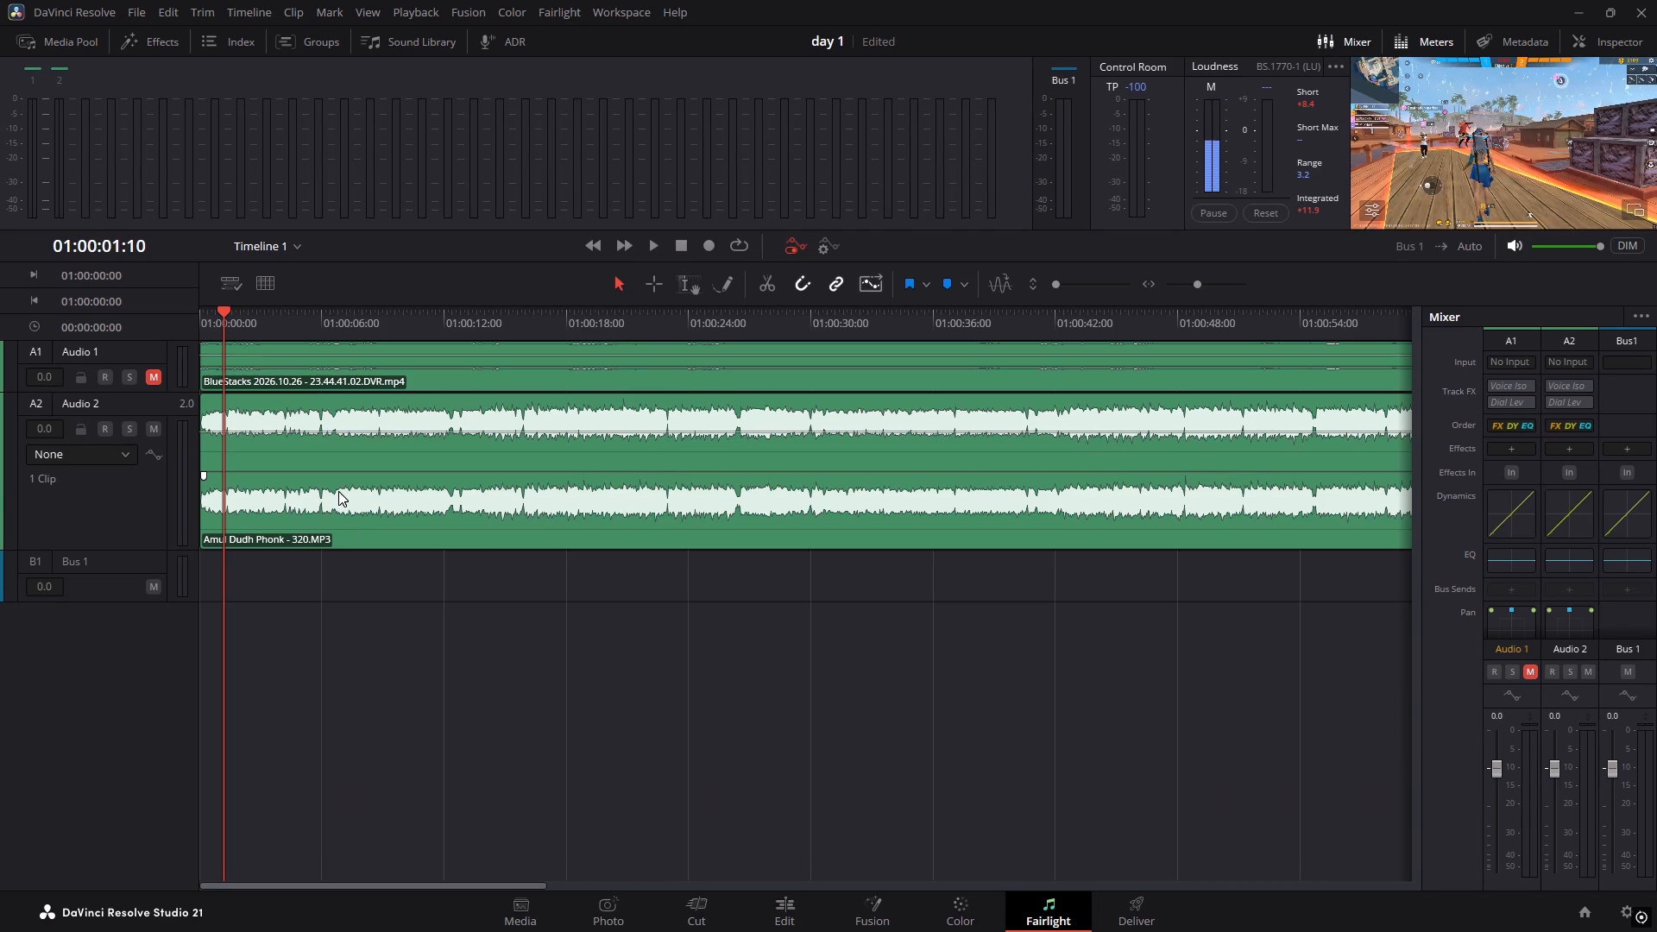
scroll(348, 512, down, 2)
drag(220, 311, 218, 319)
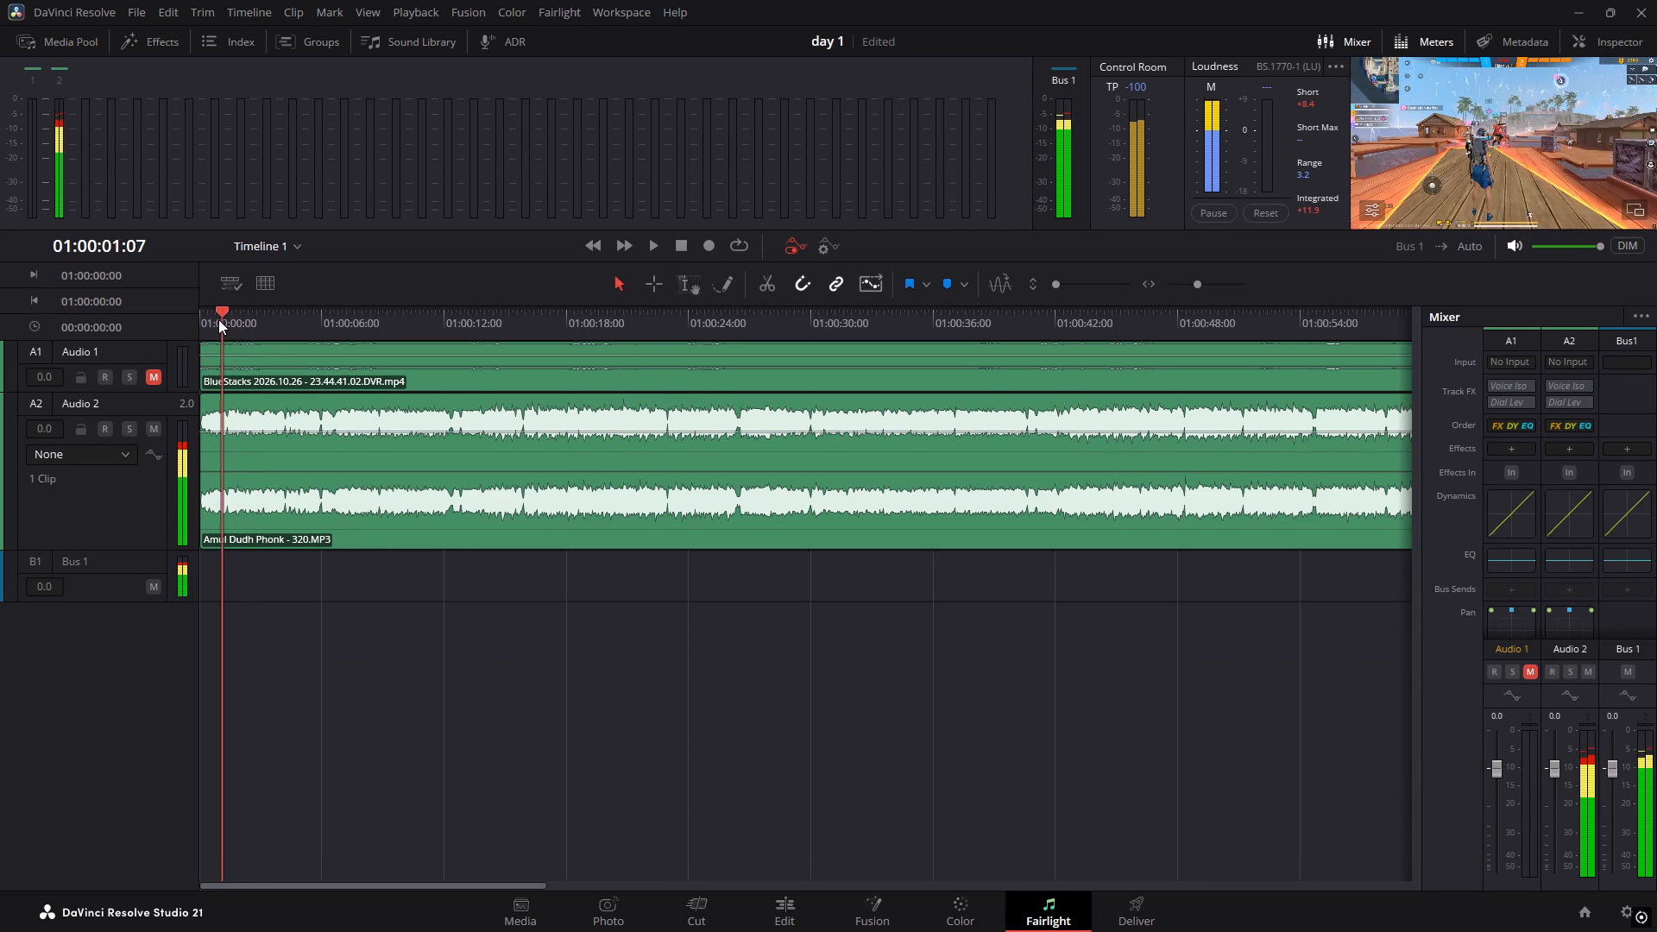
drag(218, 319, 217, 319)
alt+scroll(298, 455, up, 7)
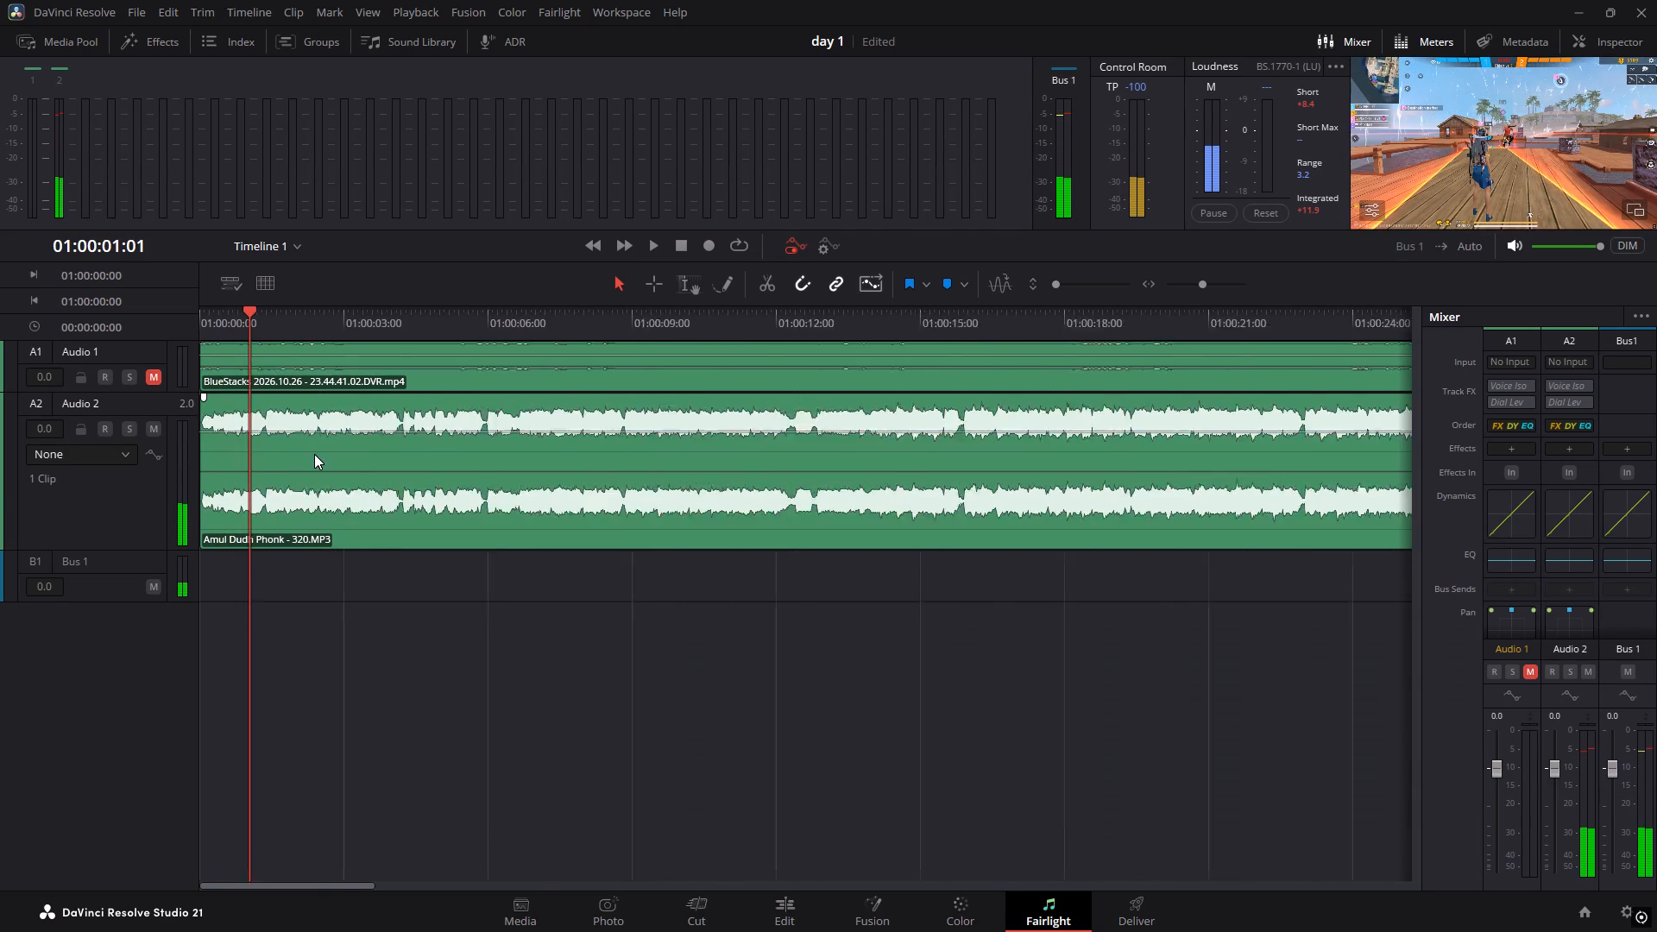
alt+scroll(314, 454, up, 6)
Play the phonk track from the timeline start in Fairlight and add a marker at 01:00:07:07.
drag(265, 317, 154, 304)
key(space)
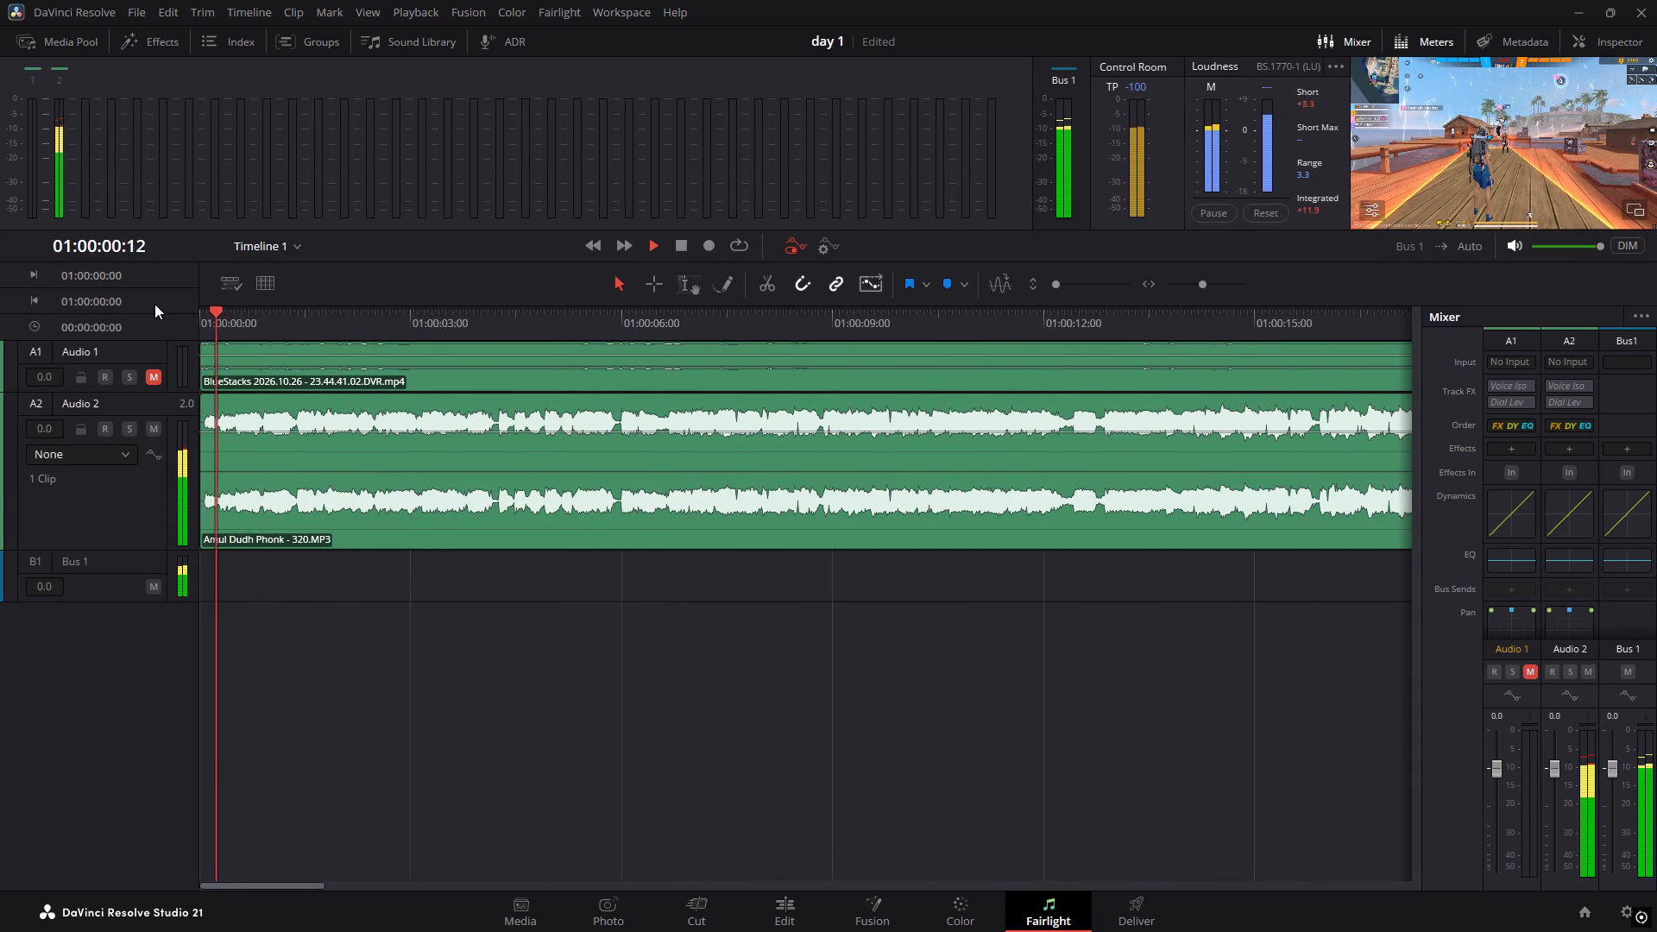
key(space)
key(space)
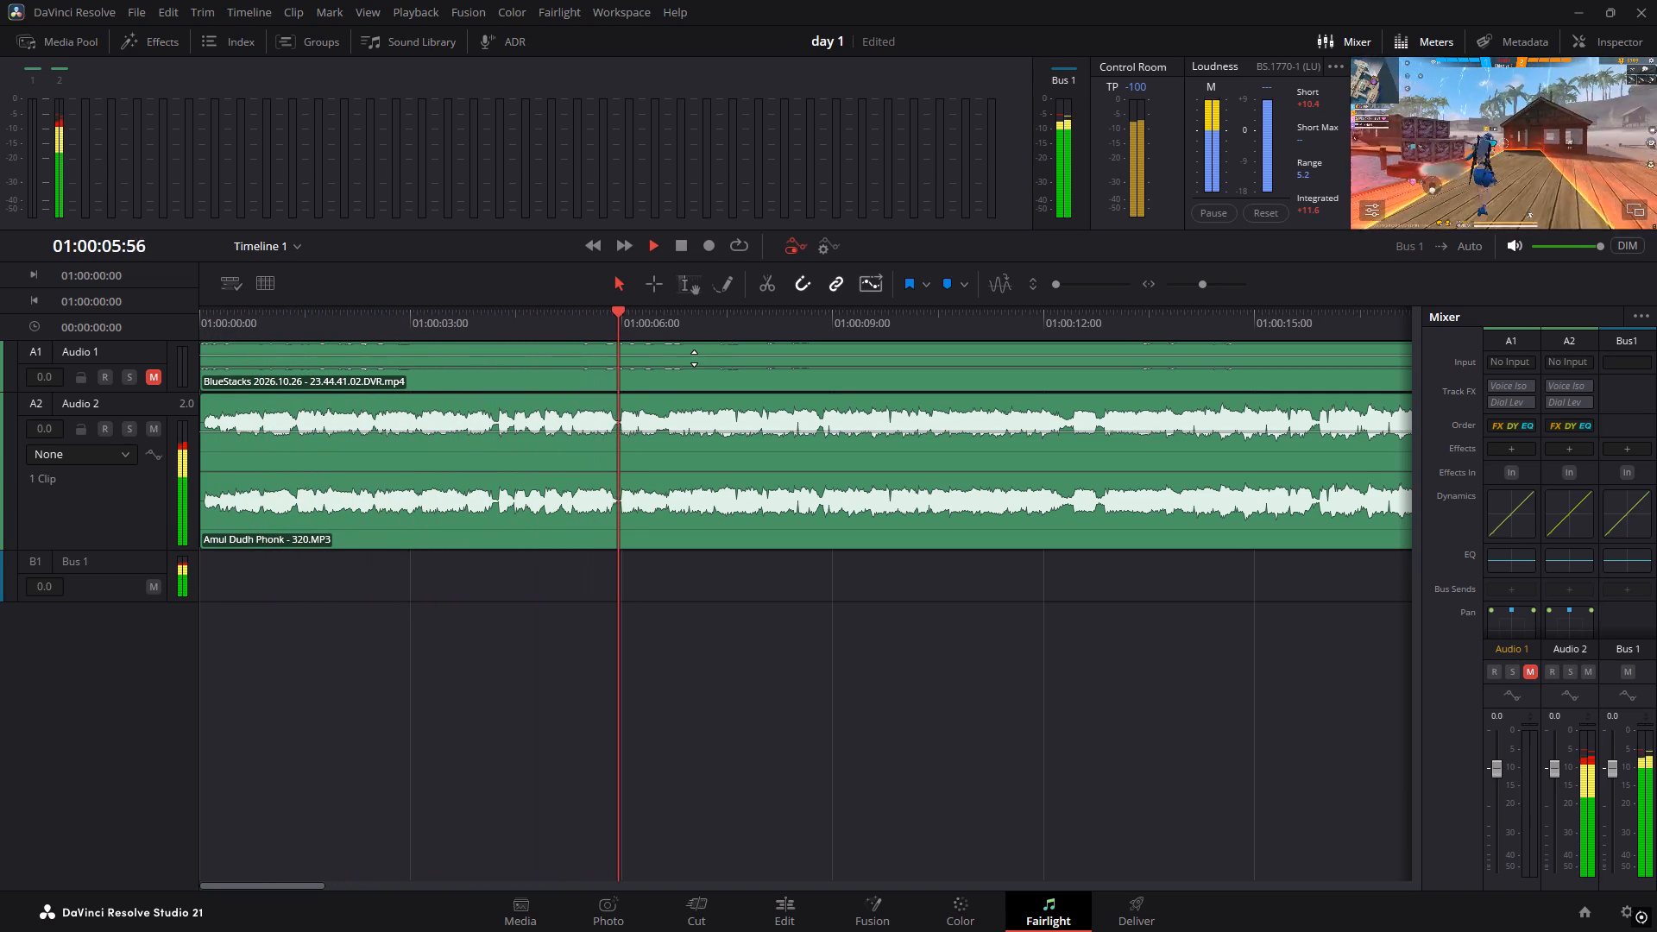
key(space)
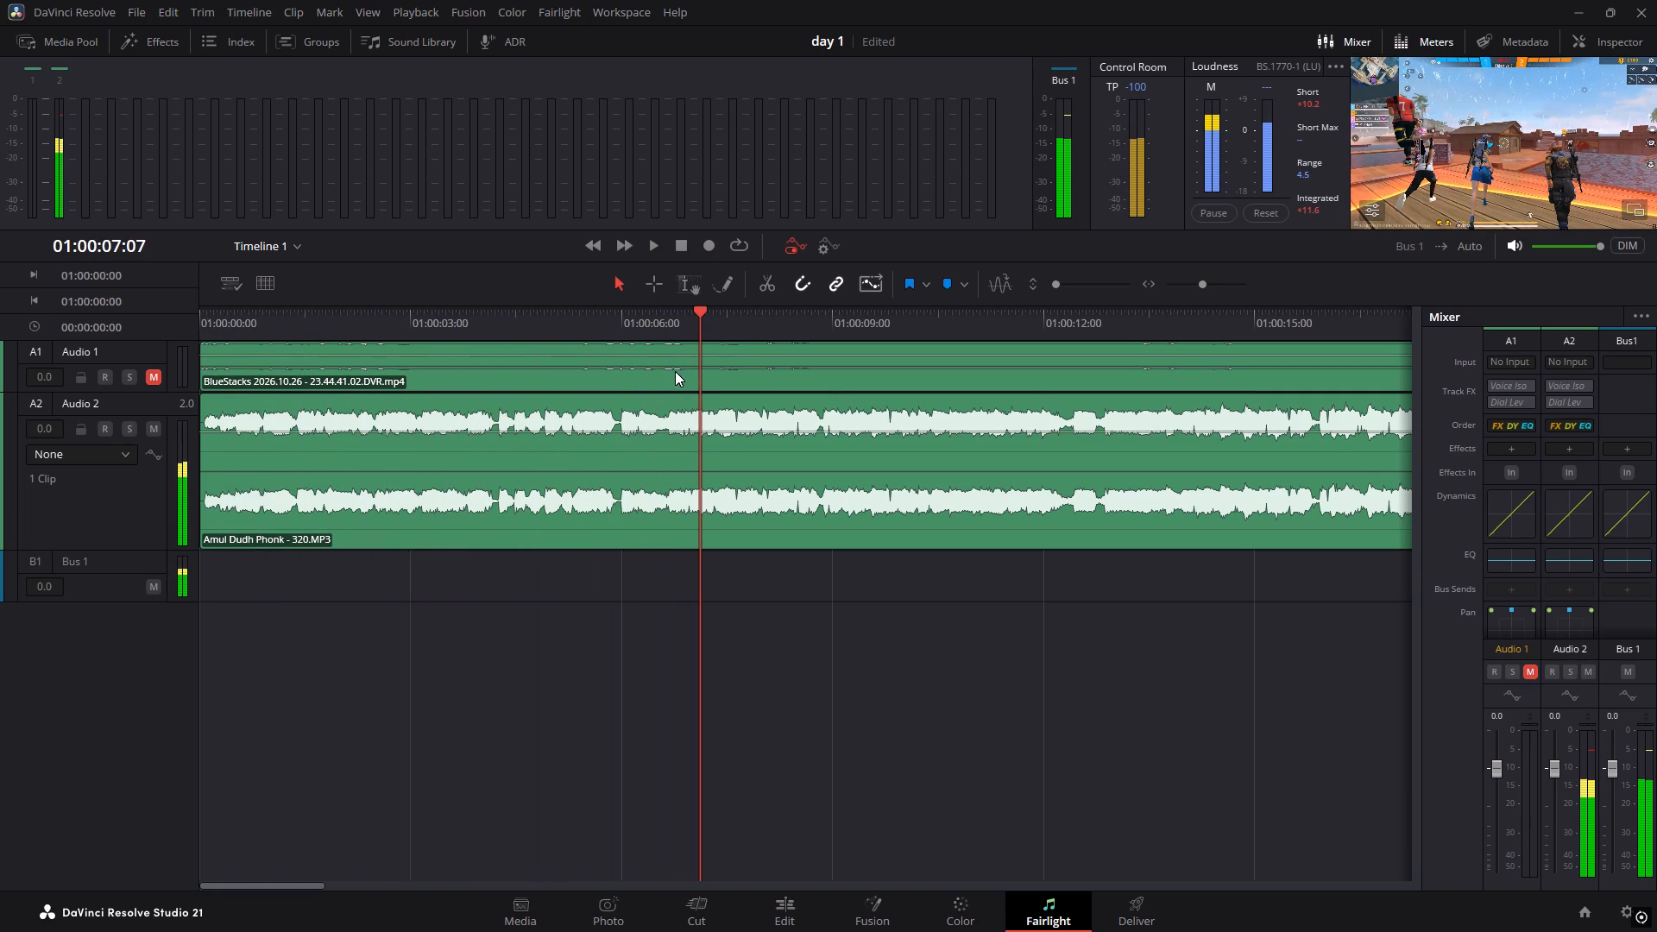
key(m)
Scrub around the new marker and replay the phonk track from before it to hear how the beats line up.
drag(696, 312, 725, 314)
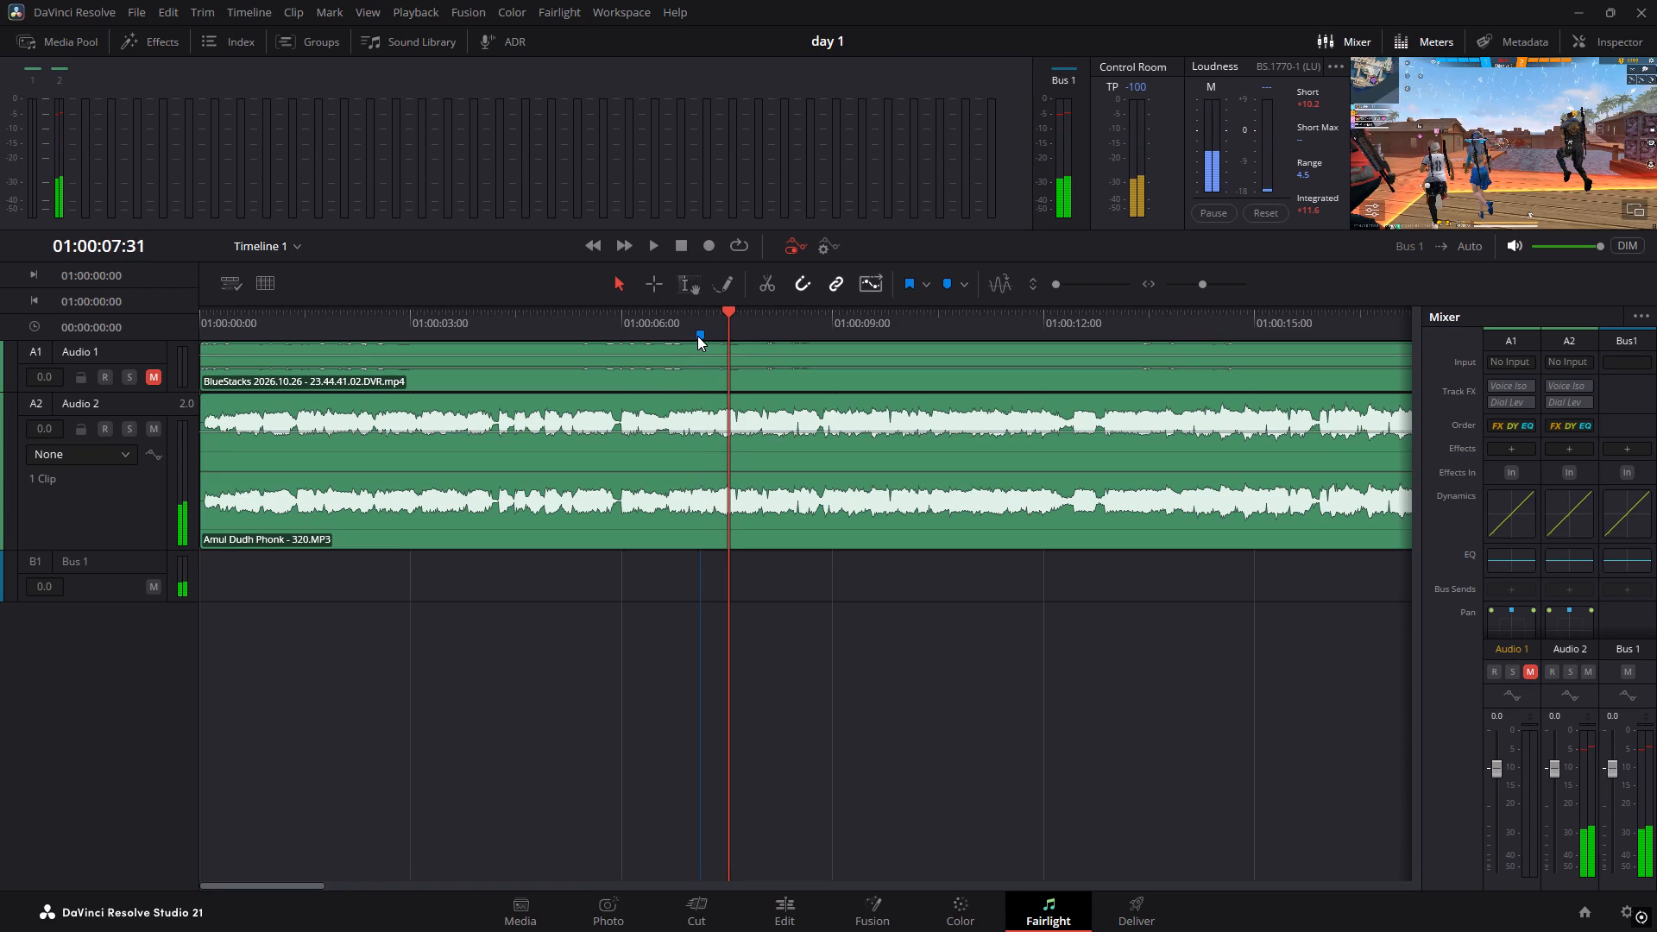
drag(735, 307, 681, 310)
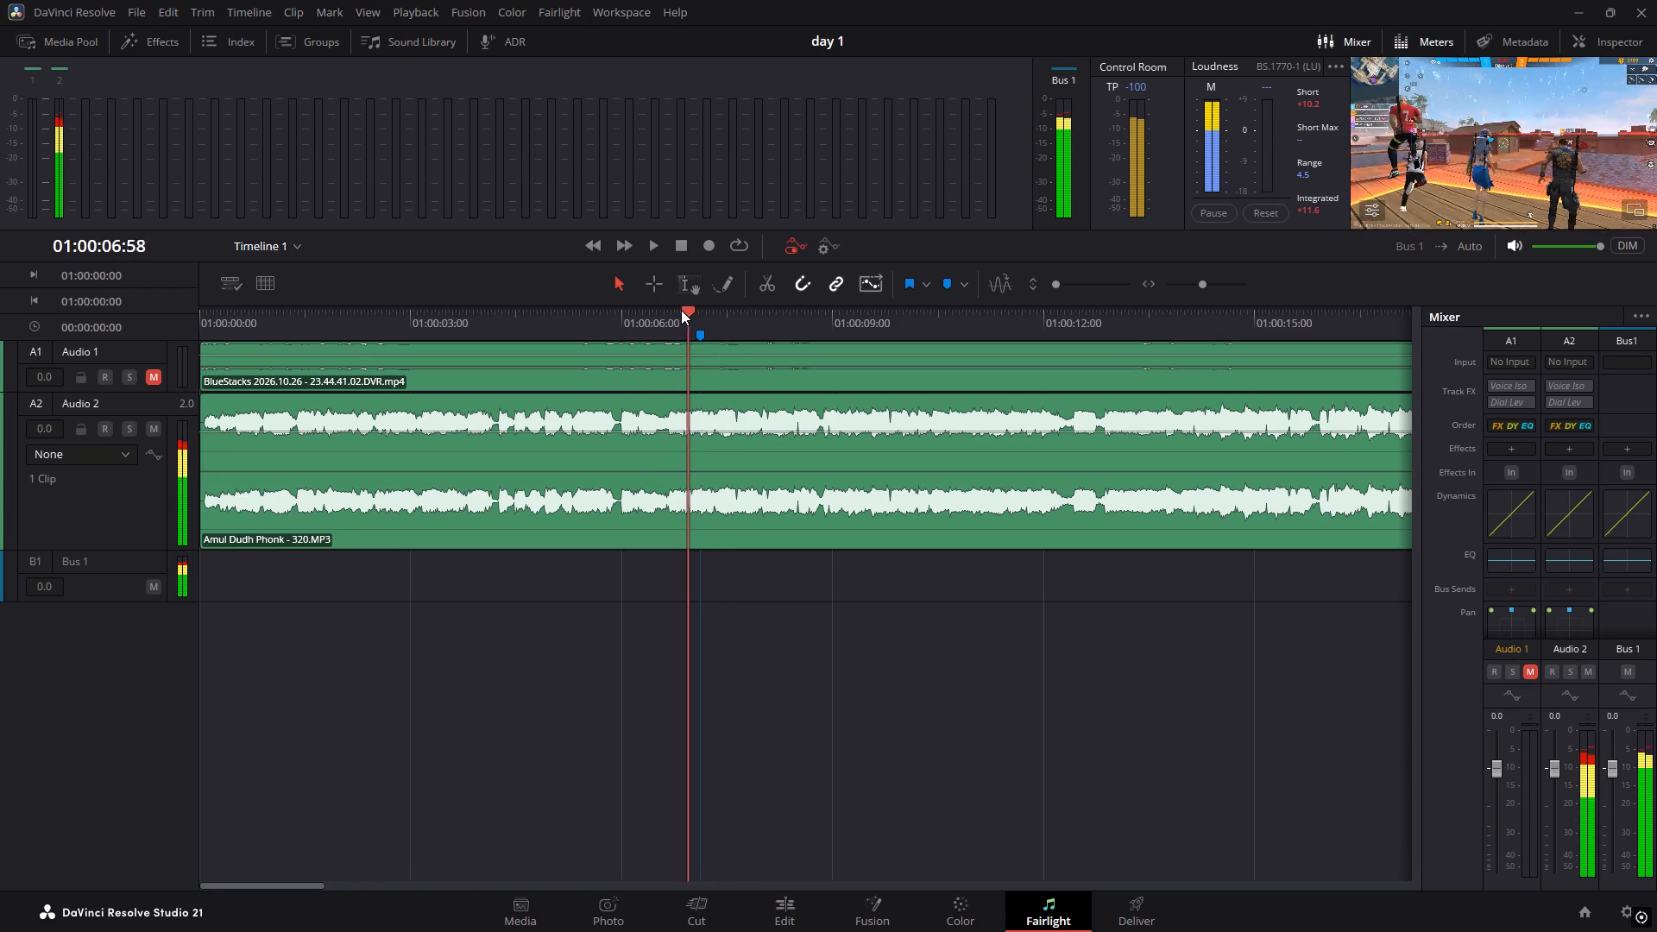
drag(681, 310, 629, 312)
key(space)
key(space)
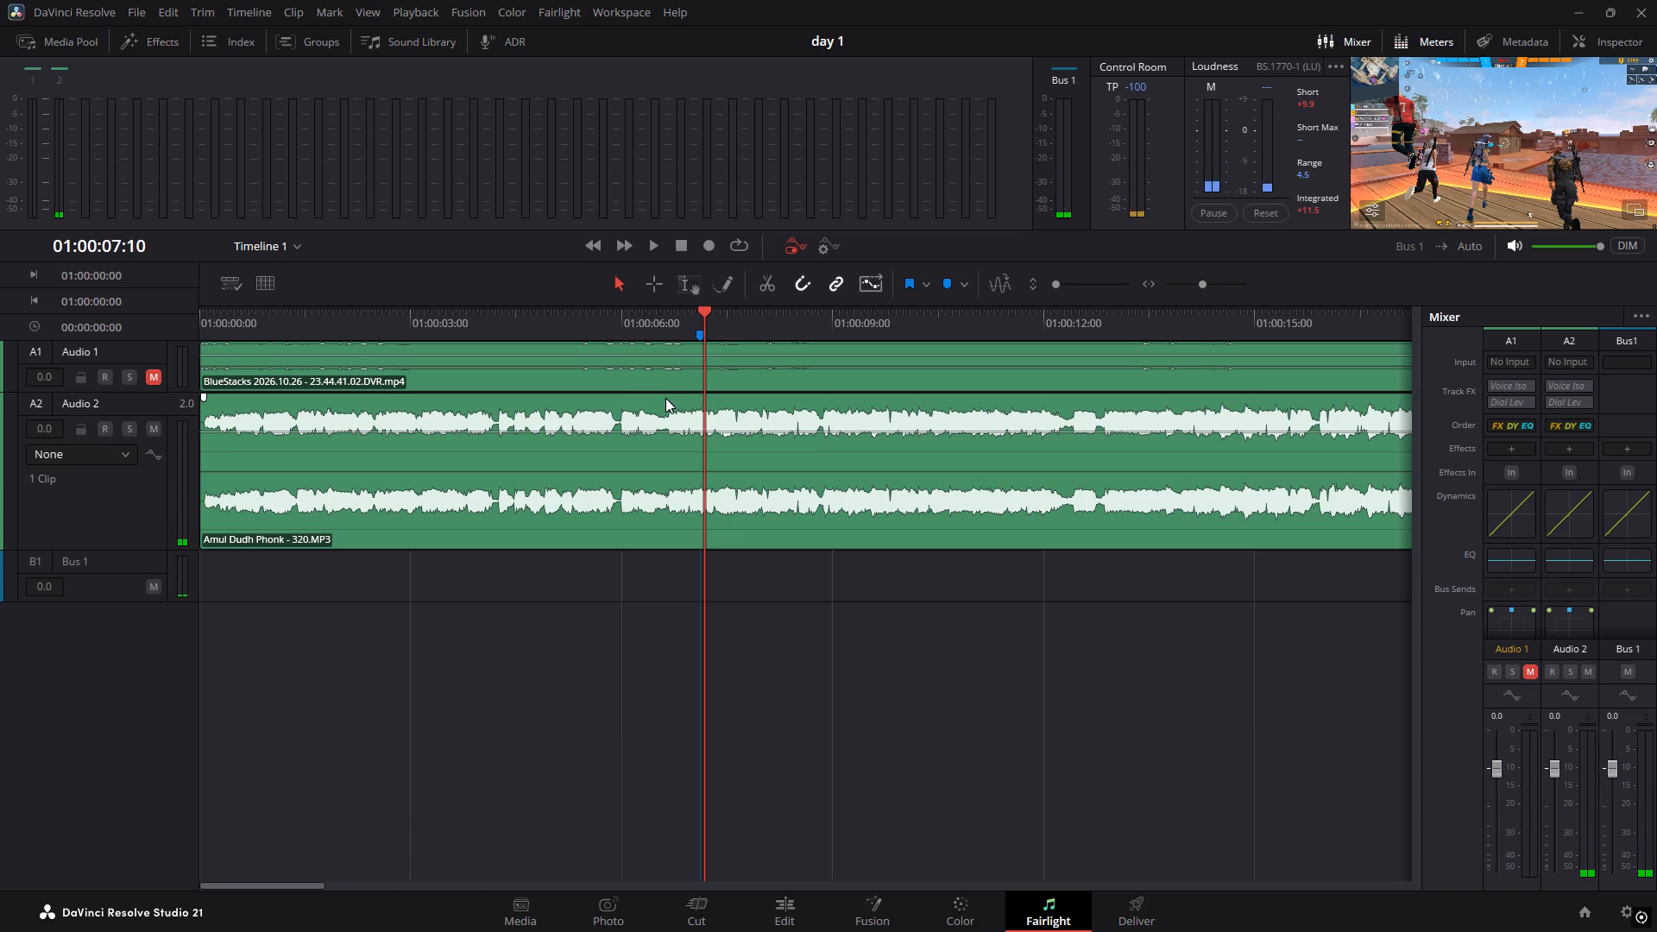
key(space)
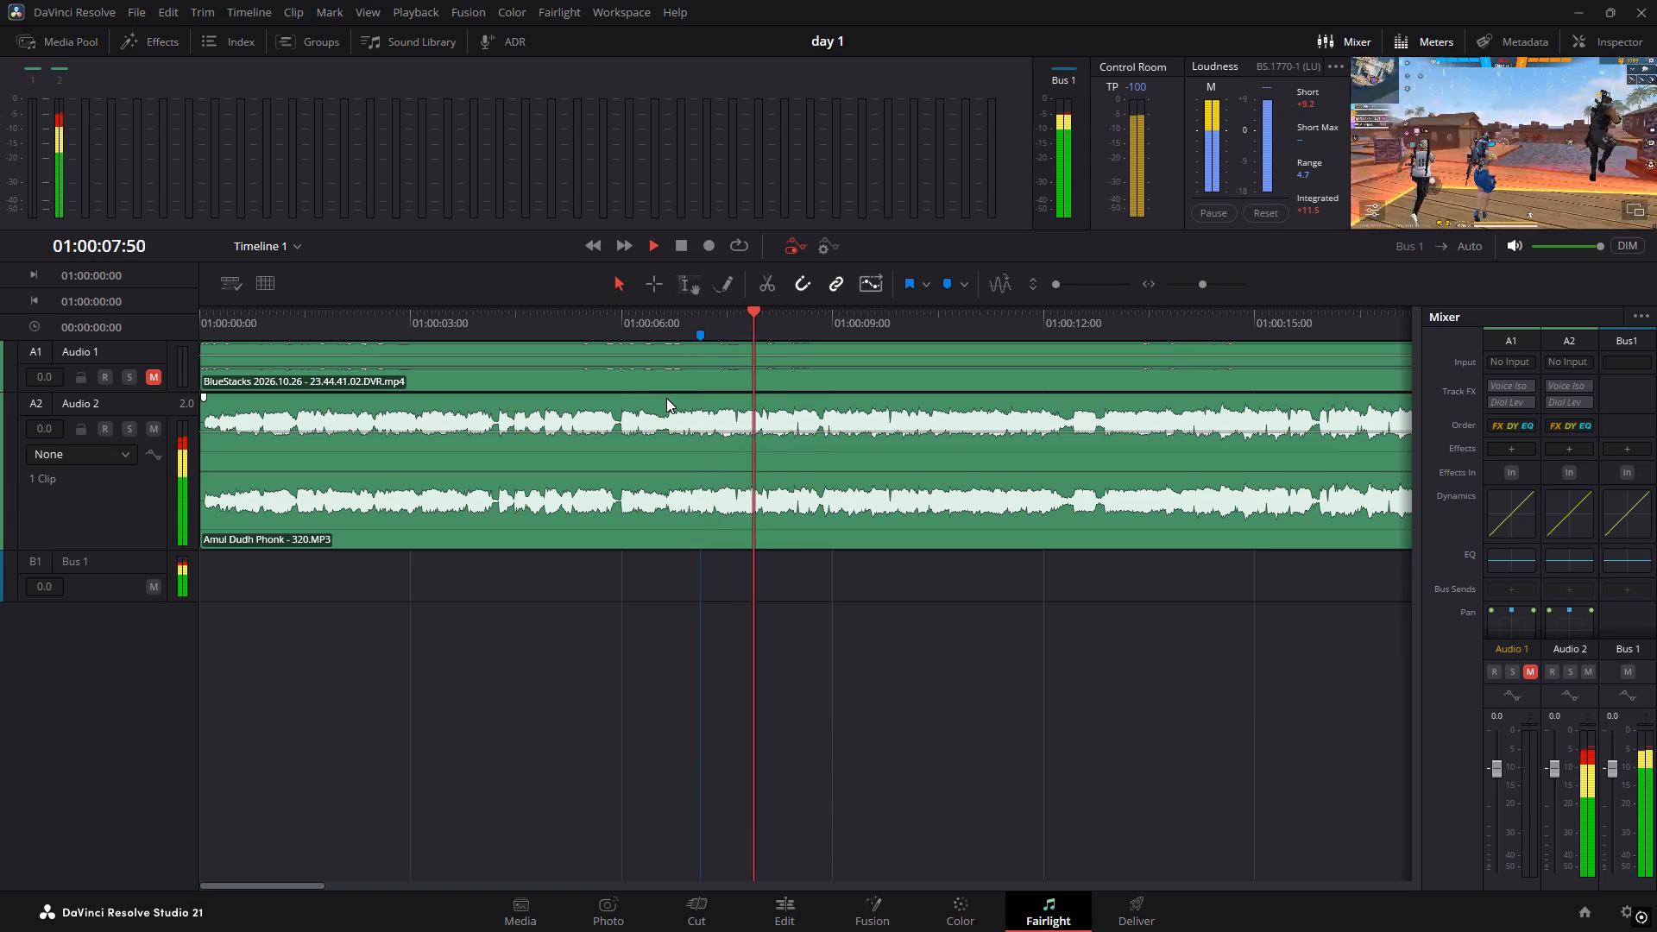
key(space)
key(space)
key(space)
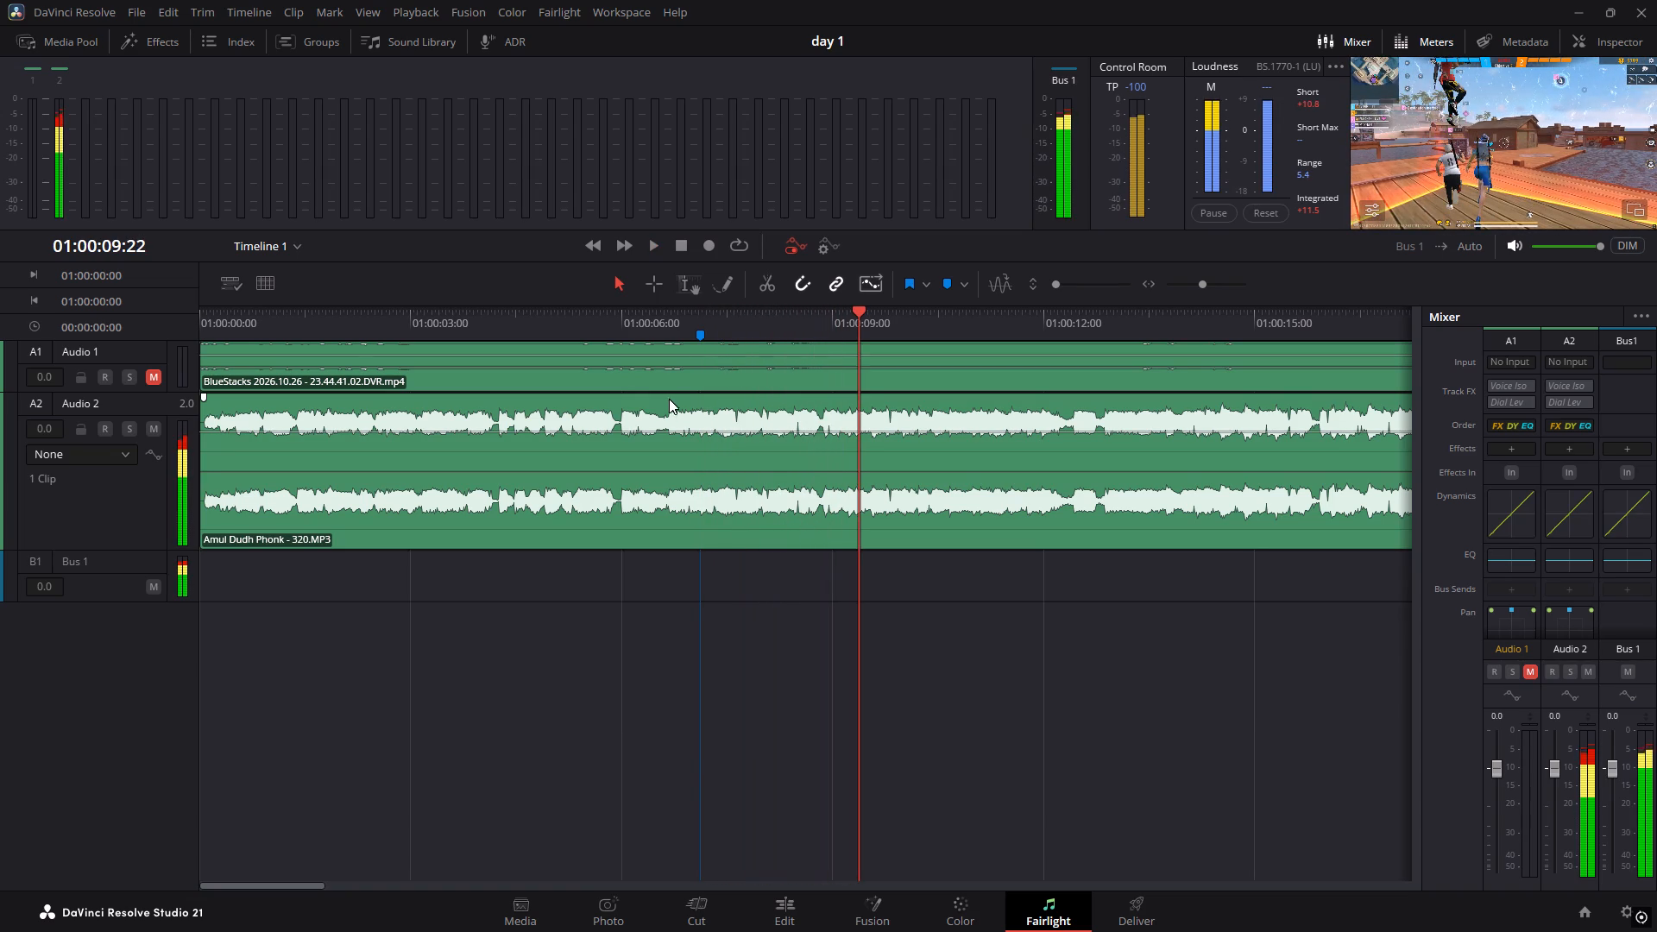
Check on the Edit page whether Show Music Beats is enabled for the phonk clip.
click(805, 905)
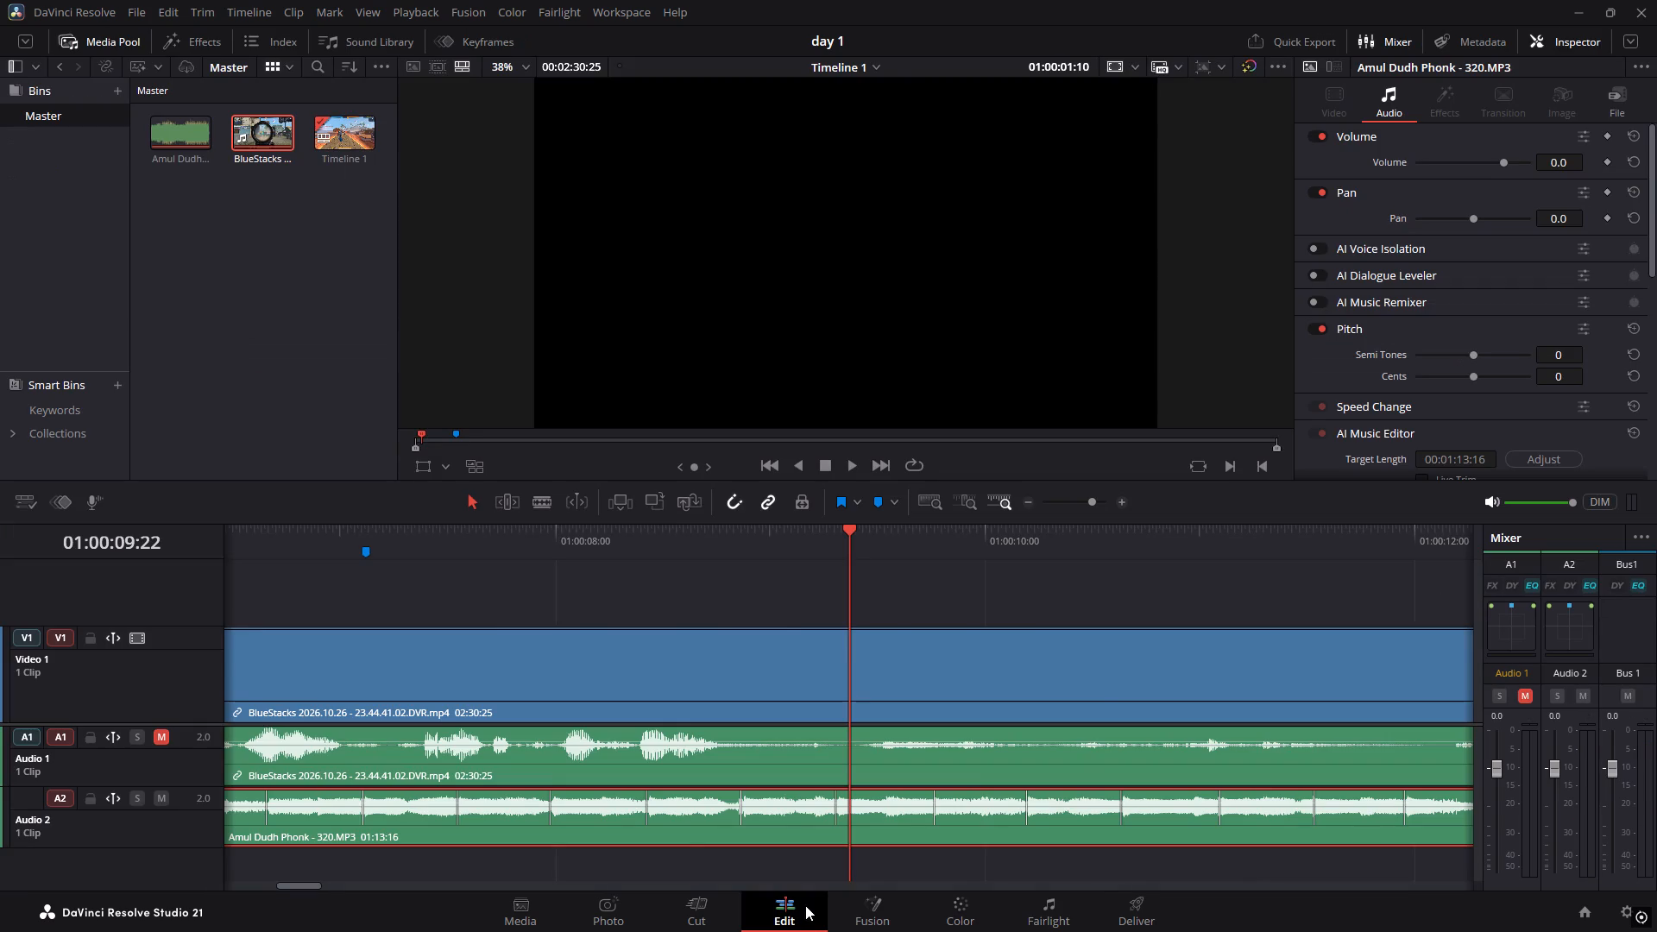
right_click(621, 810)
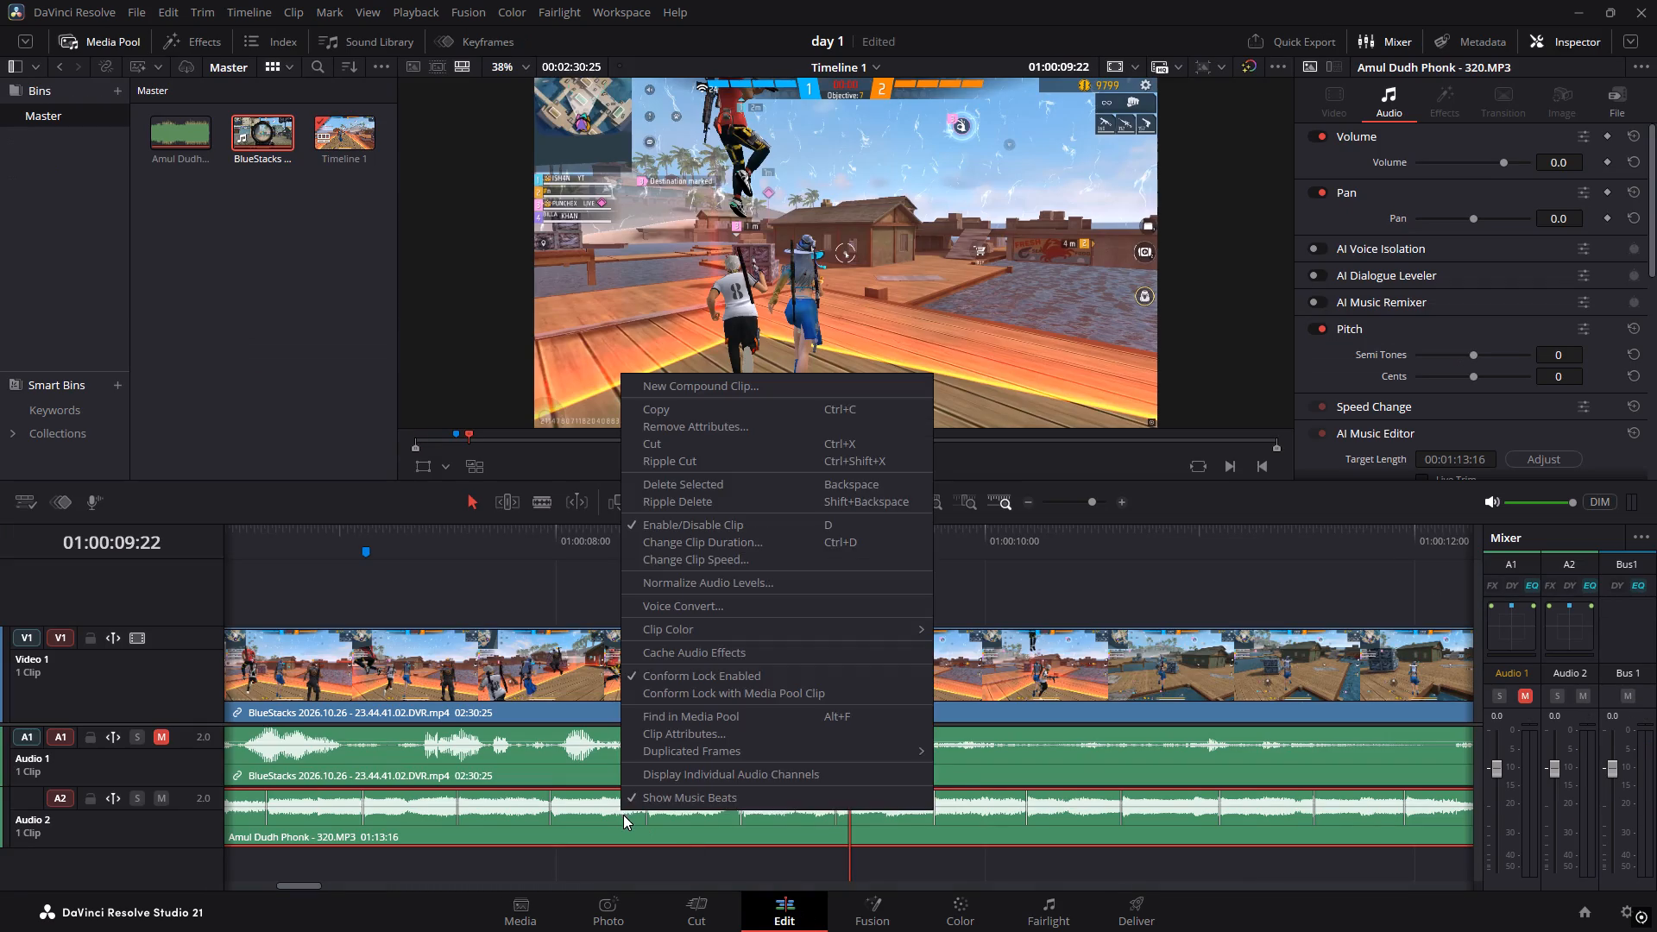
click(623, 815)
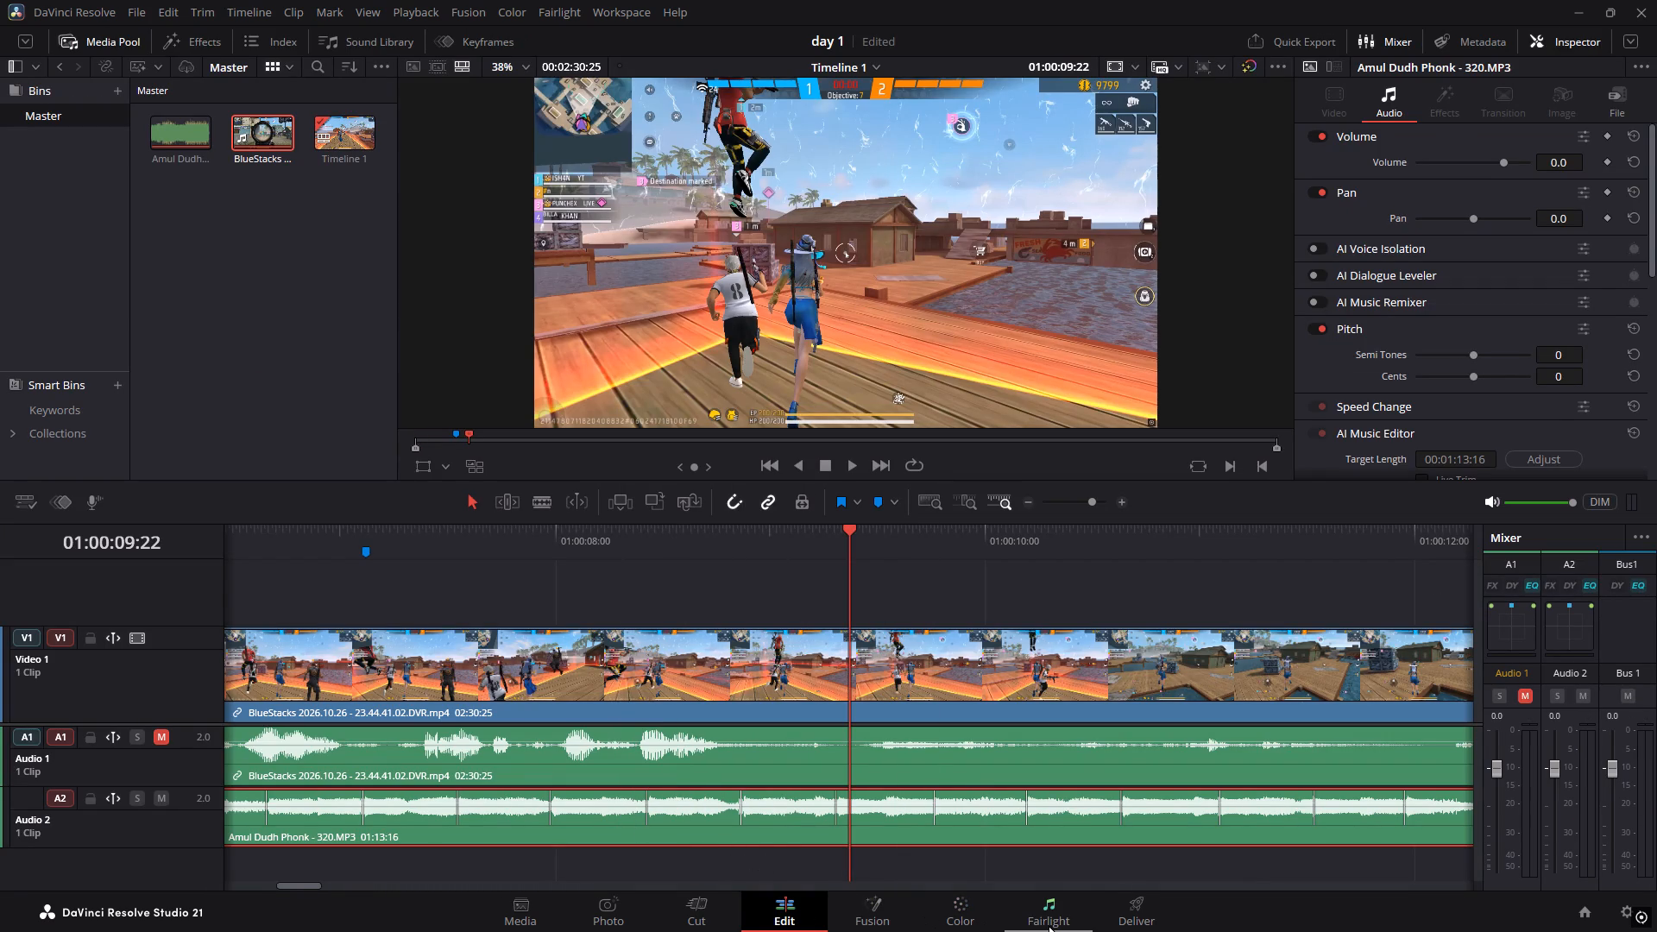
Return to the Fairlight page and examine the phonk clip's available commands for a beat display option.
click(1049, 926)
scroll(817, 514, up, 4)
scroll(819, 509, down, 5)
scroll(660, 507, up, 4)
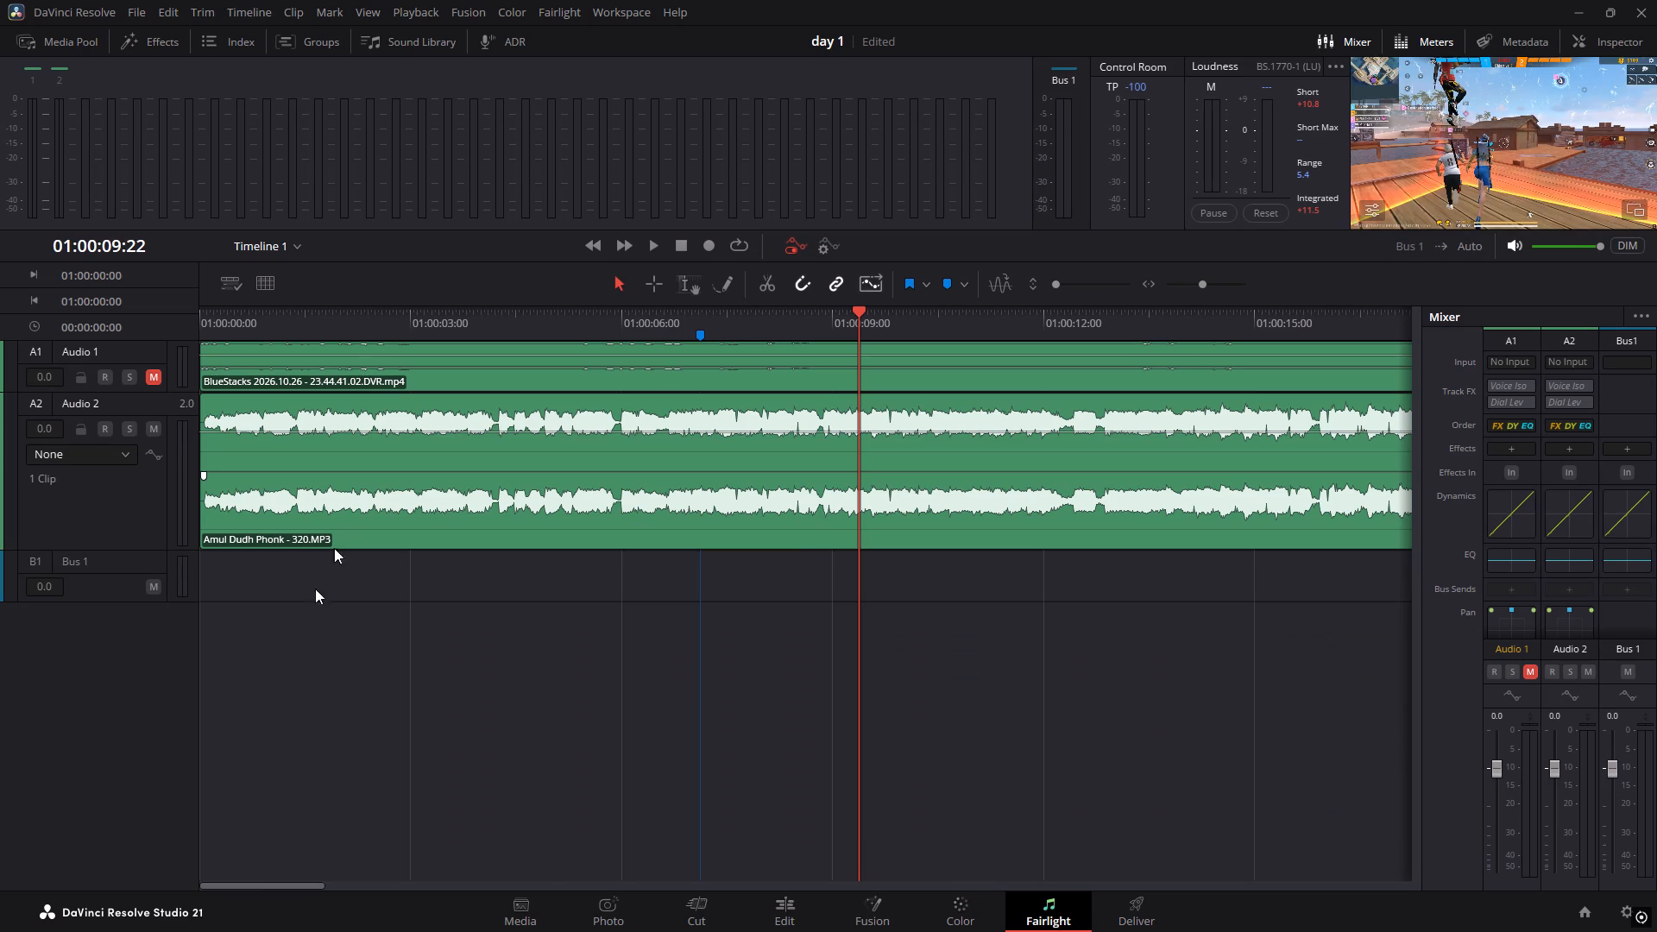
scroll(315, 589, up, 2)
scroll(311, 626, down, 4)
click(898, 534)
click(896, 435)
right_click(896, 435)
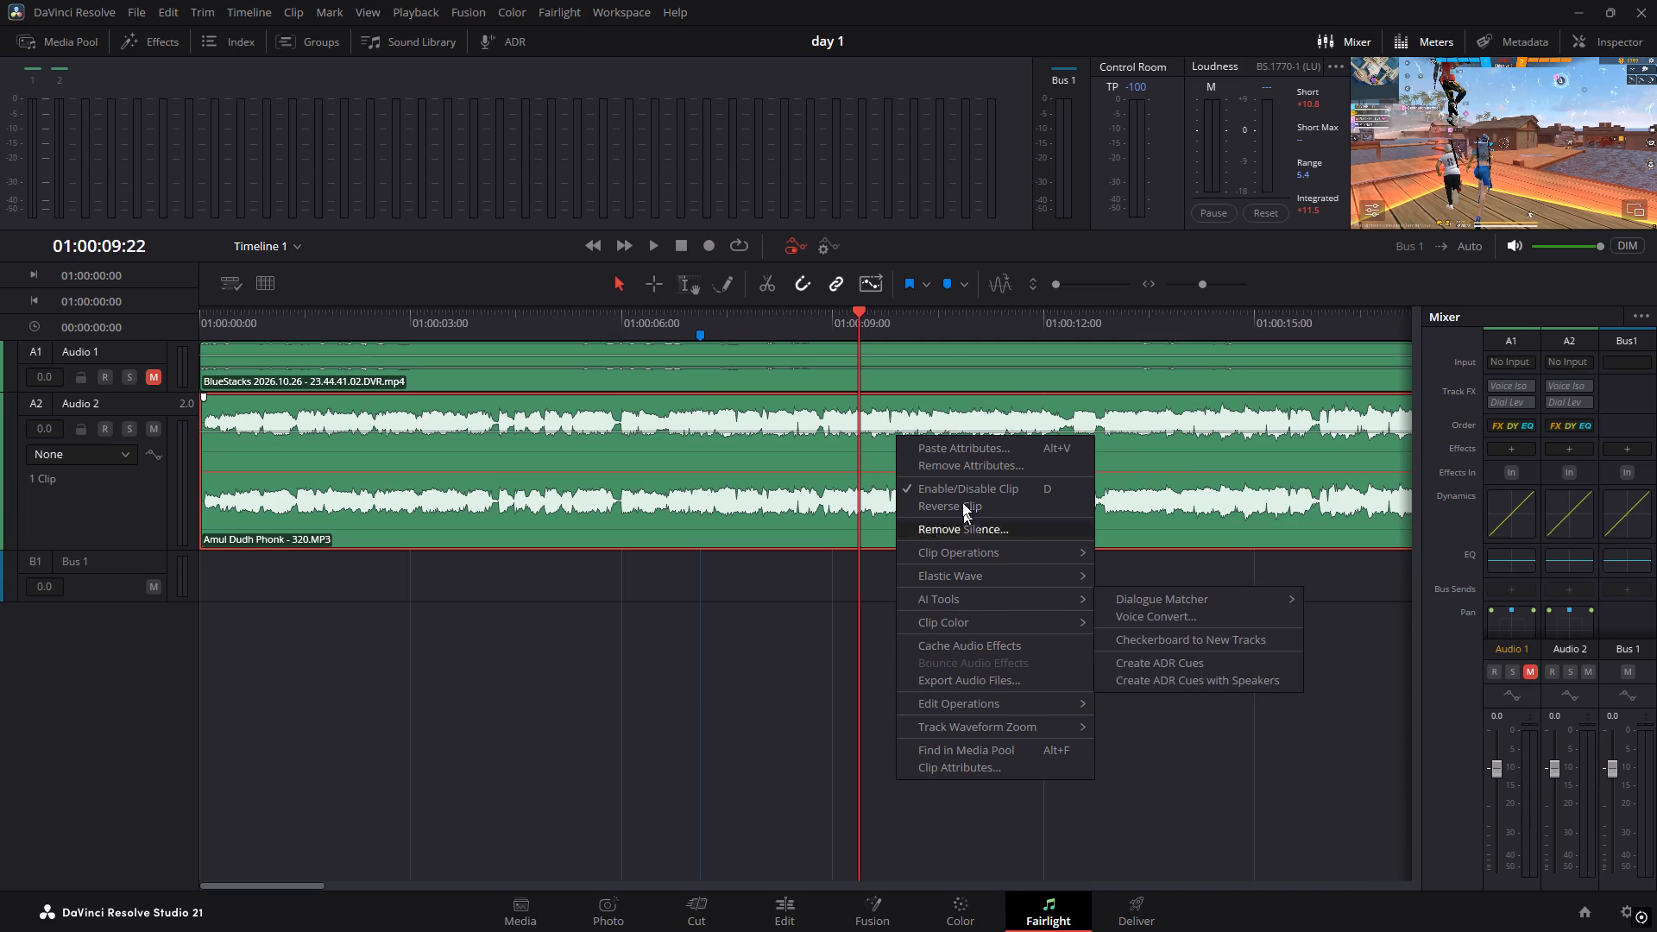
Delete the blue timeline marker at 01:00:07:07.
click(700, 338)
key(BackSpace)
Scrub the playhead back to 01:00:05:23 and check the Audio 2 track's commands for a beat-related option.
drag(679, 324, 594, 314)
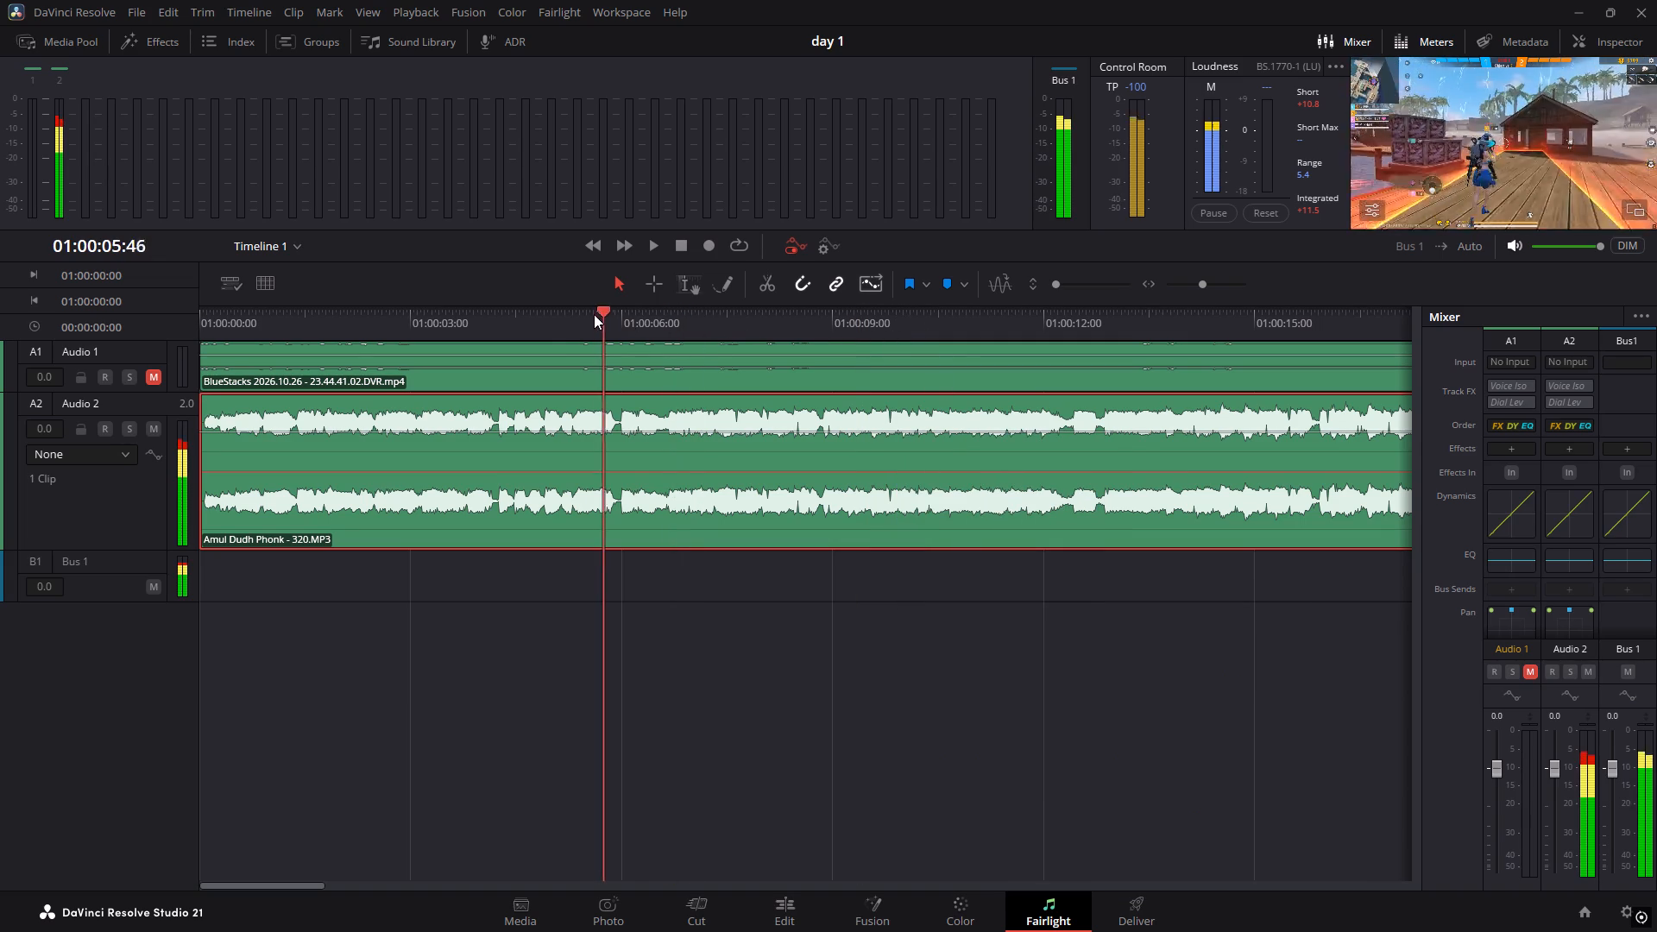
drag(594, 314, 575, 314)
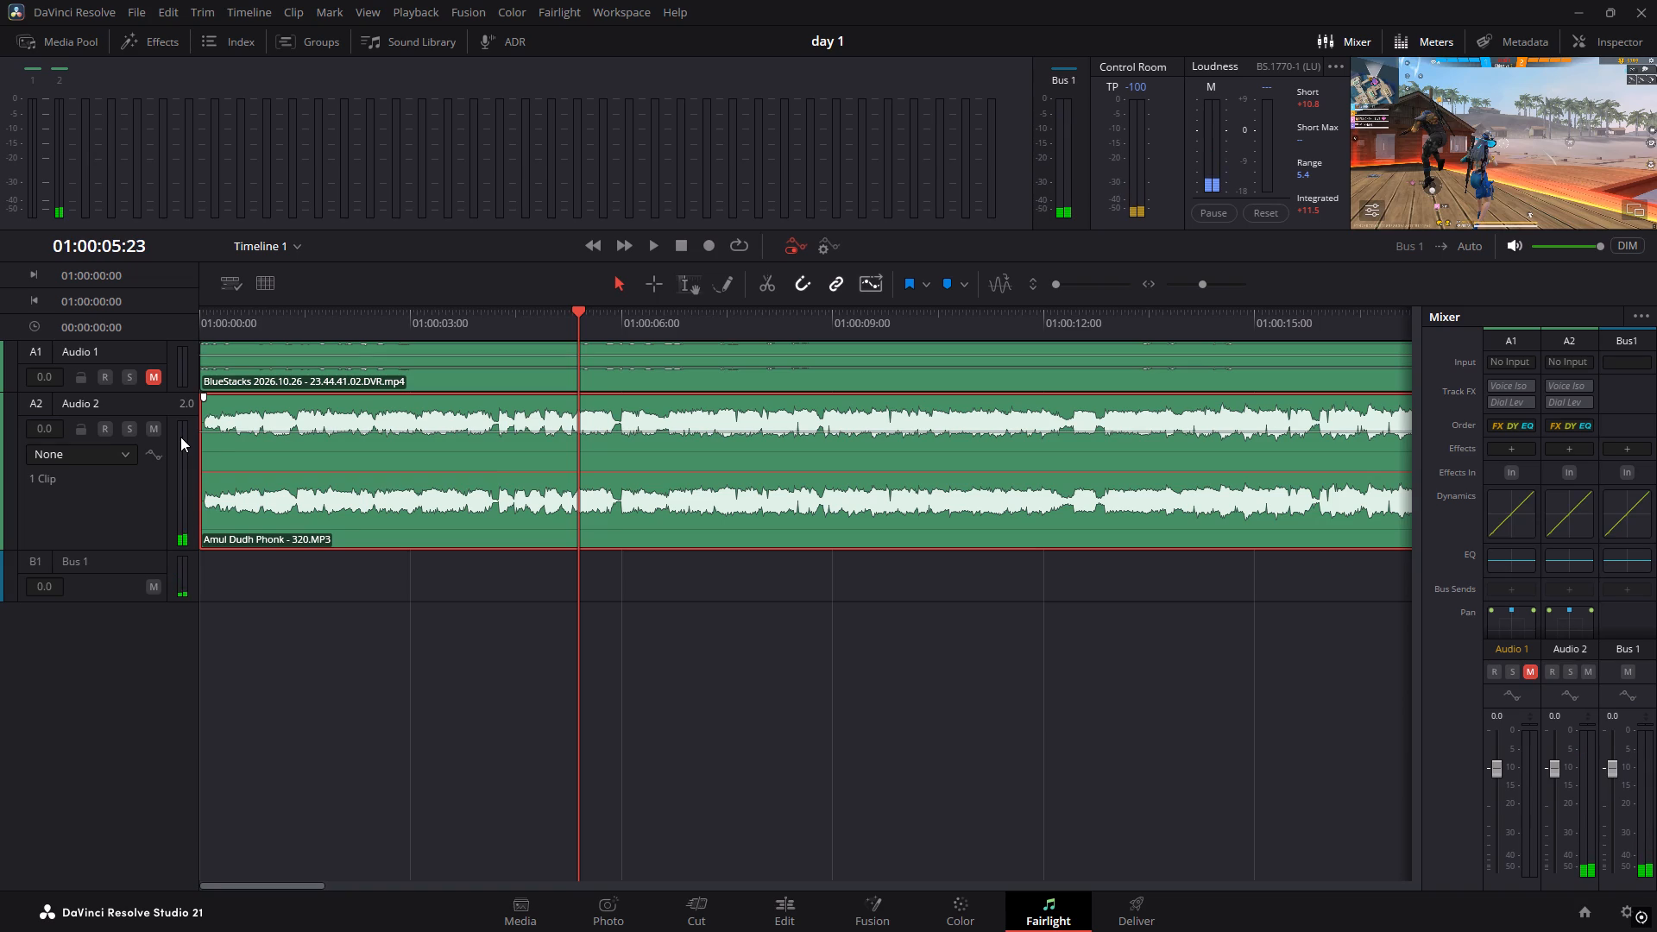
right_click(111, 492)
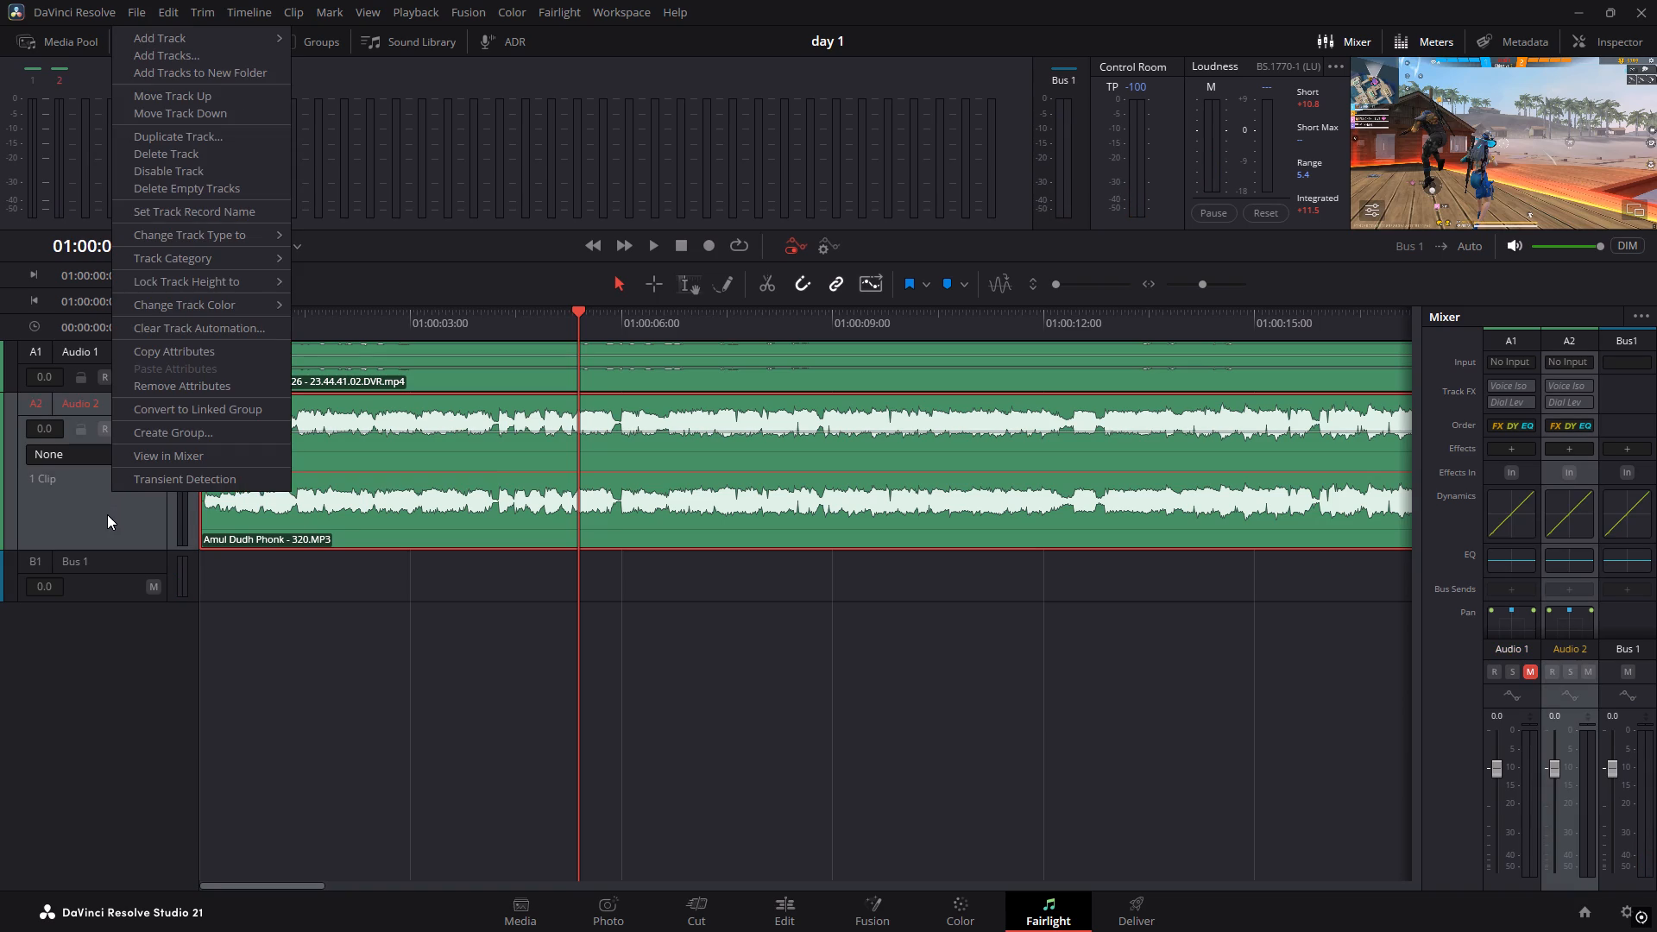
click(167, 605)
Examine the phonk waveform around 01:00:05:23 at closer magnification for visible beats.
alt+scroll(492, 468, up, 4)
alt+scroll(619, 444, up, 8)
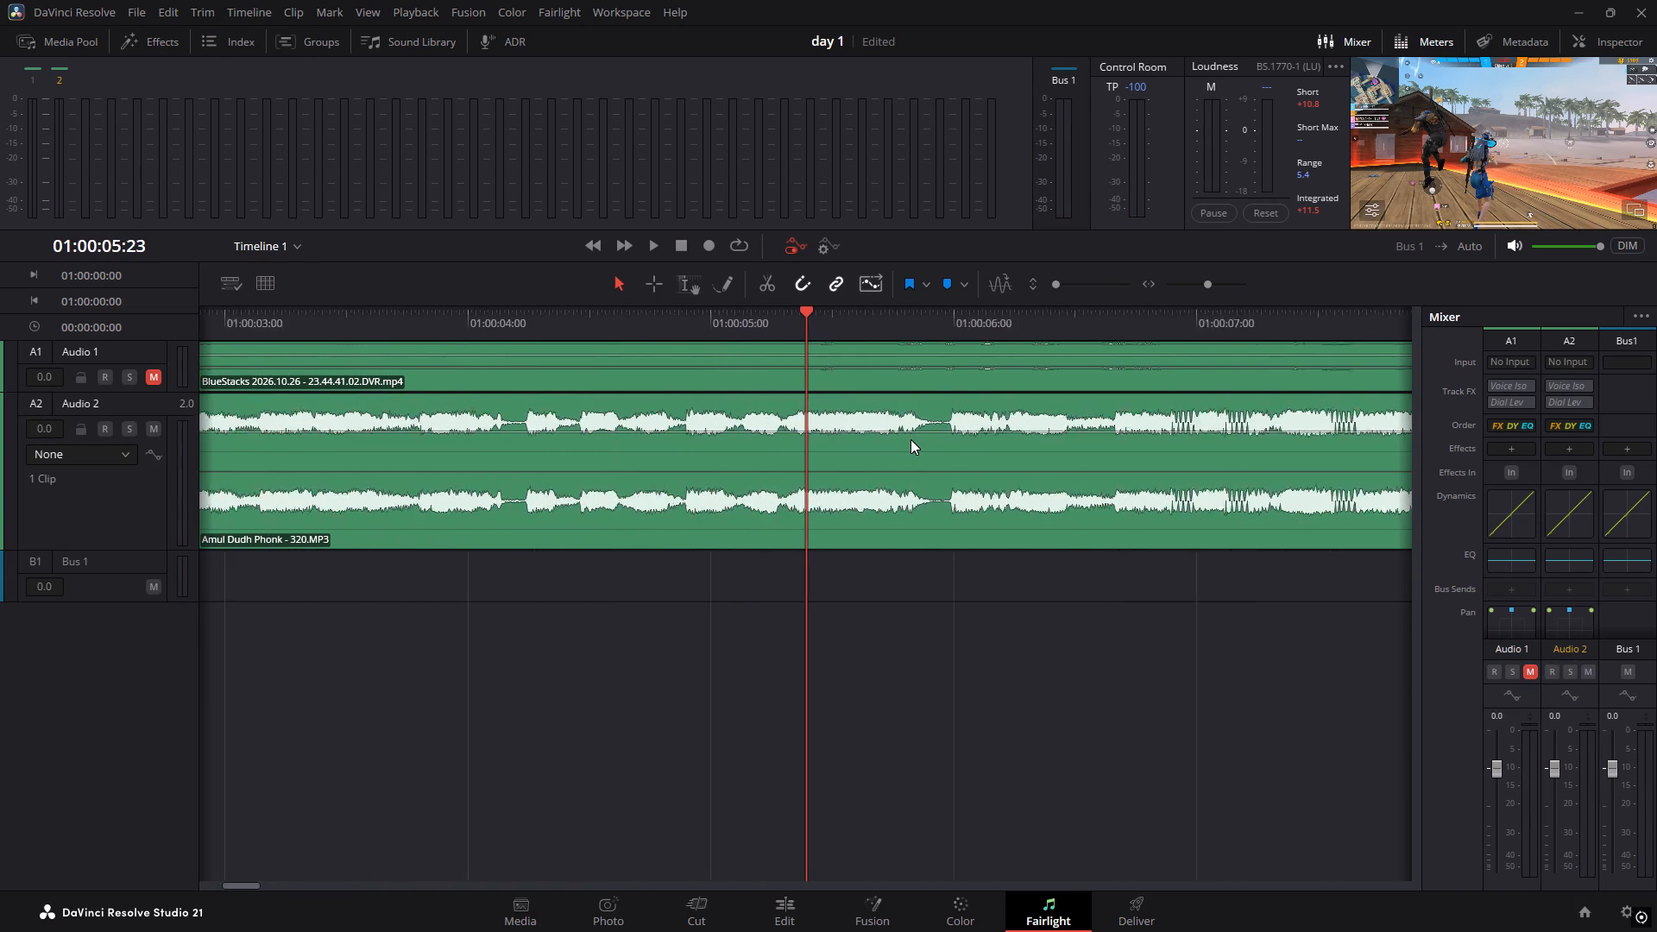
alt+scroll(910, 439, up, 15)
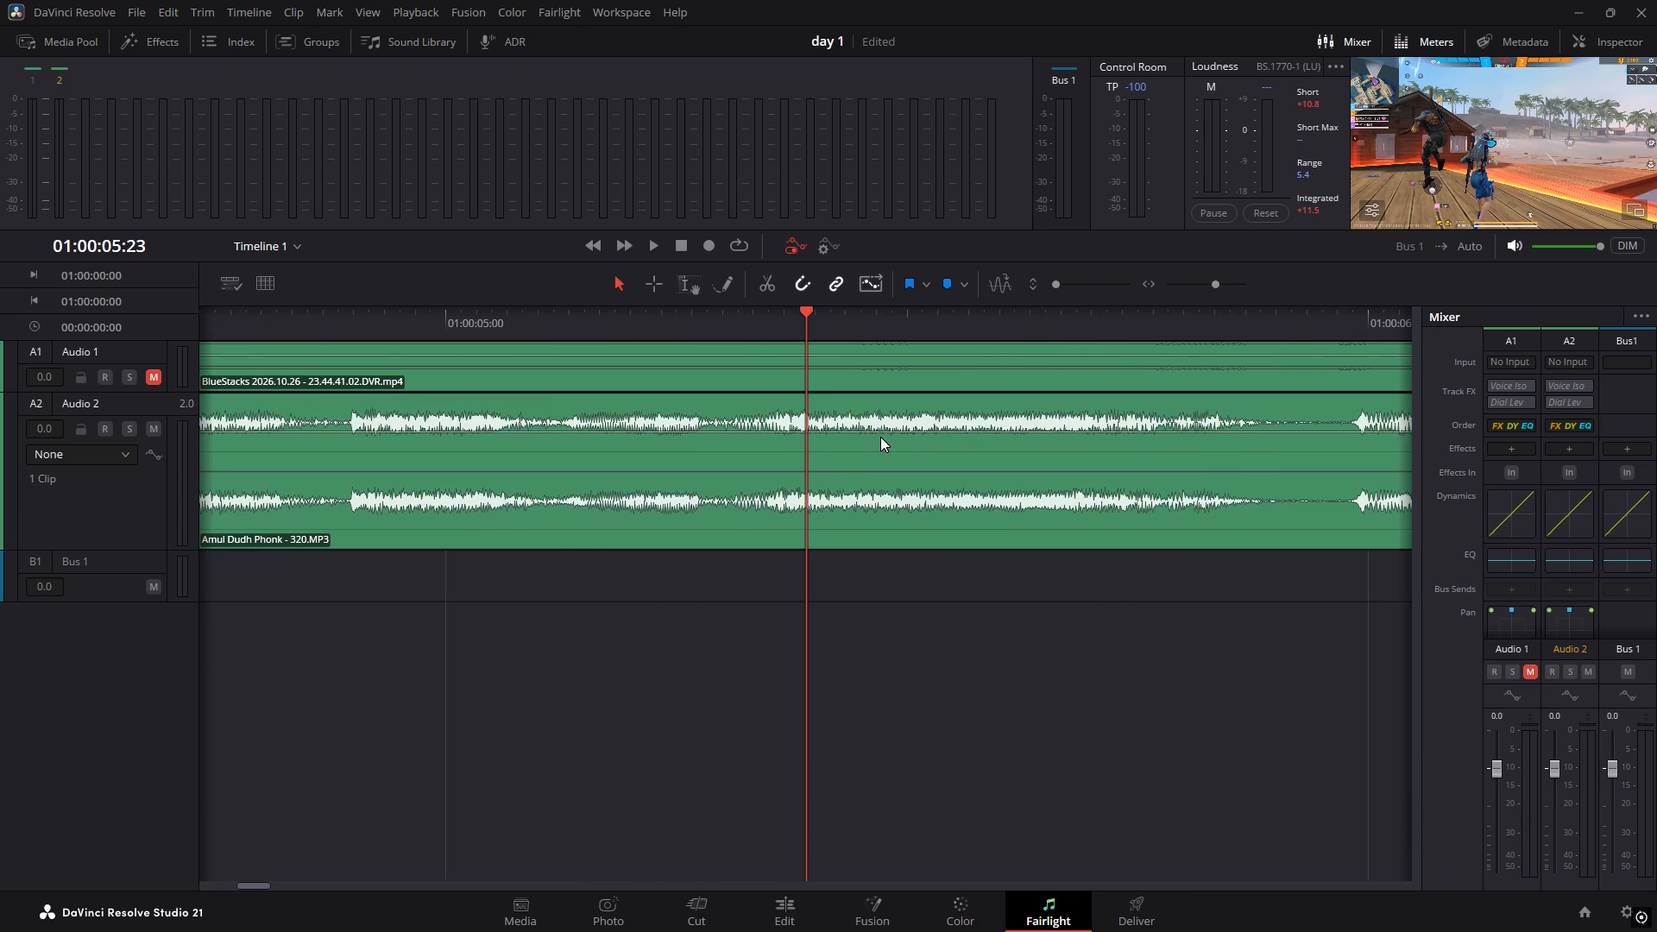
alt+scroll(880, 437, down, 7)
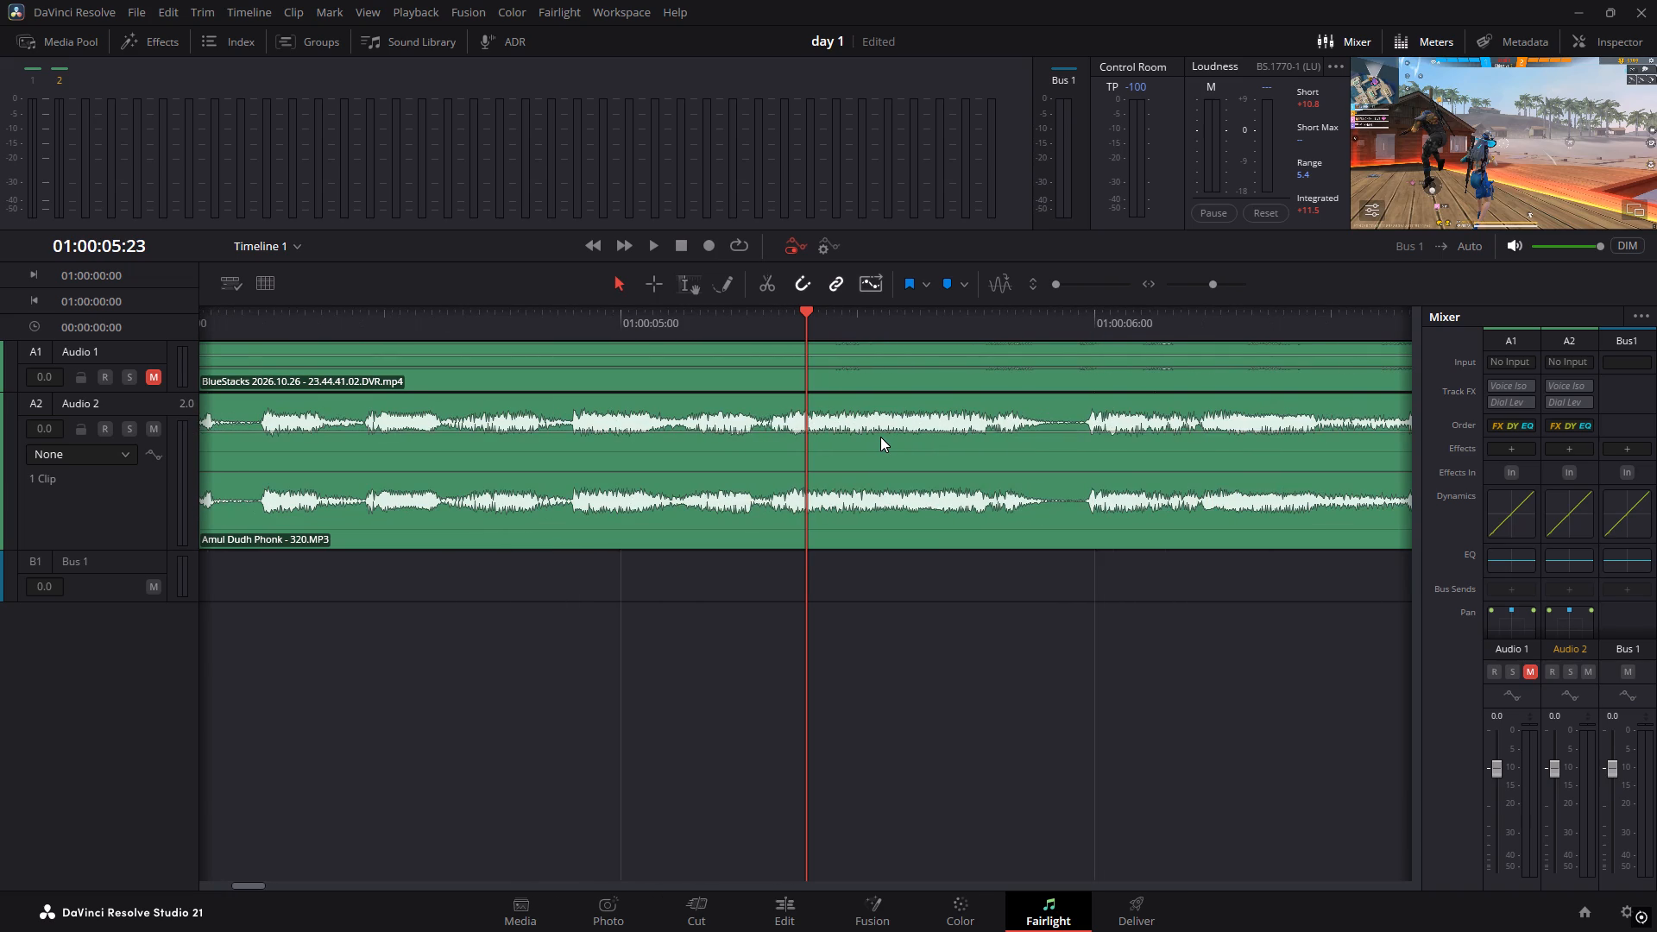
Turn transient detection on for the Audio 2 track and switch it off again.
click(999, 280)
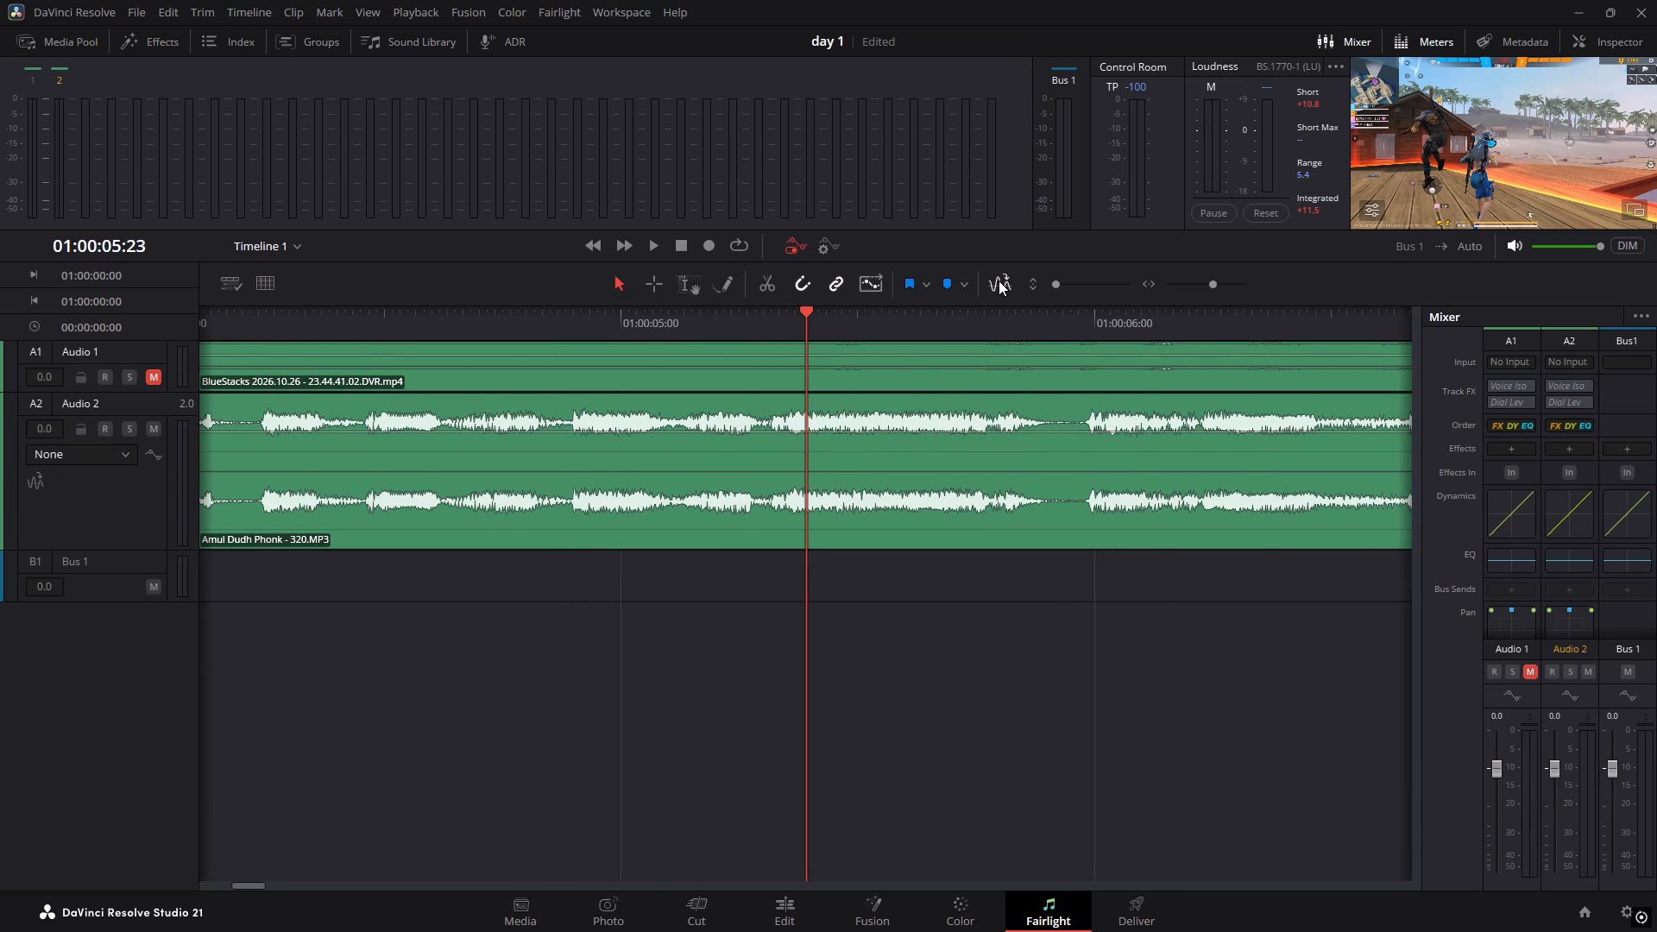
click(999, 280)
Turn off Automation Follows Edit.
click(865, 287)
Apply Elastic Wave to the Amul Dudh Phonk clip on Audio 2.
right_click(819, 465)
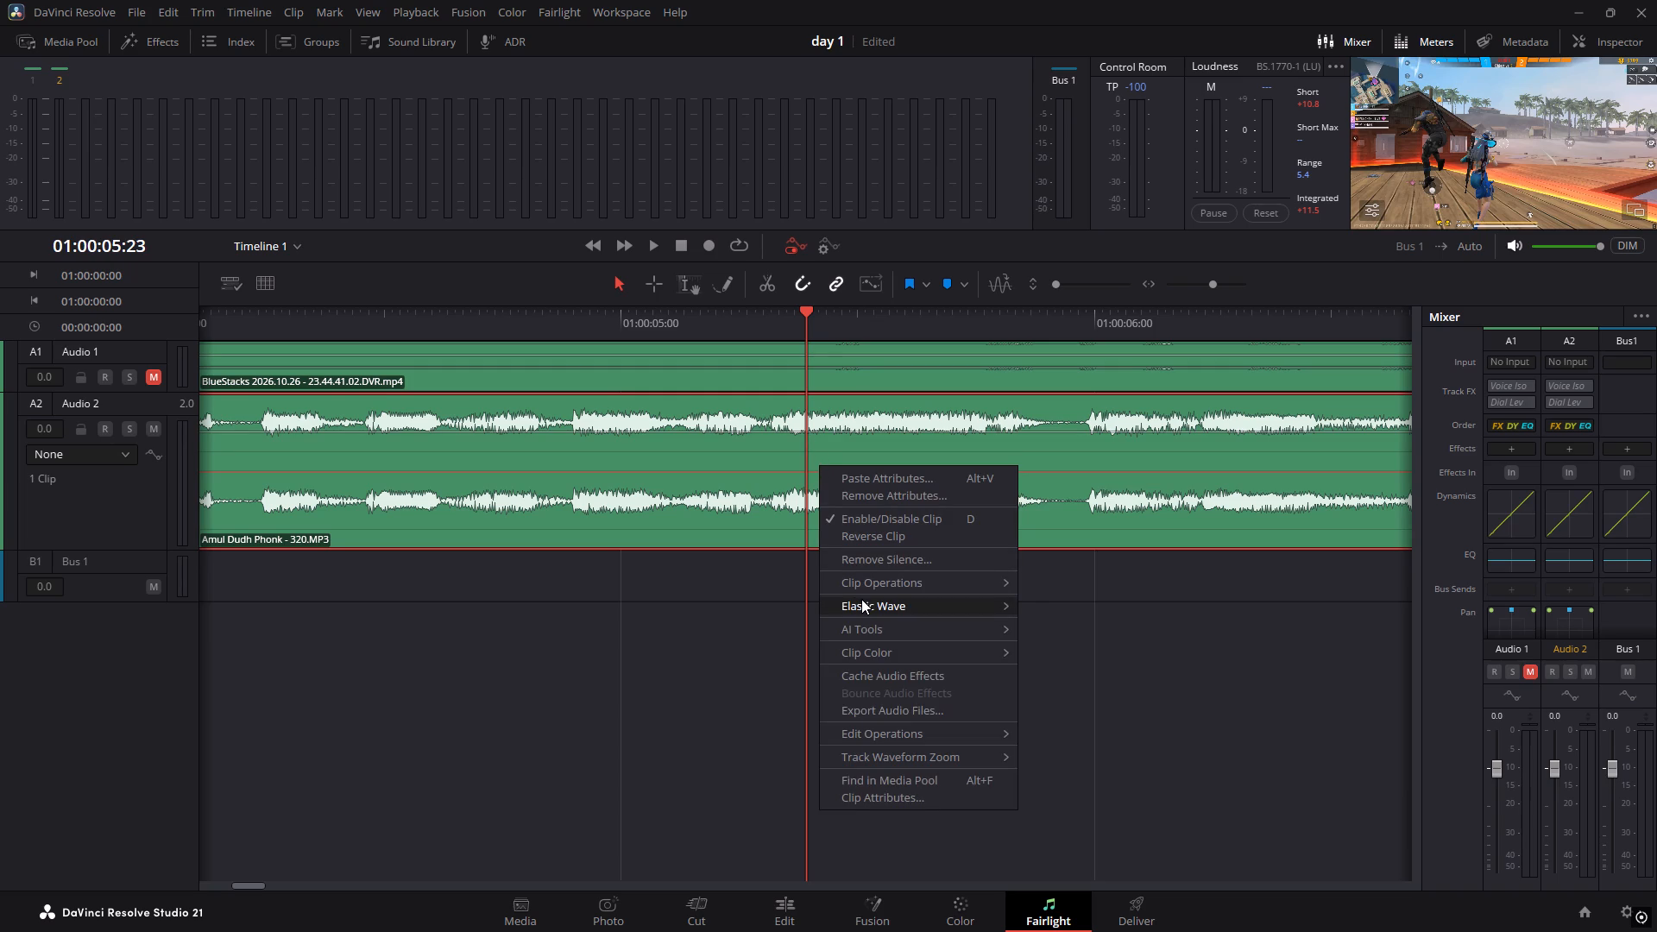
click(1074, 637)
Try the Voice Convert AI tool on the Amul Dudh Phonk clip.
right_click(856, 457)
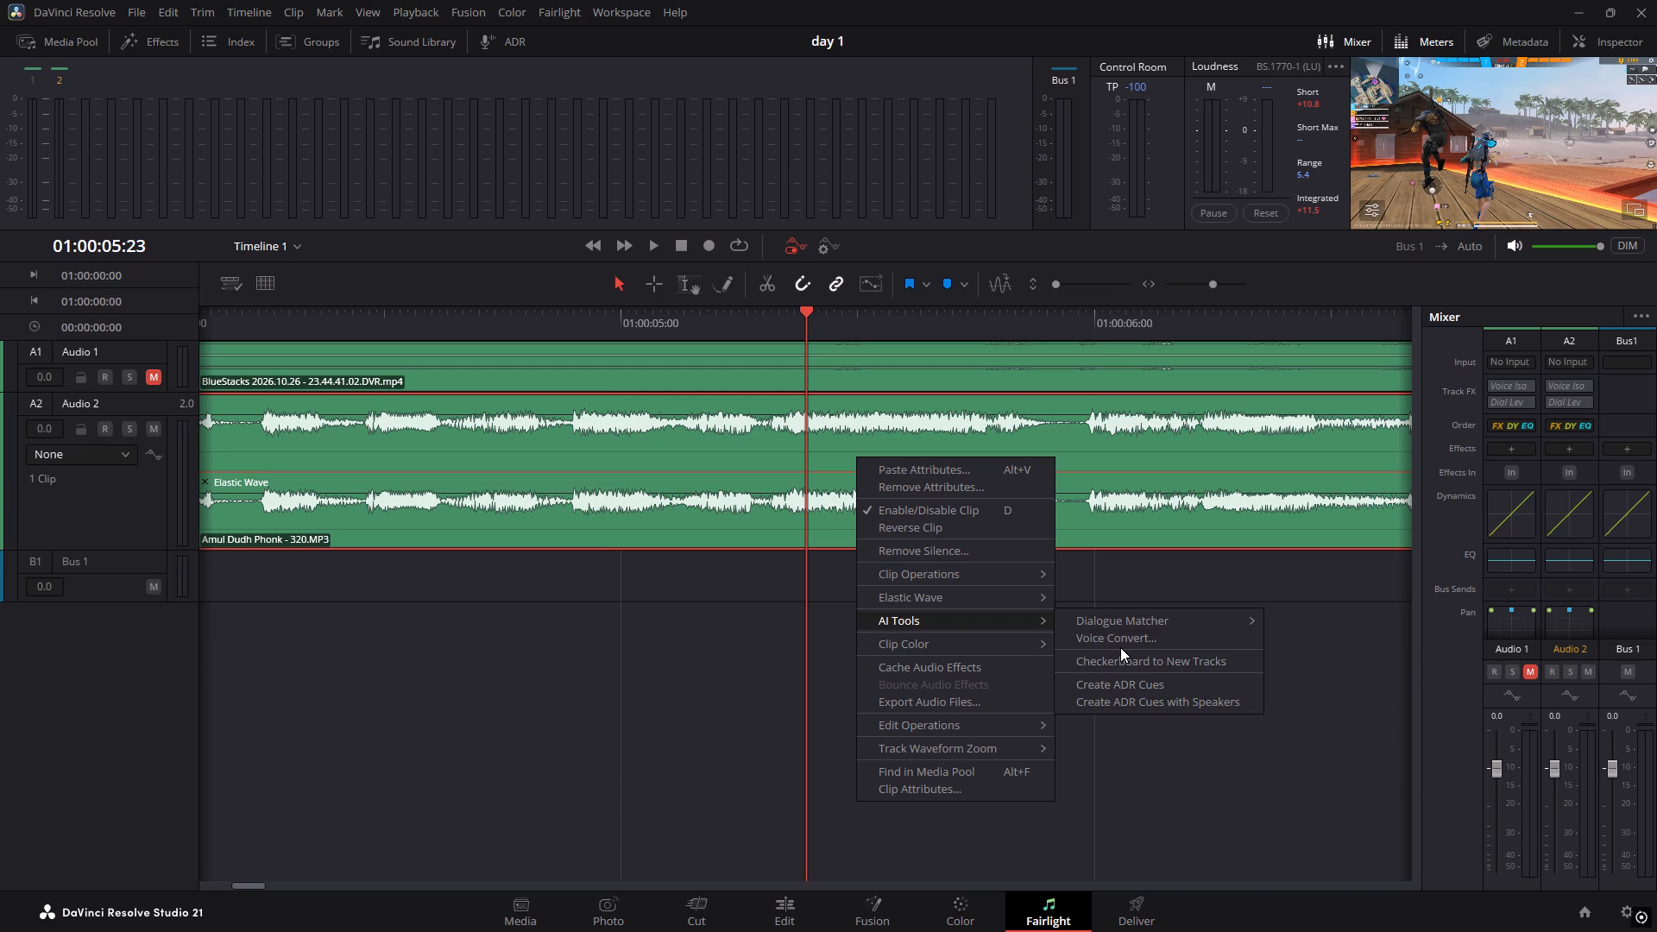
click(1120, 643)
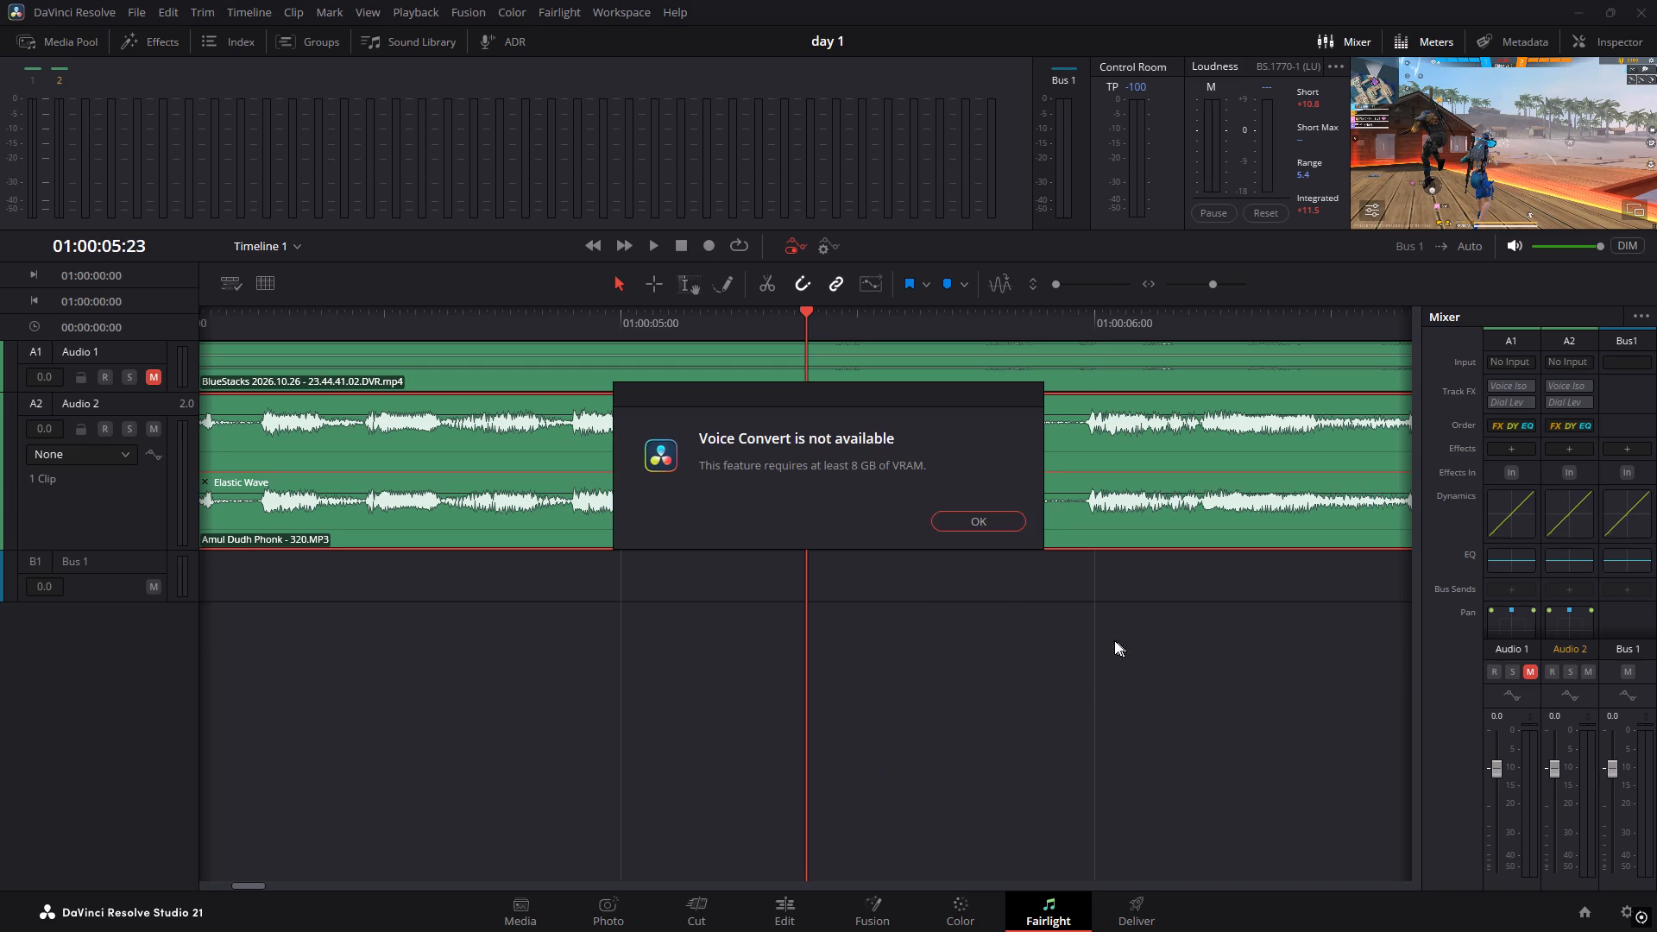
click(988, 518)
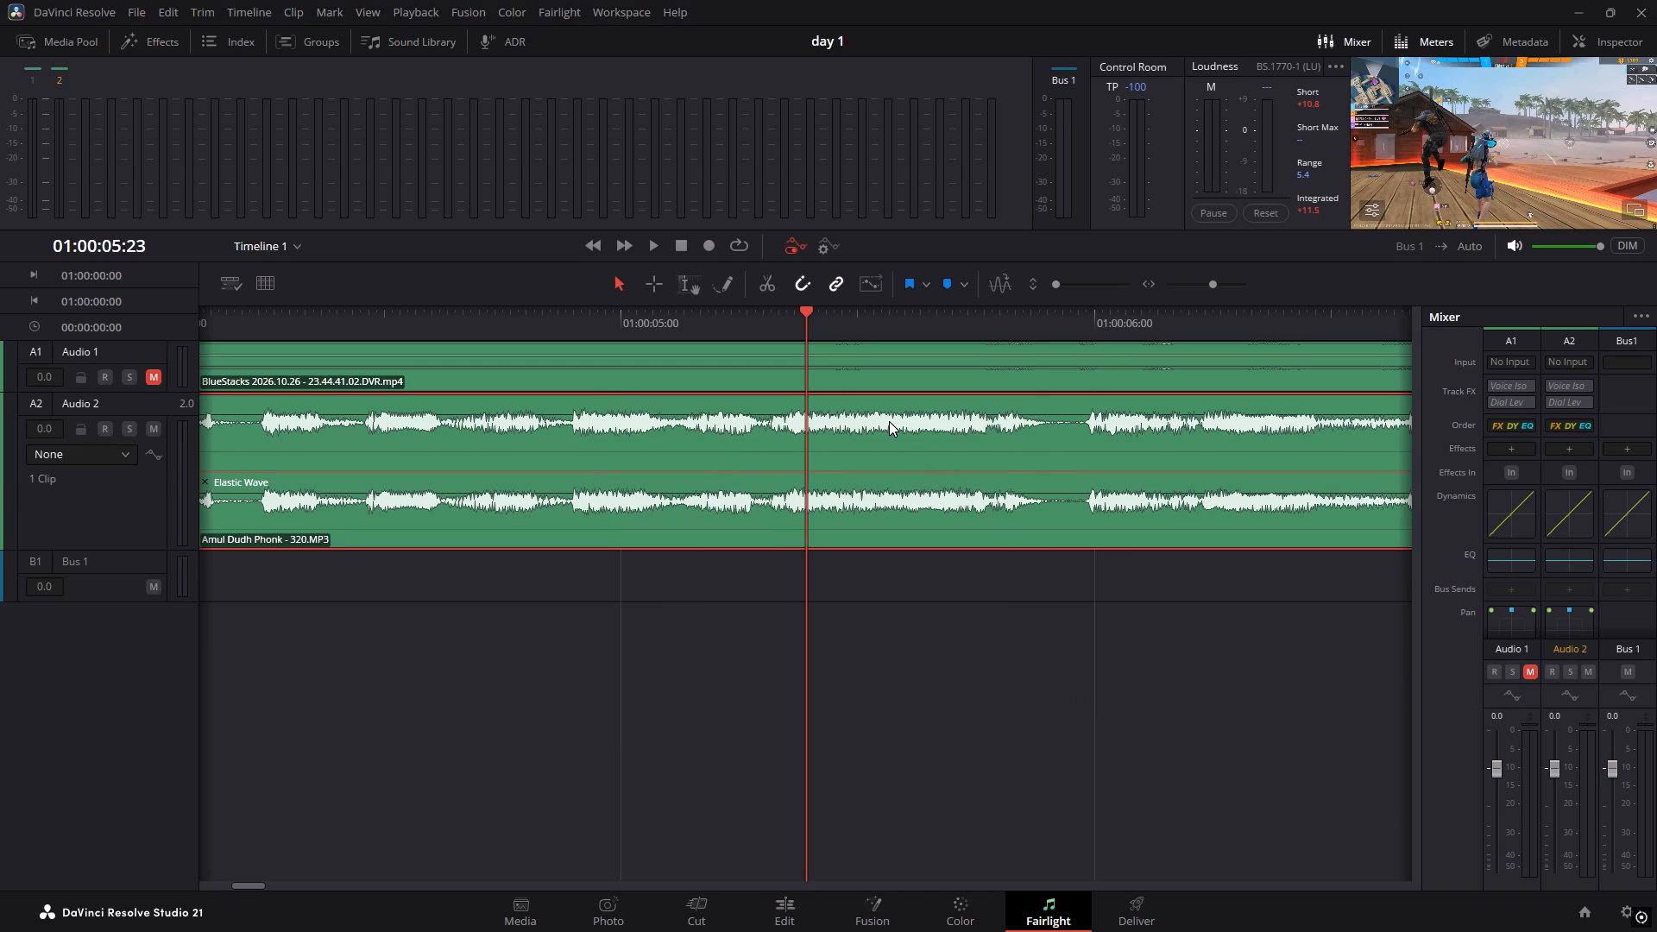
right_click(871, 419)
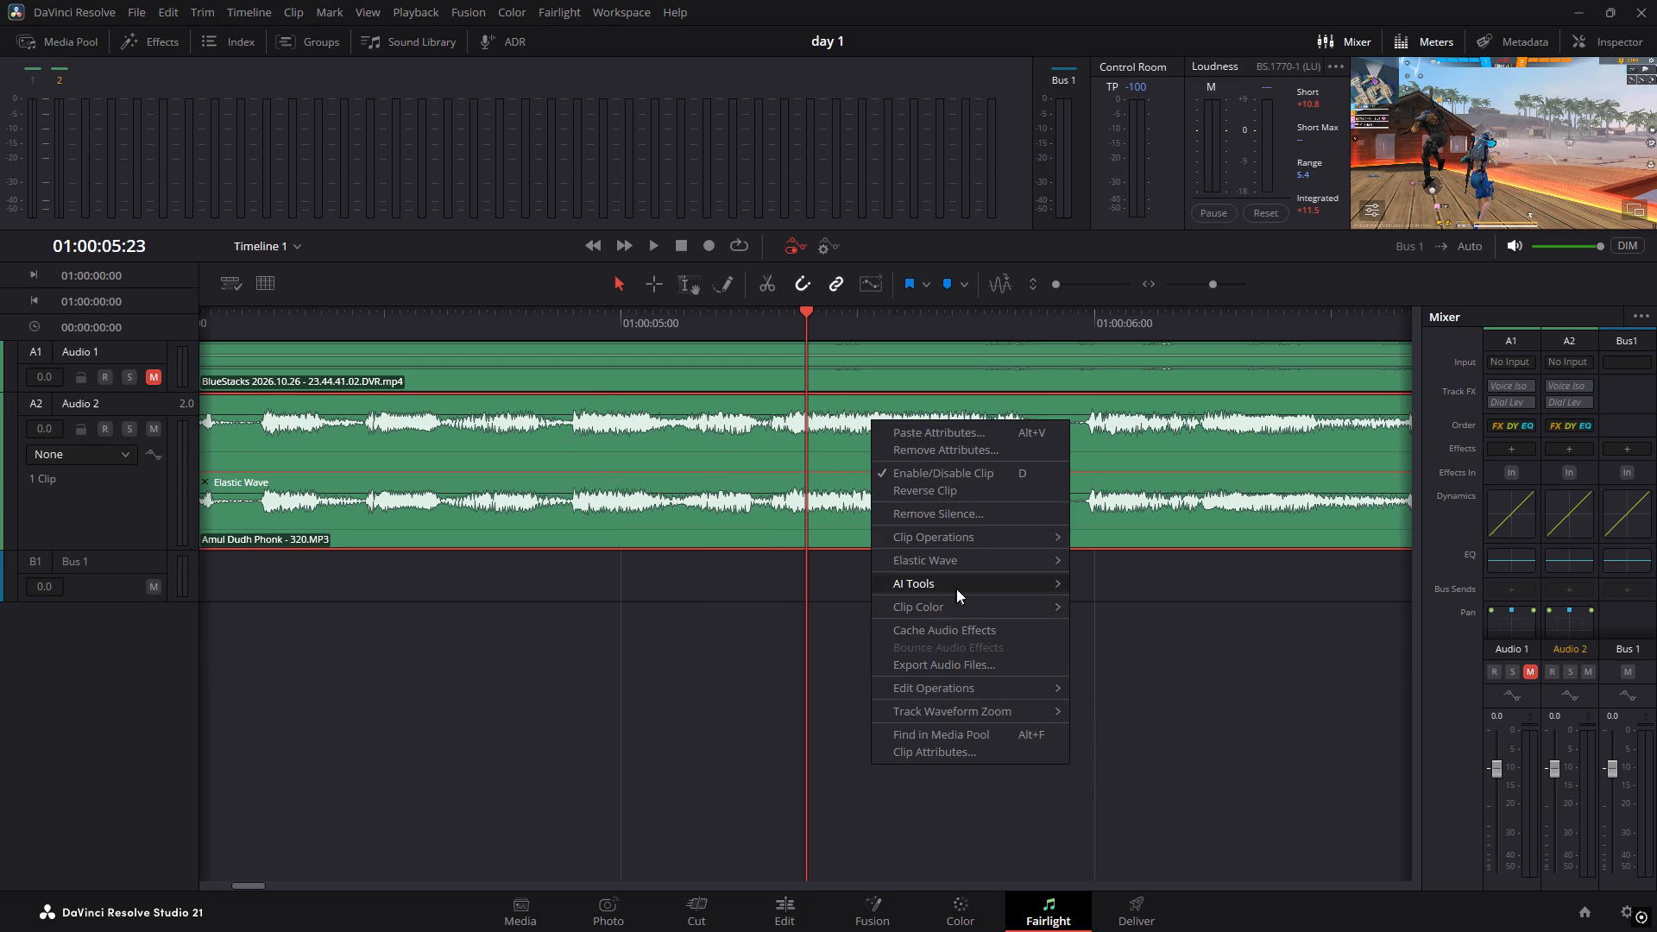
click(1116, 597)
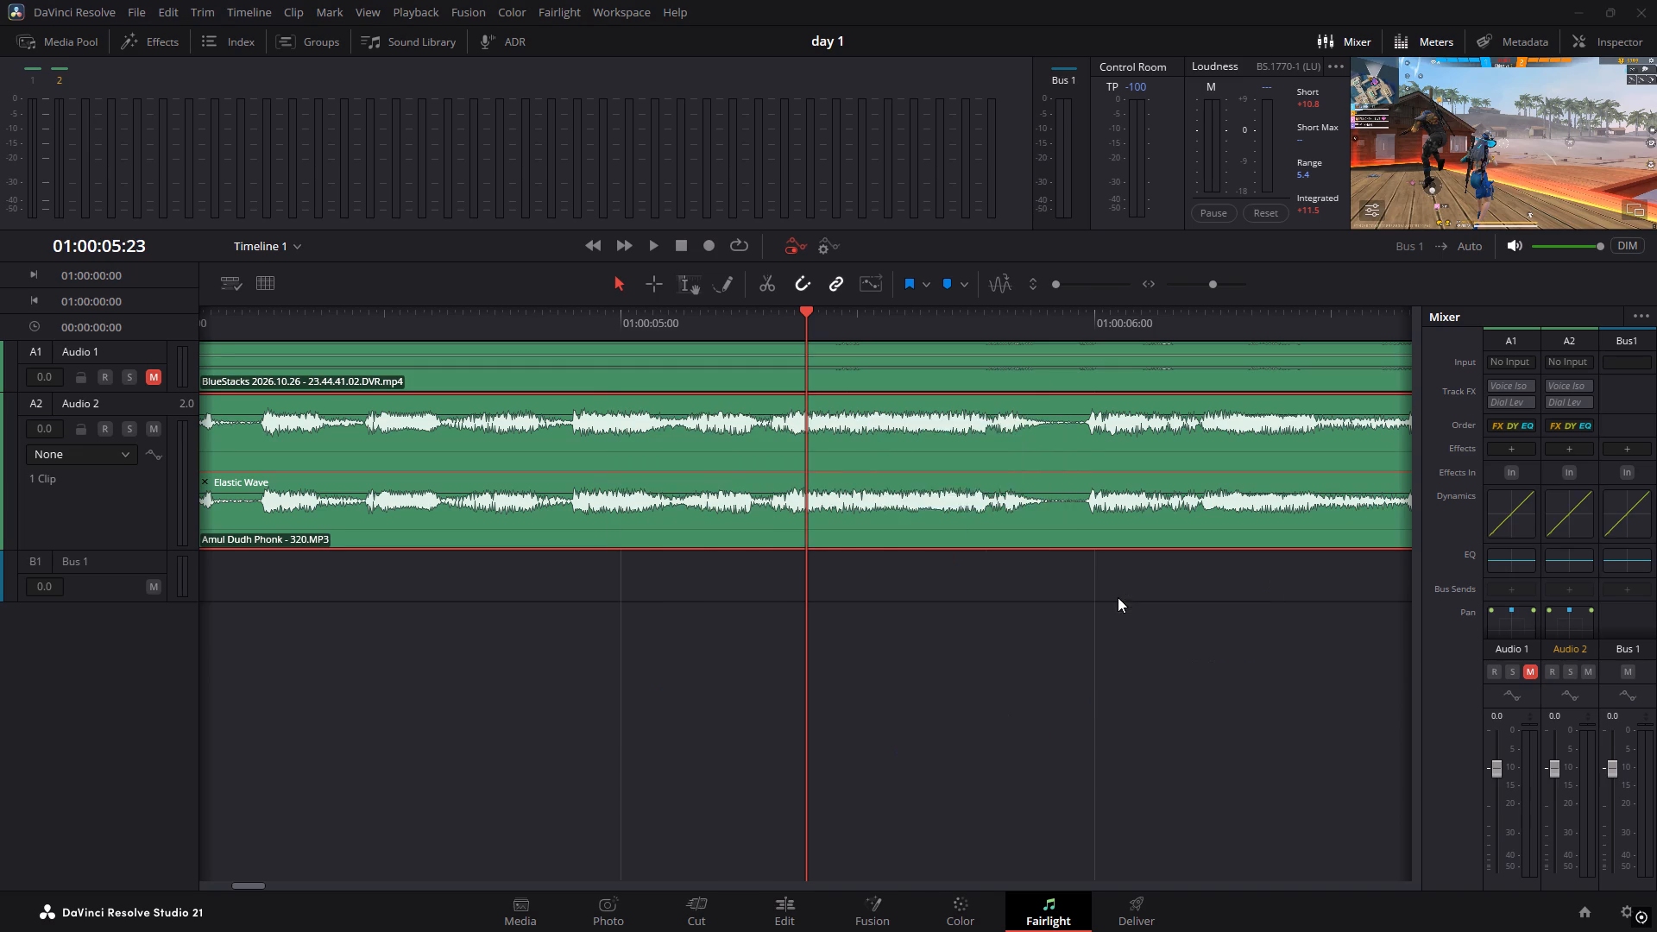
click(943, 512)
Turn on transient detection for the Audio 2 track.
click(1004, 287)
Examine the gameplay and phonk waveforms at different track heights and timeline magnifications around the playhead.
drag(1058, 284, 1097, 288)
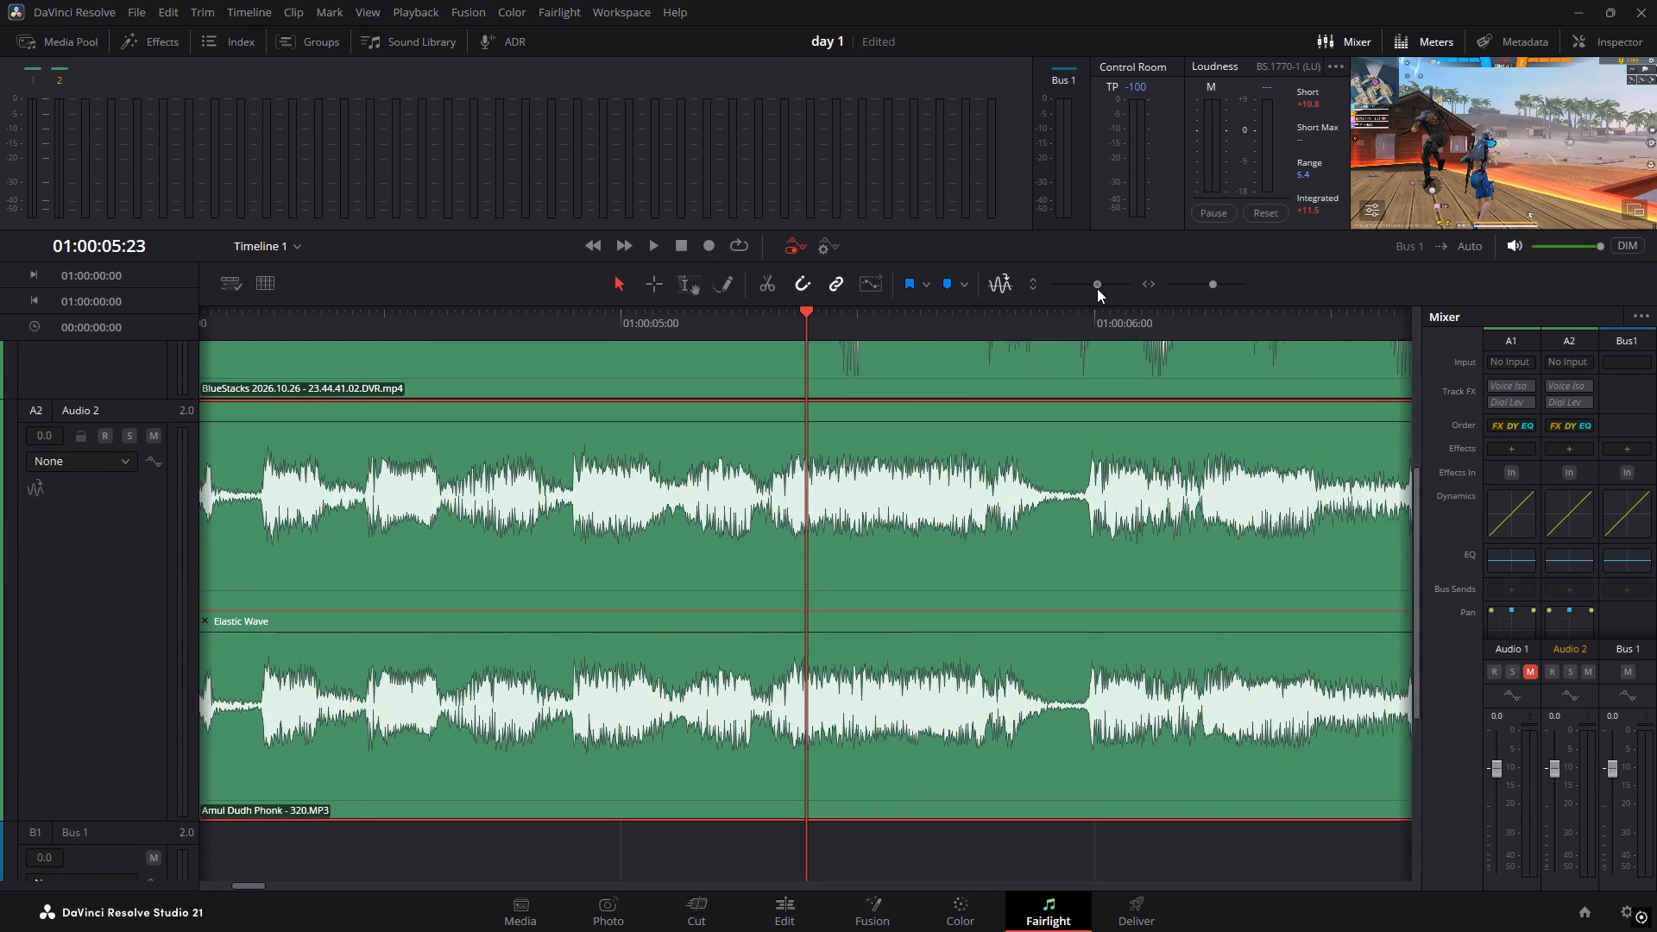
drag(1097, 288, 1081, 290)
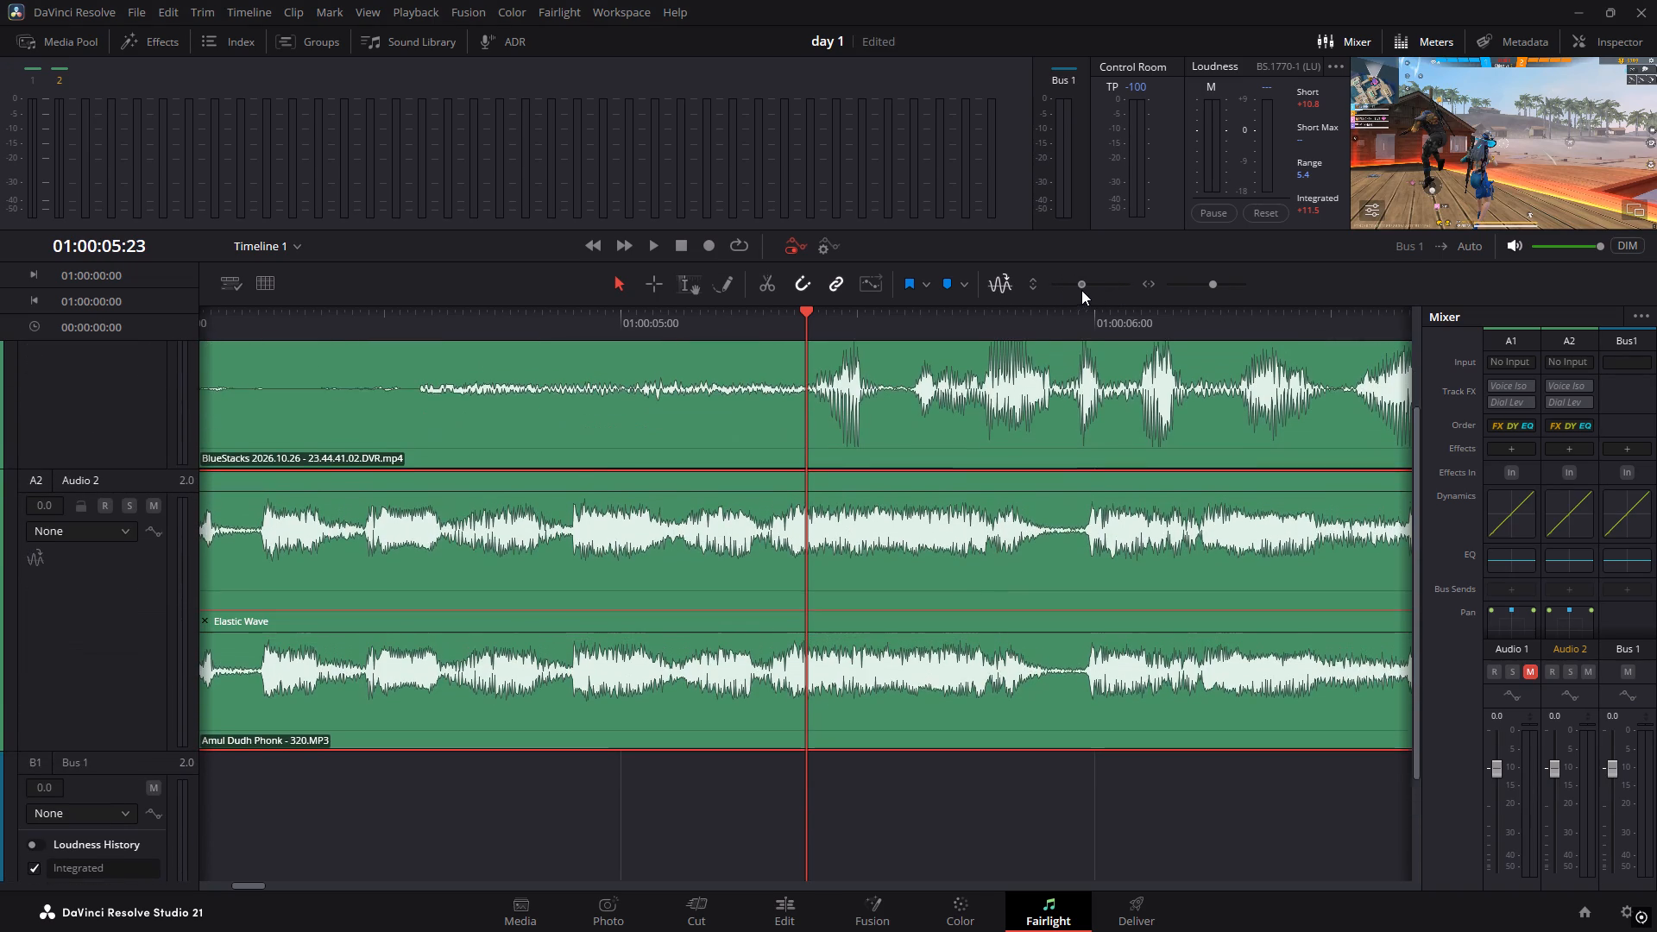
drag(1081, 290, 1083, 290)
scroll(861, 539, up, 3)
scroll(861, 539, down, 1)
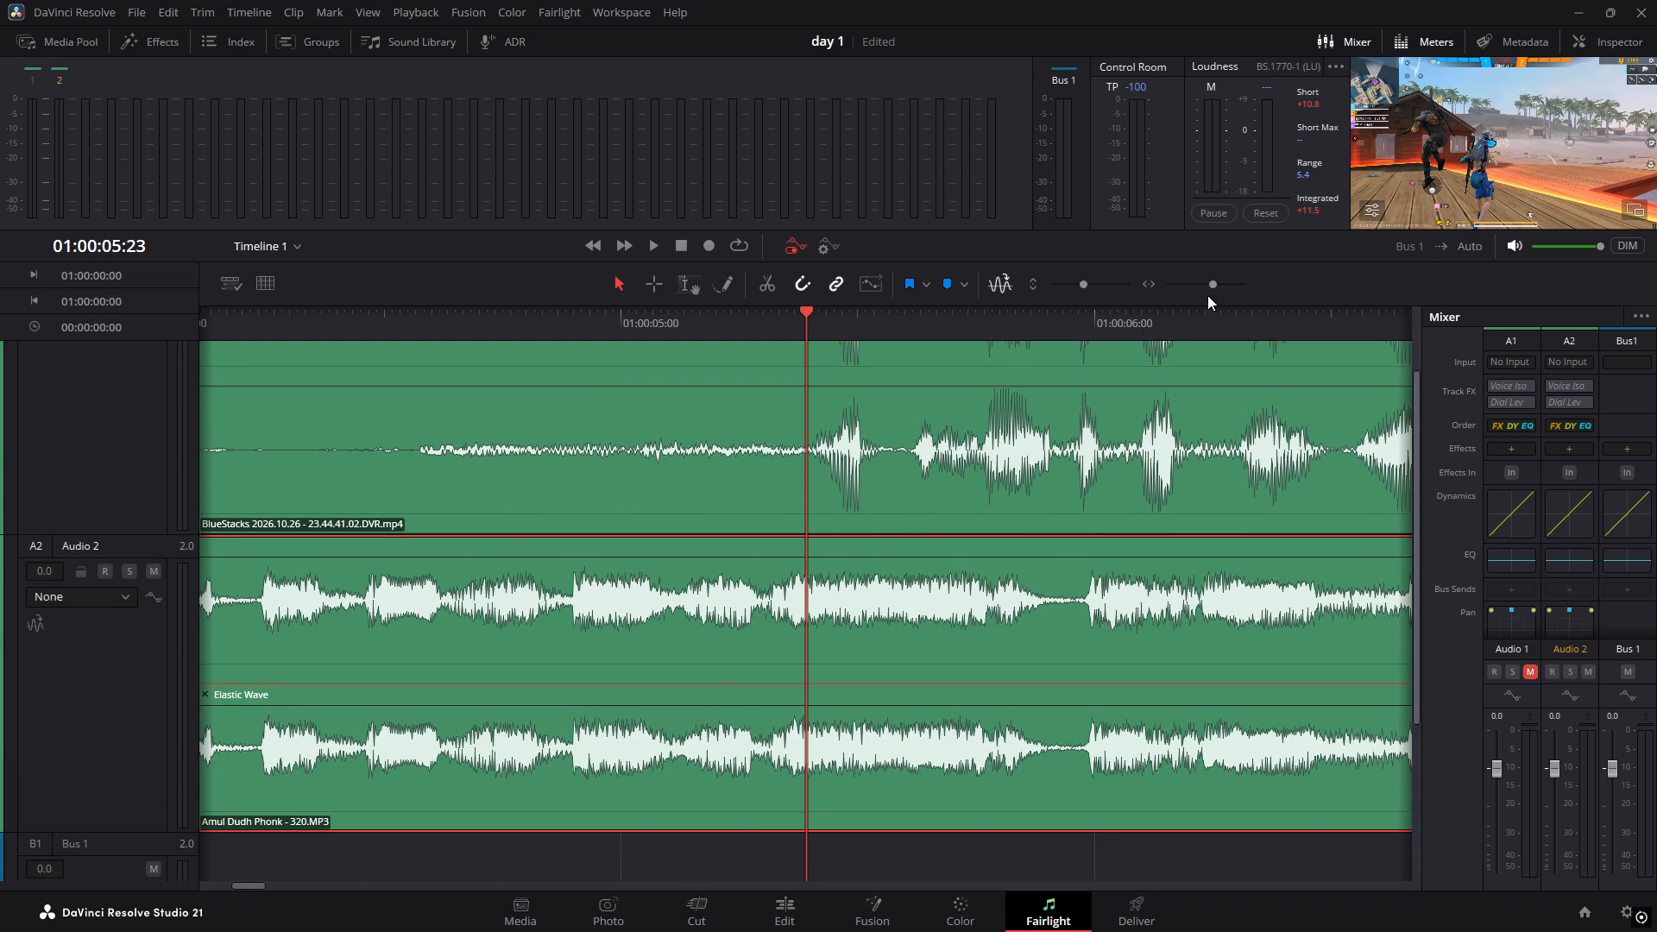
drag(1215, 282, 1210, 284)
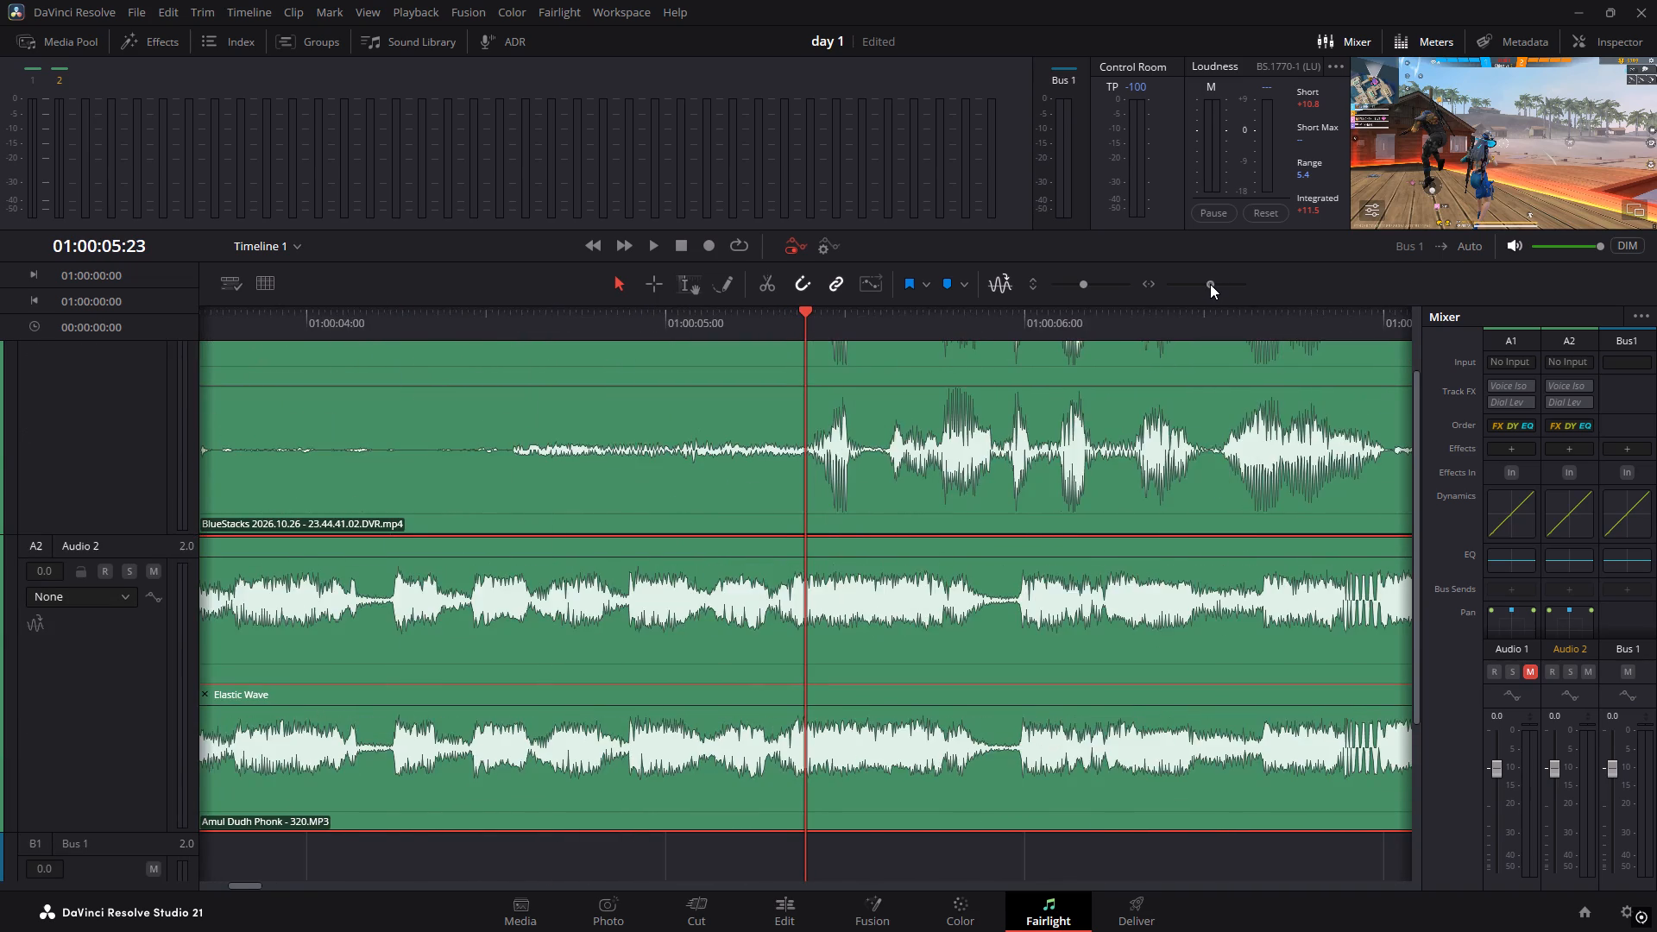
drag(1210, 284, 1223, 283)
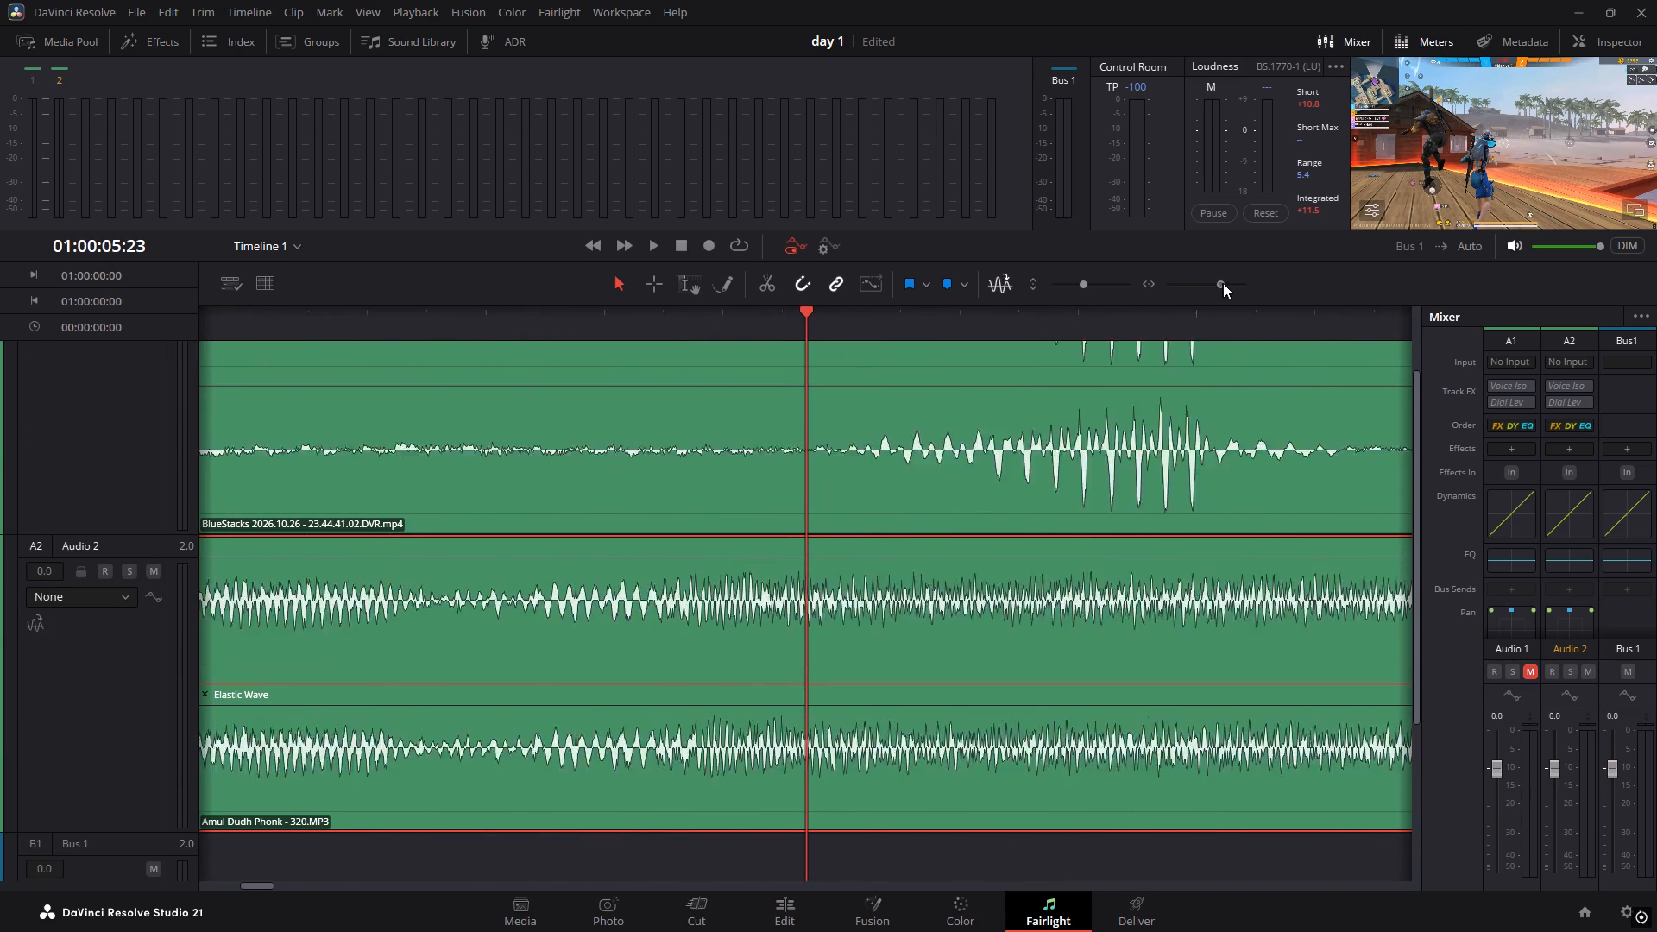
drag(1223, 283, 1260, 284)
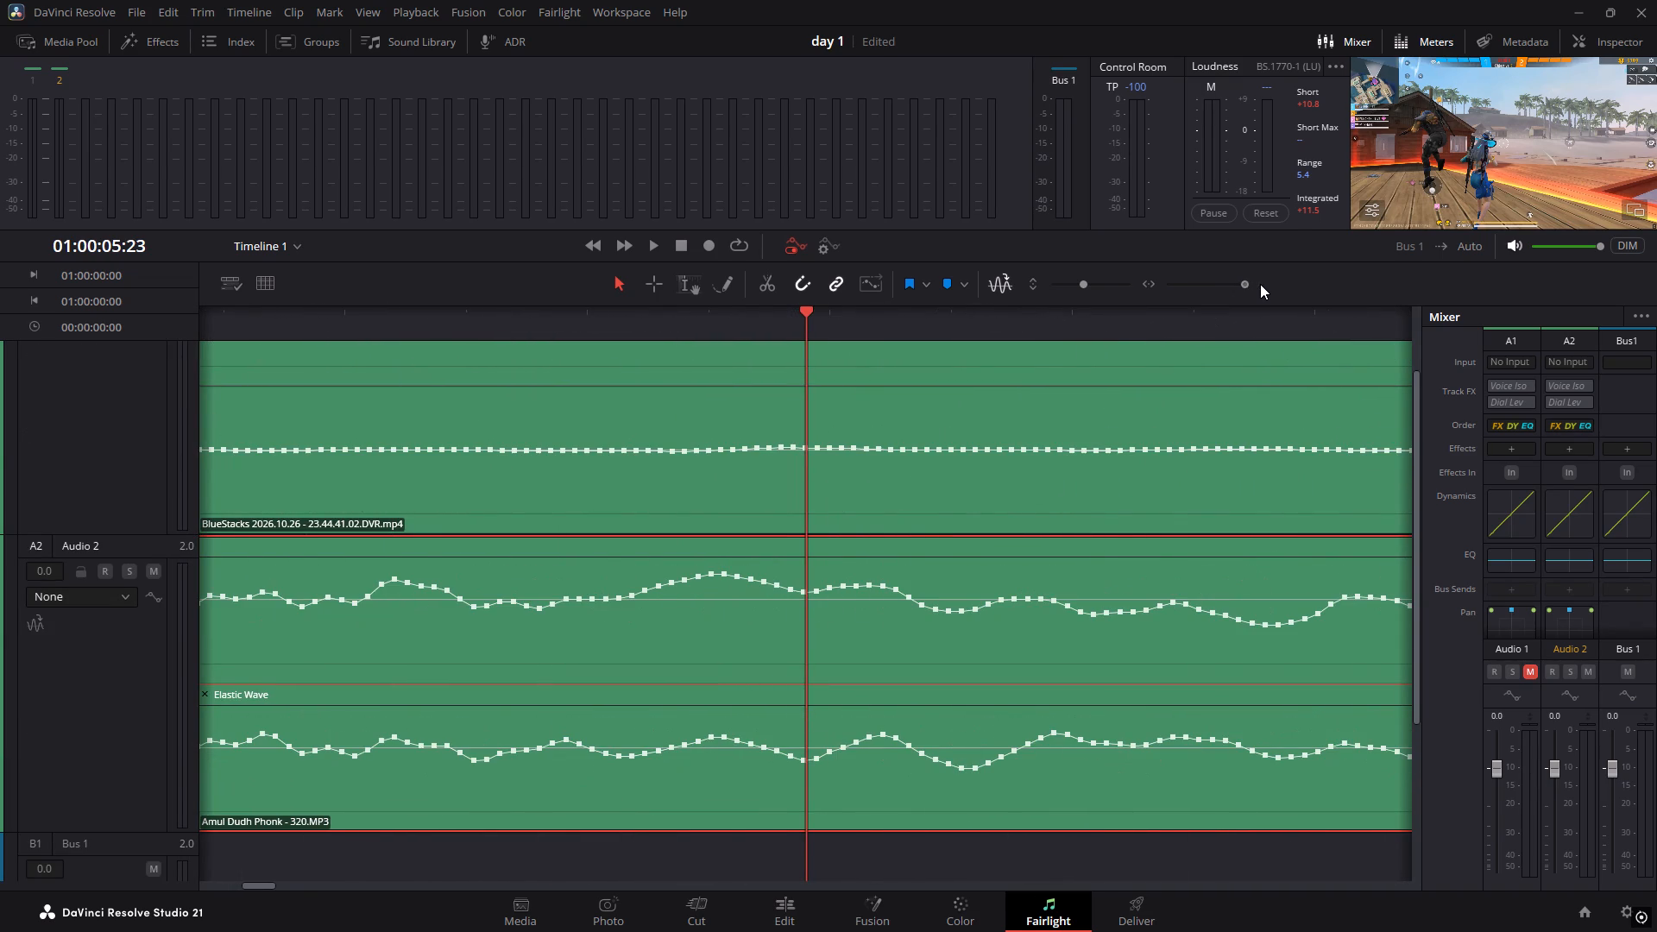
drag(1260, 284, 1204, 291)
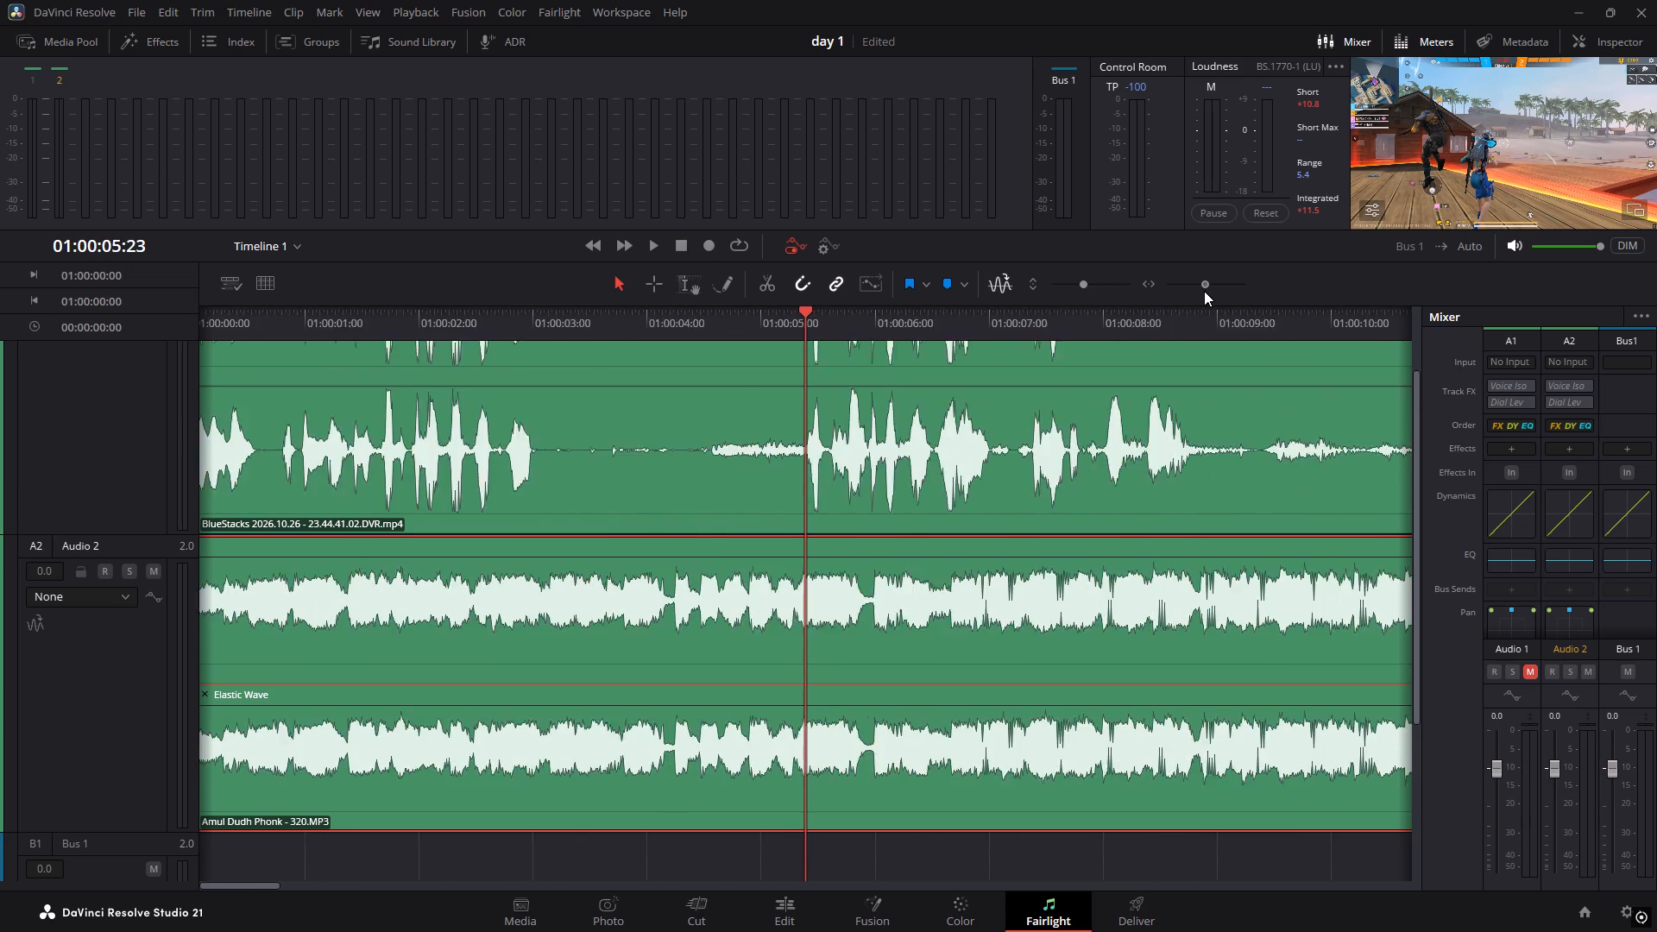
drag(1204, 291, 1200, 291)
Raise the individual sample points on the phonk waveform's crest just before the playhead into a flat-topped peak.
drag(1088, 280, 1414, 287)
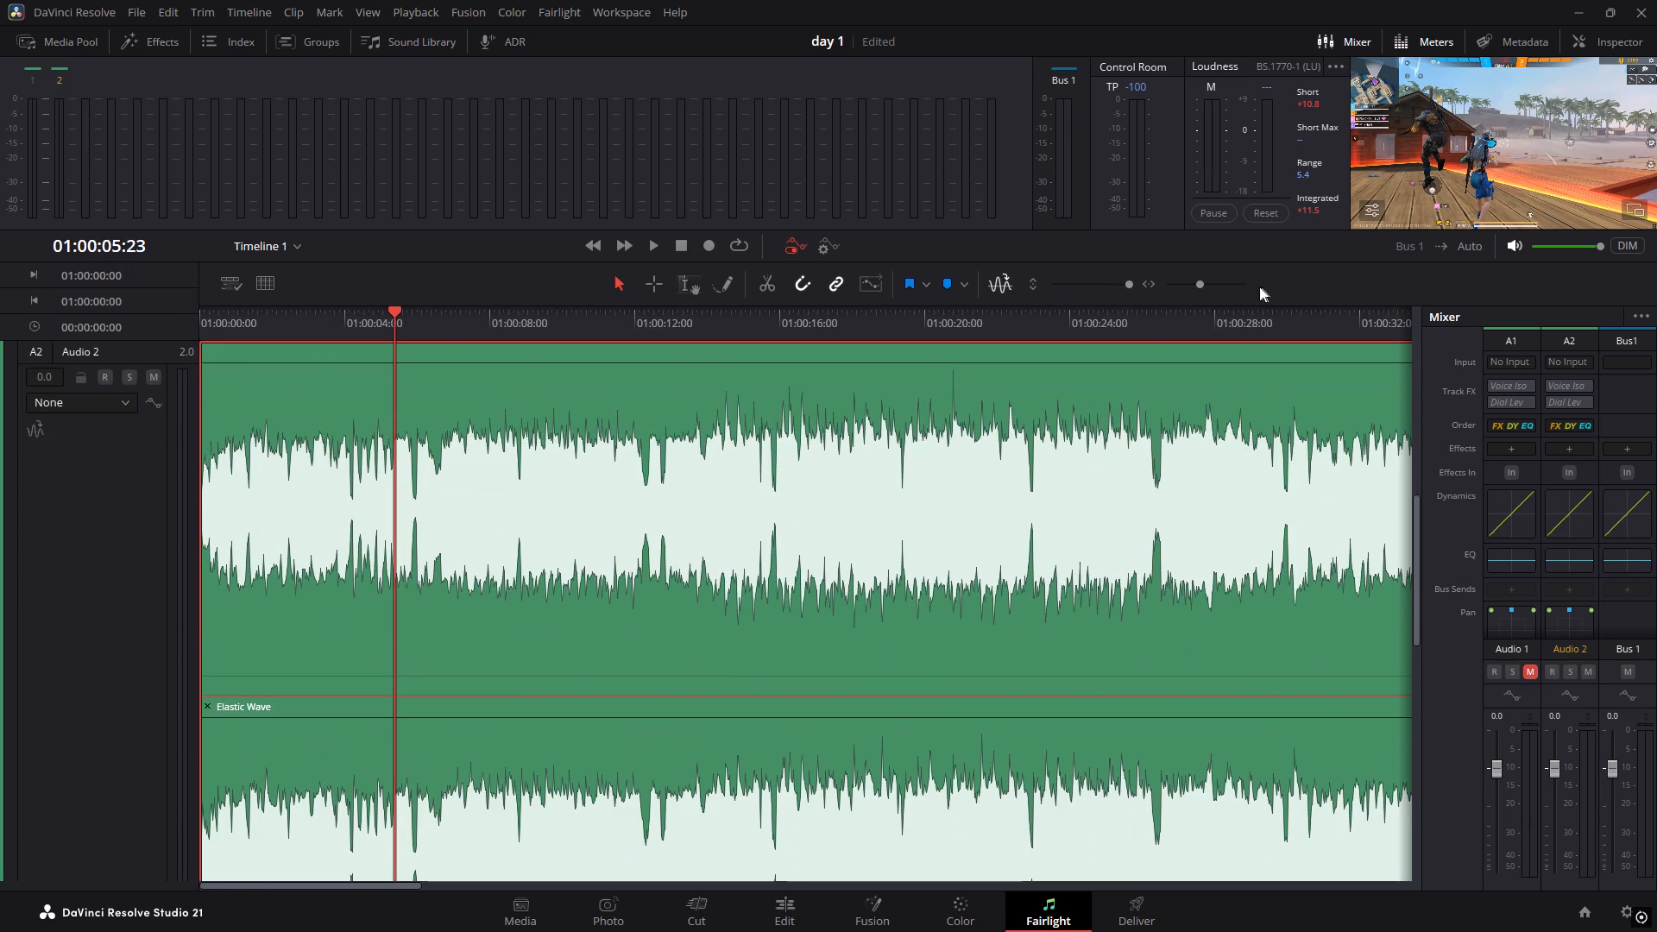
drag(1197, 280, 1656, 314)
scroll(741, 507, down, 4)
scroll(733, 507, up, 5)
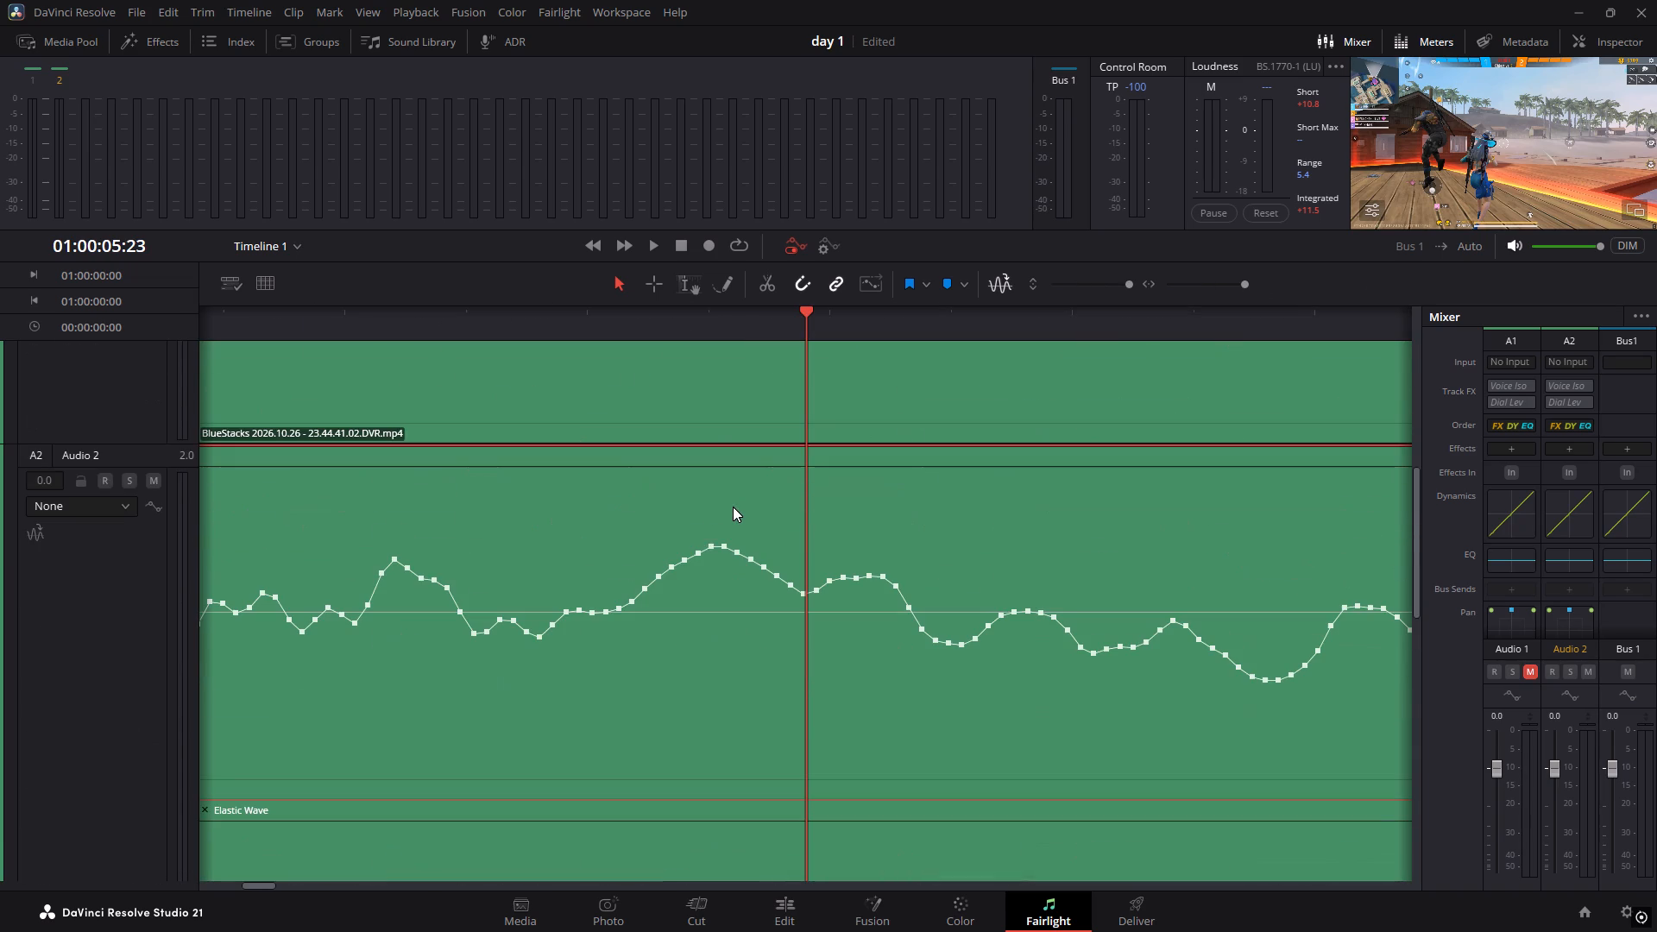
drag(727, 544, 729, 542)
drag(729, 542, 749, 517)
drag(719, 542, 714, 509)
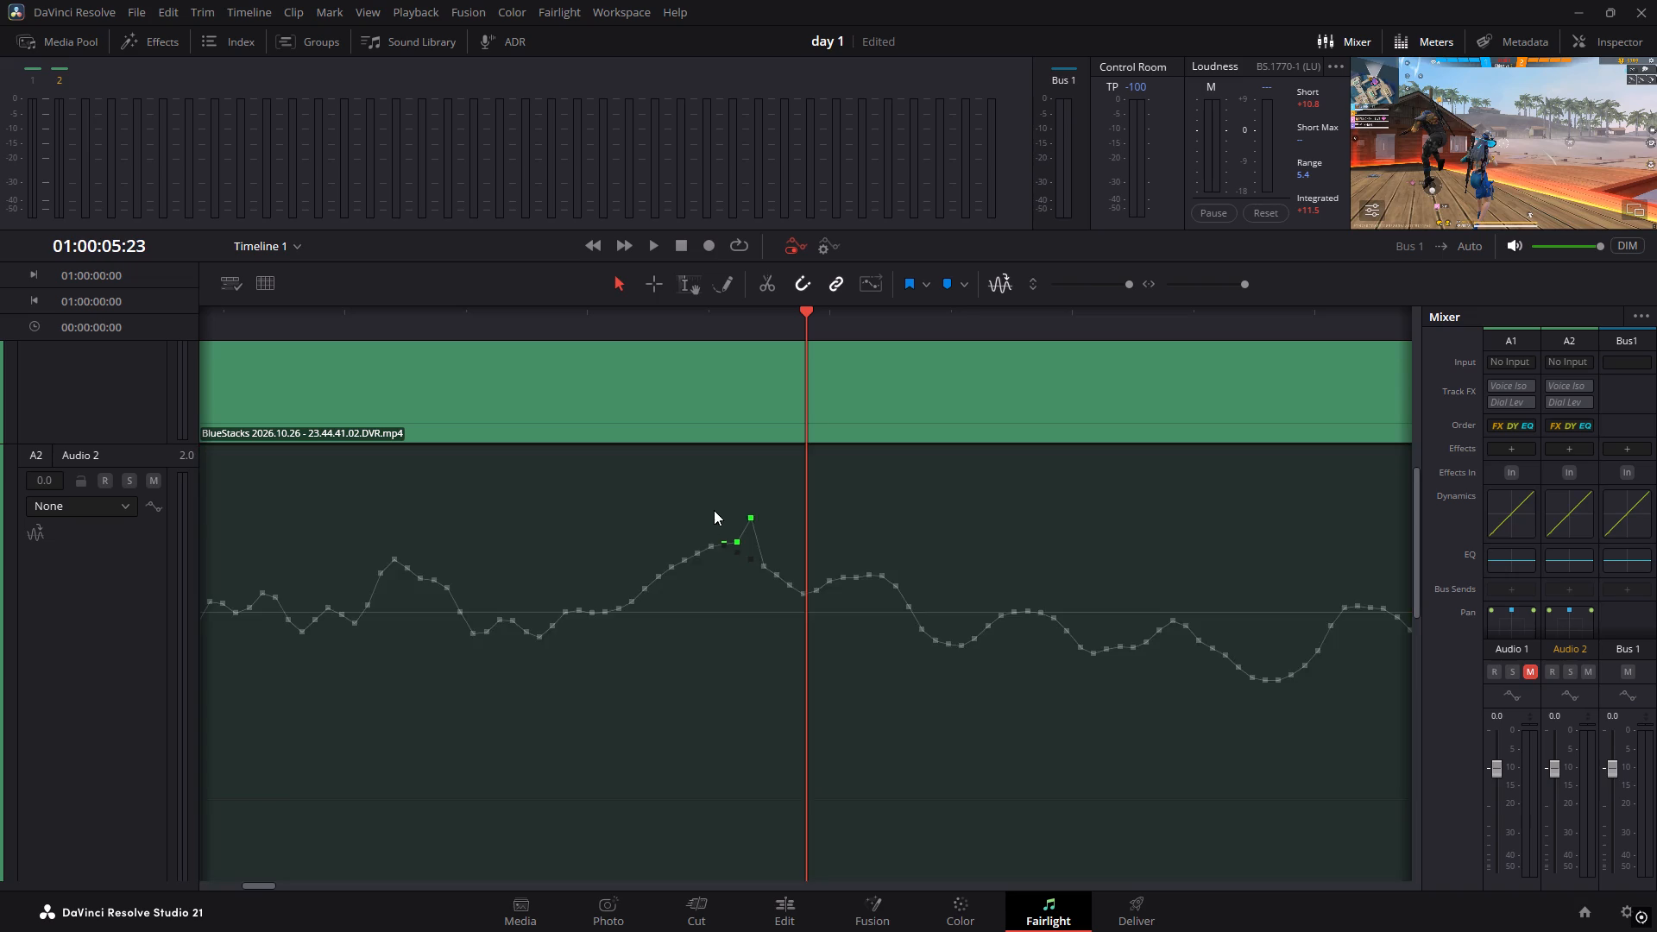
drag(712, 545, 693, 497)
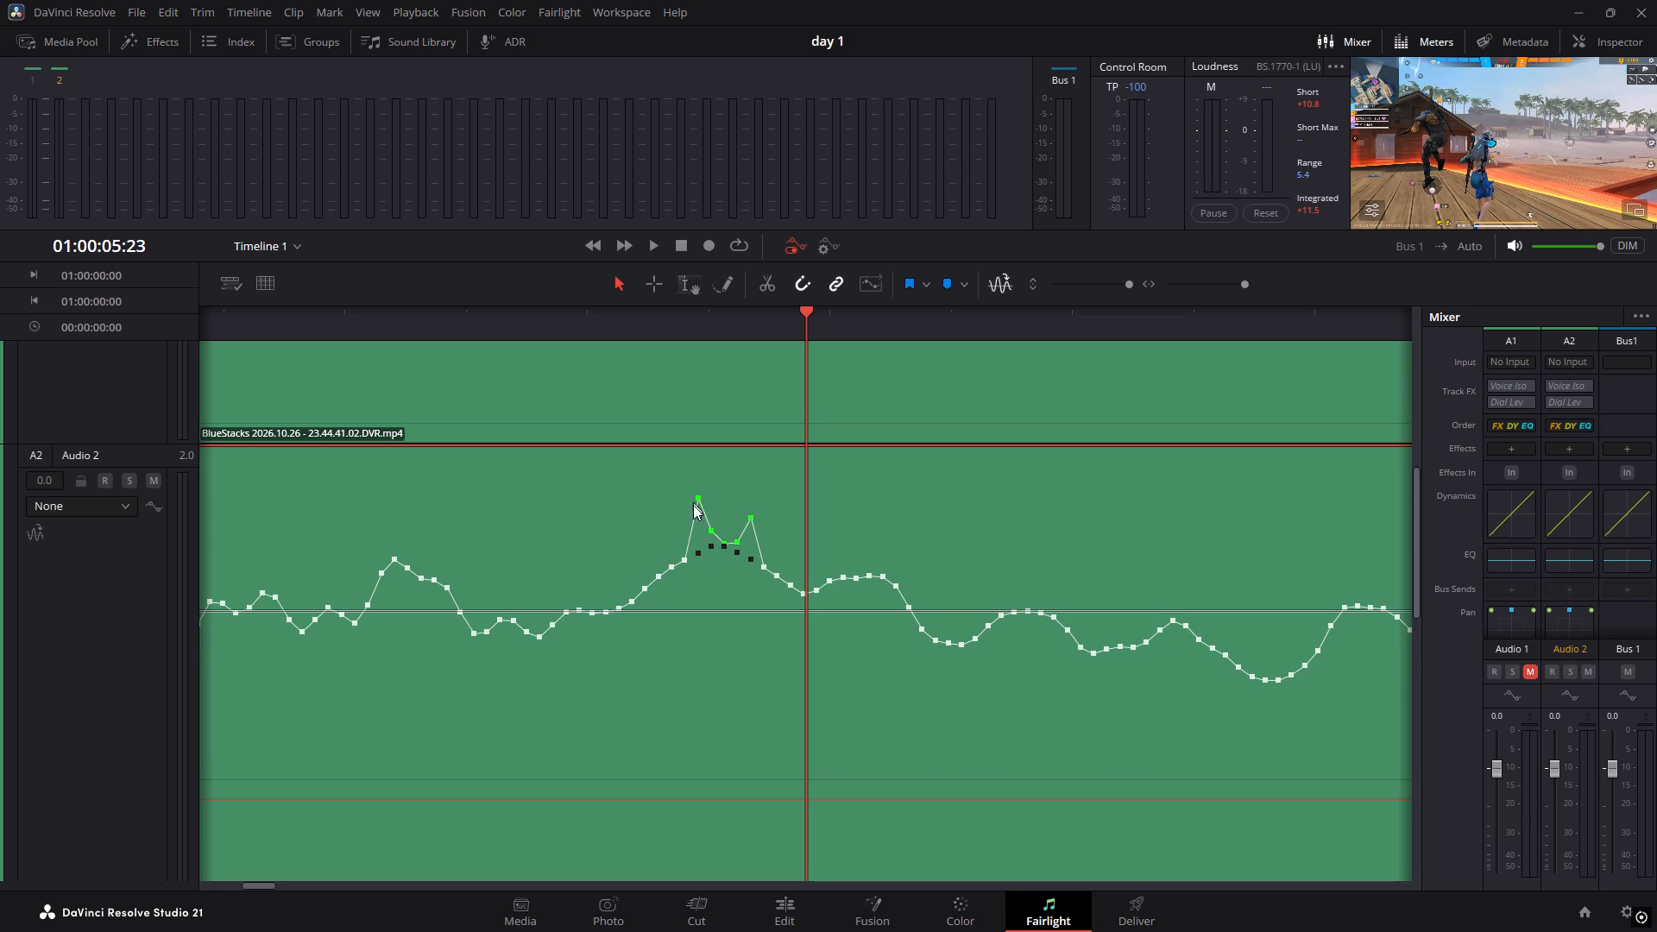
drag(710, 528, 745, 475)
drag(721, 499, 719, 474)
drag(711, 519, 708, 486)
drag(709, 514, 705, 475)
Check the Fairlight timeline's display and Jump to options.
click(265, 290)
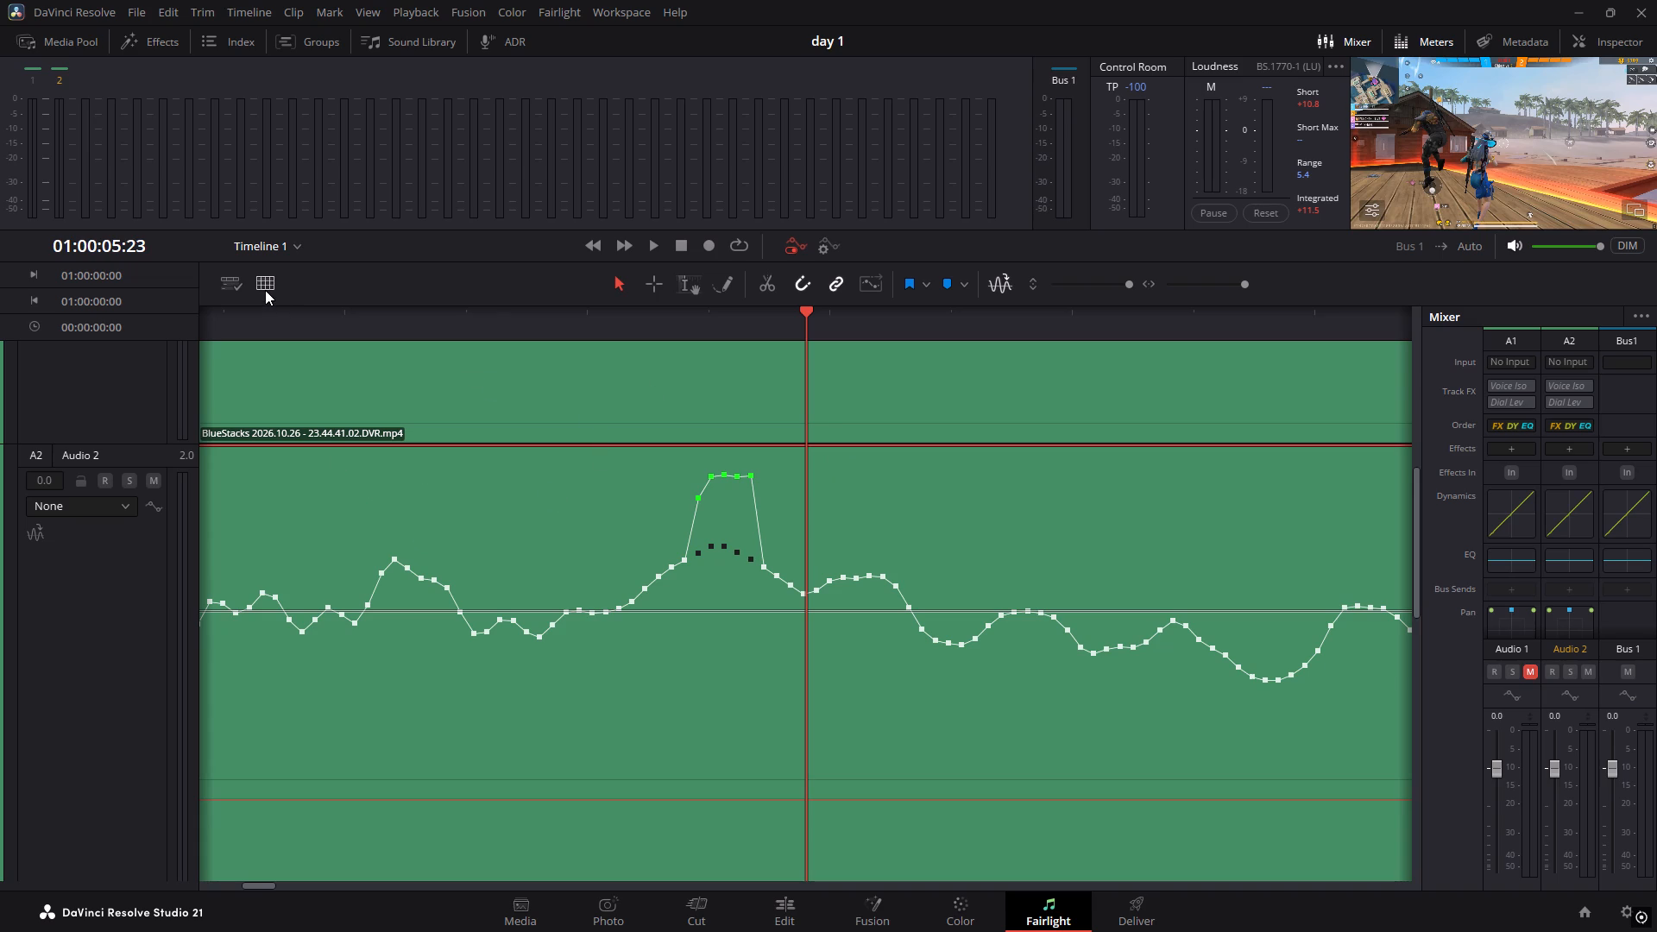
click(265, 289)
click(227, 280)
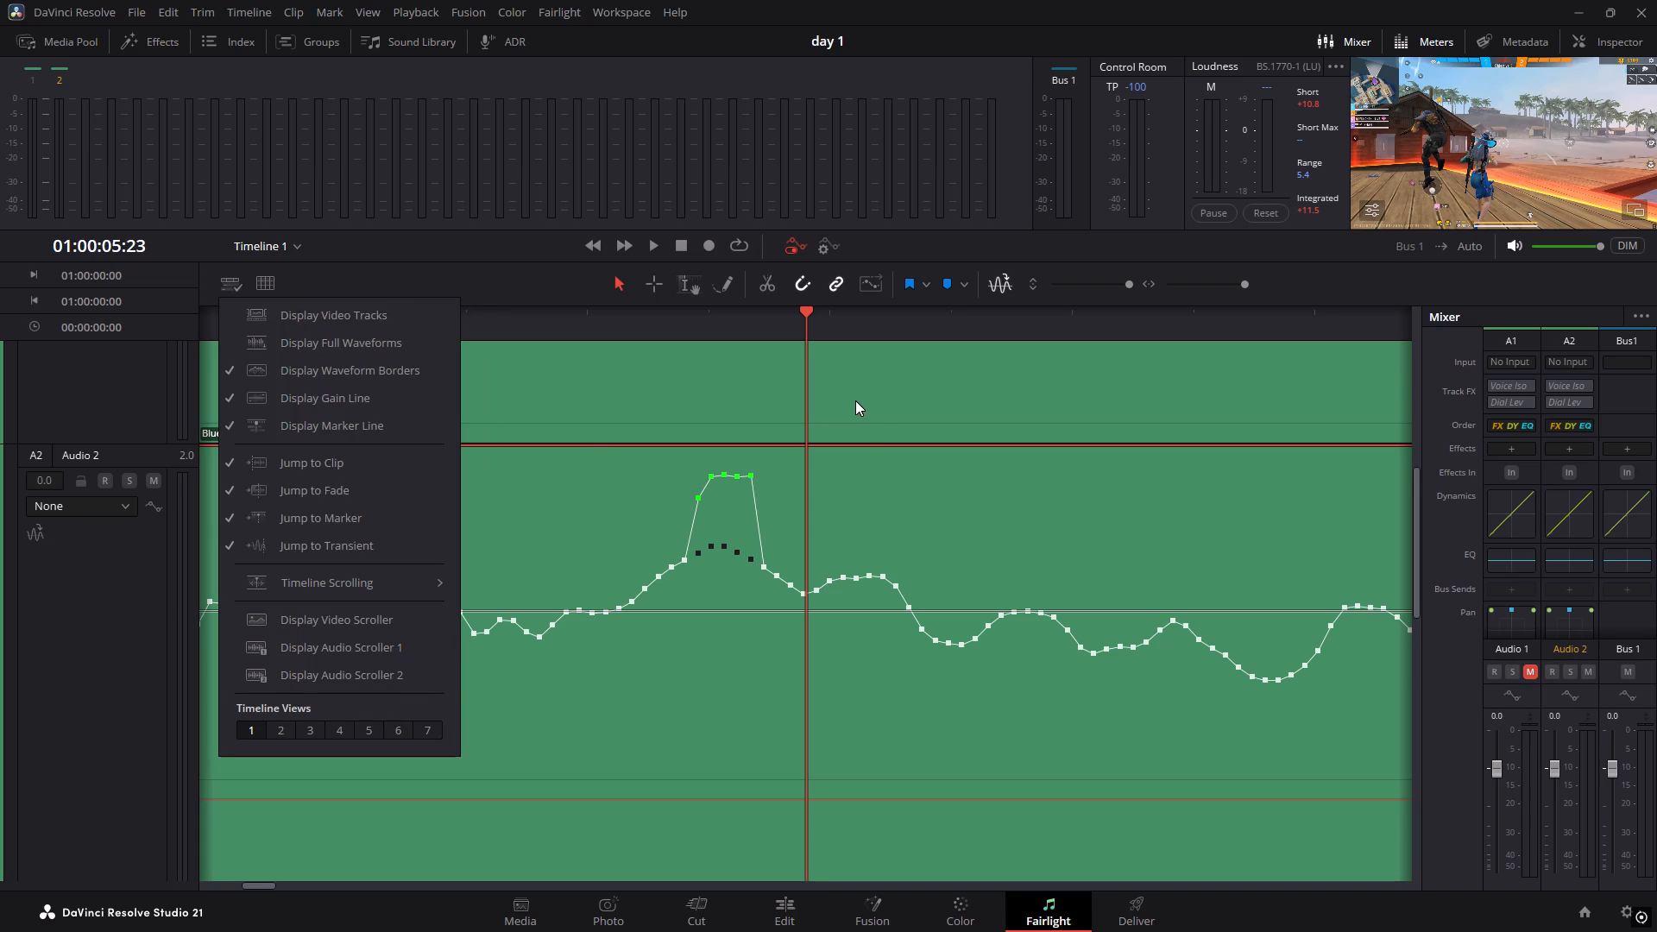
Undo the timeline edits repeatedly, back to before the Amul Dudh Phonk track was added.
key(ctrl+z)
key(ctrl+z)
key(ctrl+z)
key(ctrl+z)
key(ctrl+z)
key(ctrl+z)
key(ctrl+z)
key(ctrl+z)
key(ctrl+z)
key(ctrl+z)
key(ctrl+z)
key(ctrl+z)
key(ctrl+z)
key(ctrl+z)
key(ctrl+z)
key(ctrl+z)
key(ctrl+z)
key(ctrl+z)
key(ctrl+z)
key(ctrl+z)
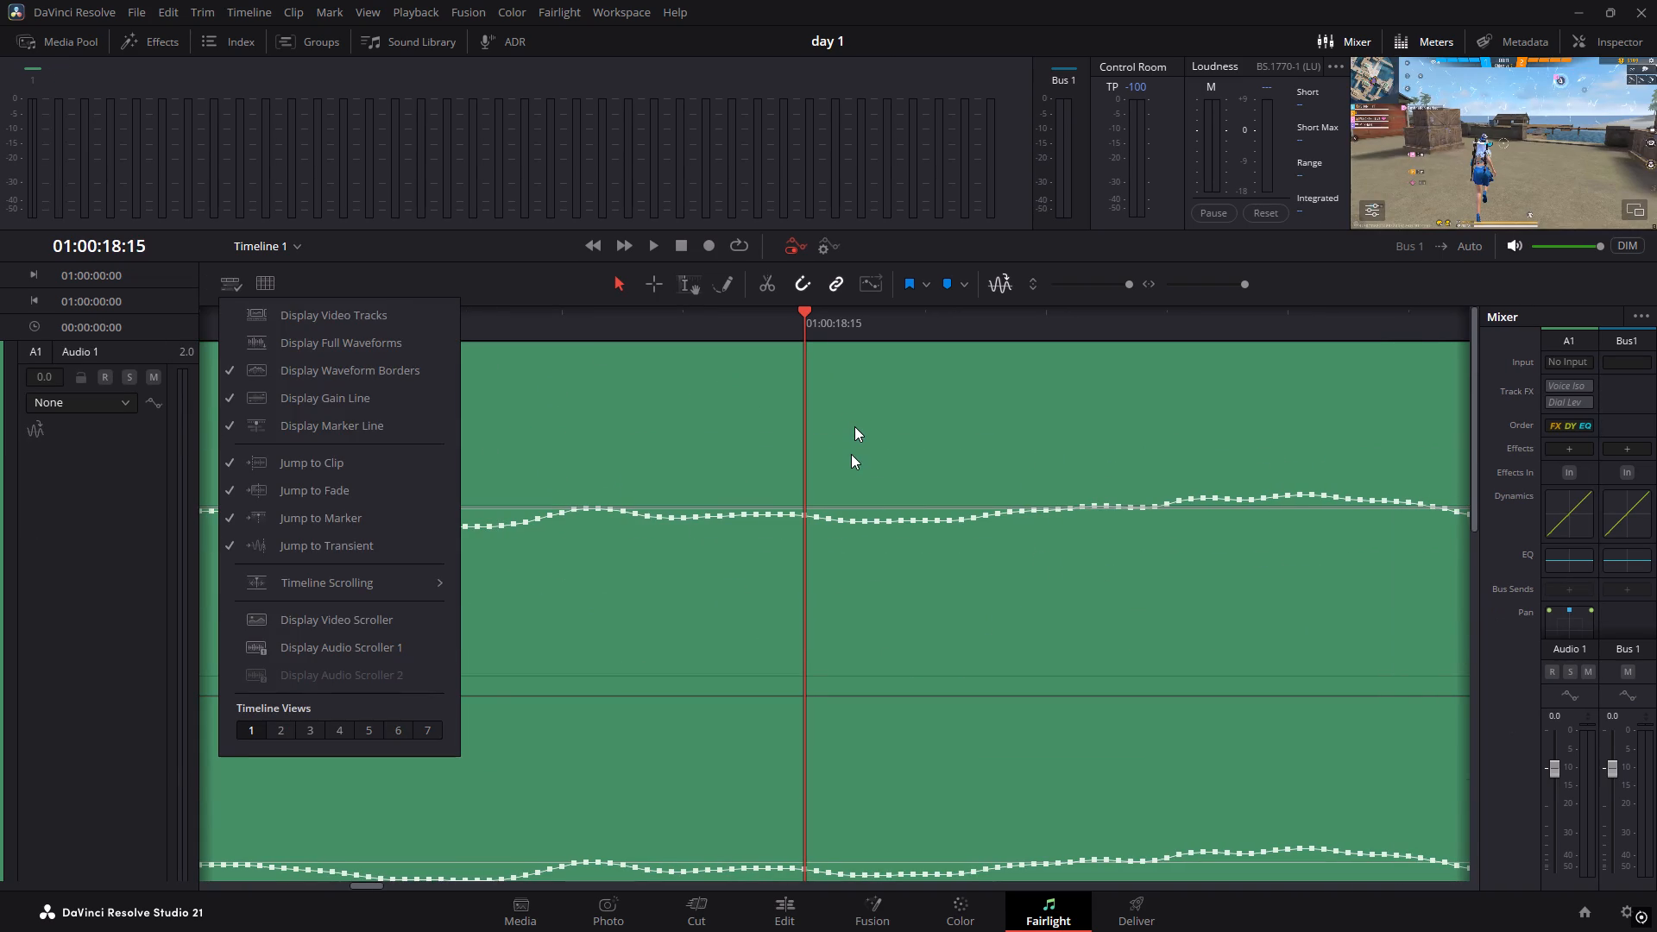
click(721, 572)
click(124, 41)
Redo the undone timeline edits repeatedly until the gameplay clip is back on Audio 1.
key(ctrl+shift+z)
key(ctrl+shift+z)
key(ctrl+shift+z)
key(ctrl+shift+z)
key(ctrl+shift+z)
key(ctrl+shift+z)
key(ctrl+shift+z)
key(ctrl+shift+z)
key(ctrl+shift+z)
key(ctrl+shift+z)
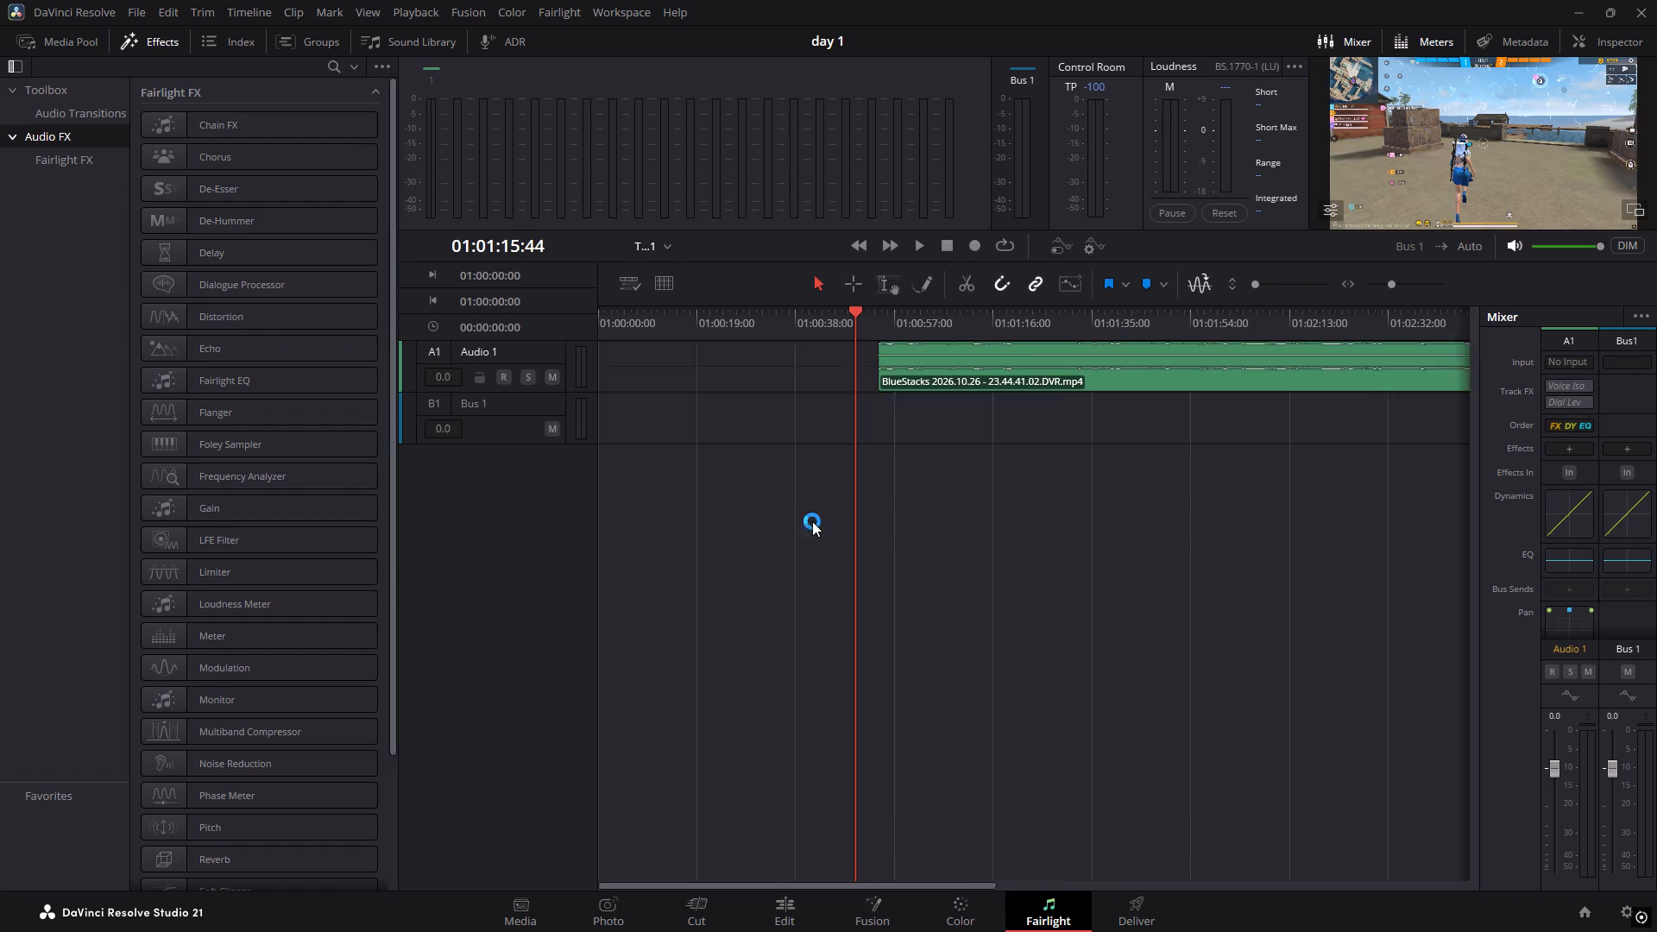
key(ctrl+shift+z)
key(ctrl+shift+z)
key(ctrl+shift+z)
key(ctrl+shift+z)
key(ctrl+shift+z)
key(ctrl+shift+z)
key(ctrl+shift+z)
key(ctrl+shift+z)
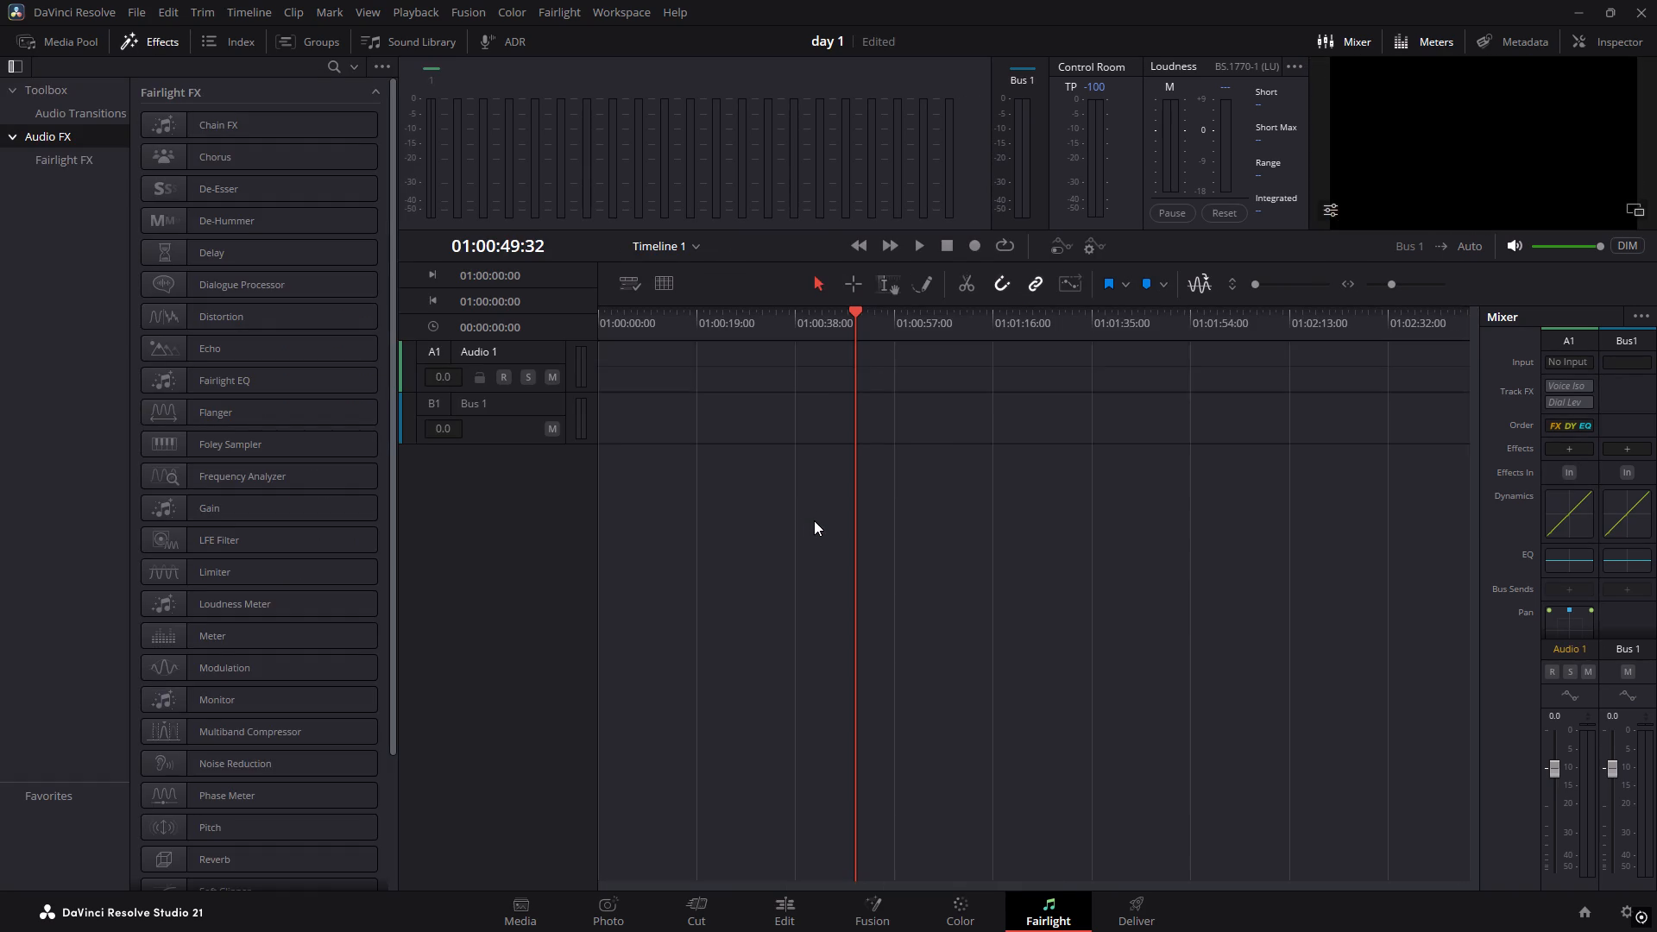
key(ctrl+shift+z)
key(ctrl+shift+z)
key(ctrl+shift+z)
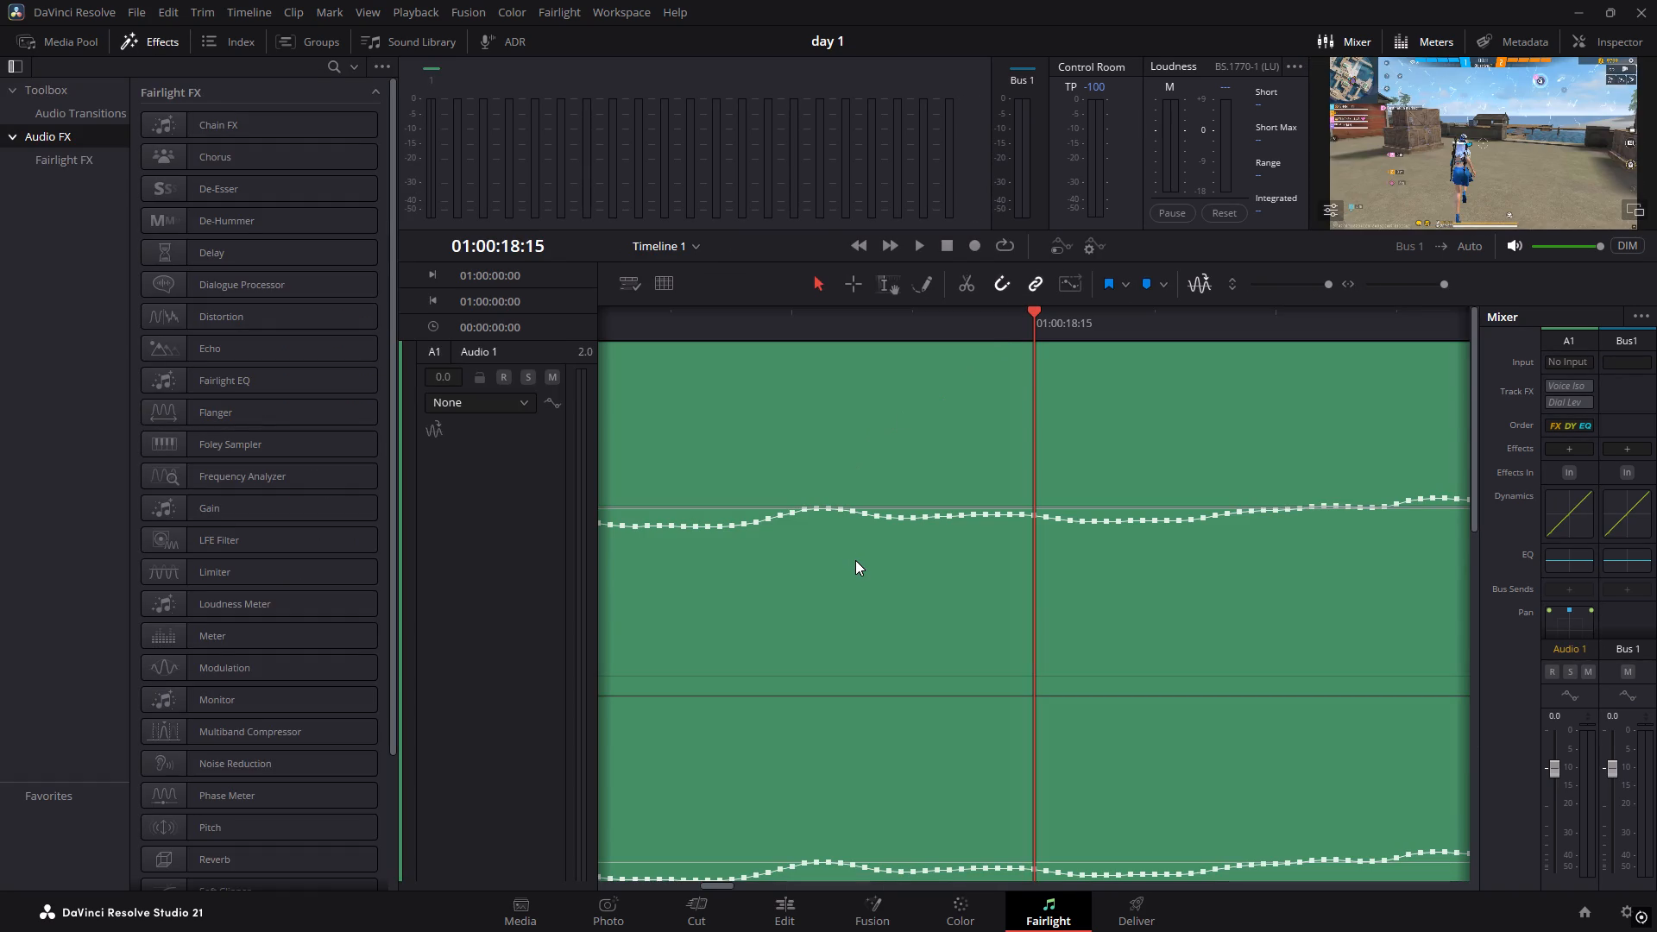
Look through the effects library's Audio Transitions and Fairlight FX categories, from Chain FX to Vocal Channel.
click(159, 44)
click(161, 44)
scroll(313, 483, down, 5)
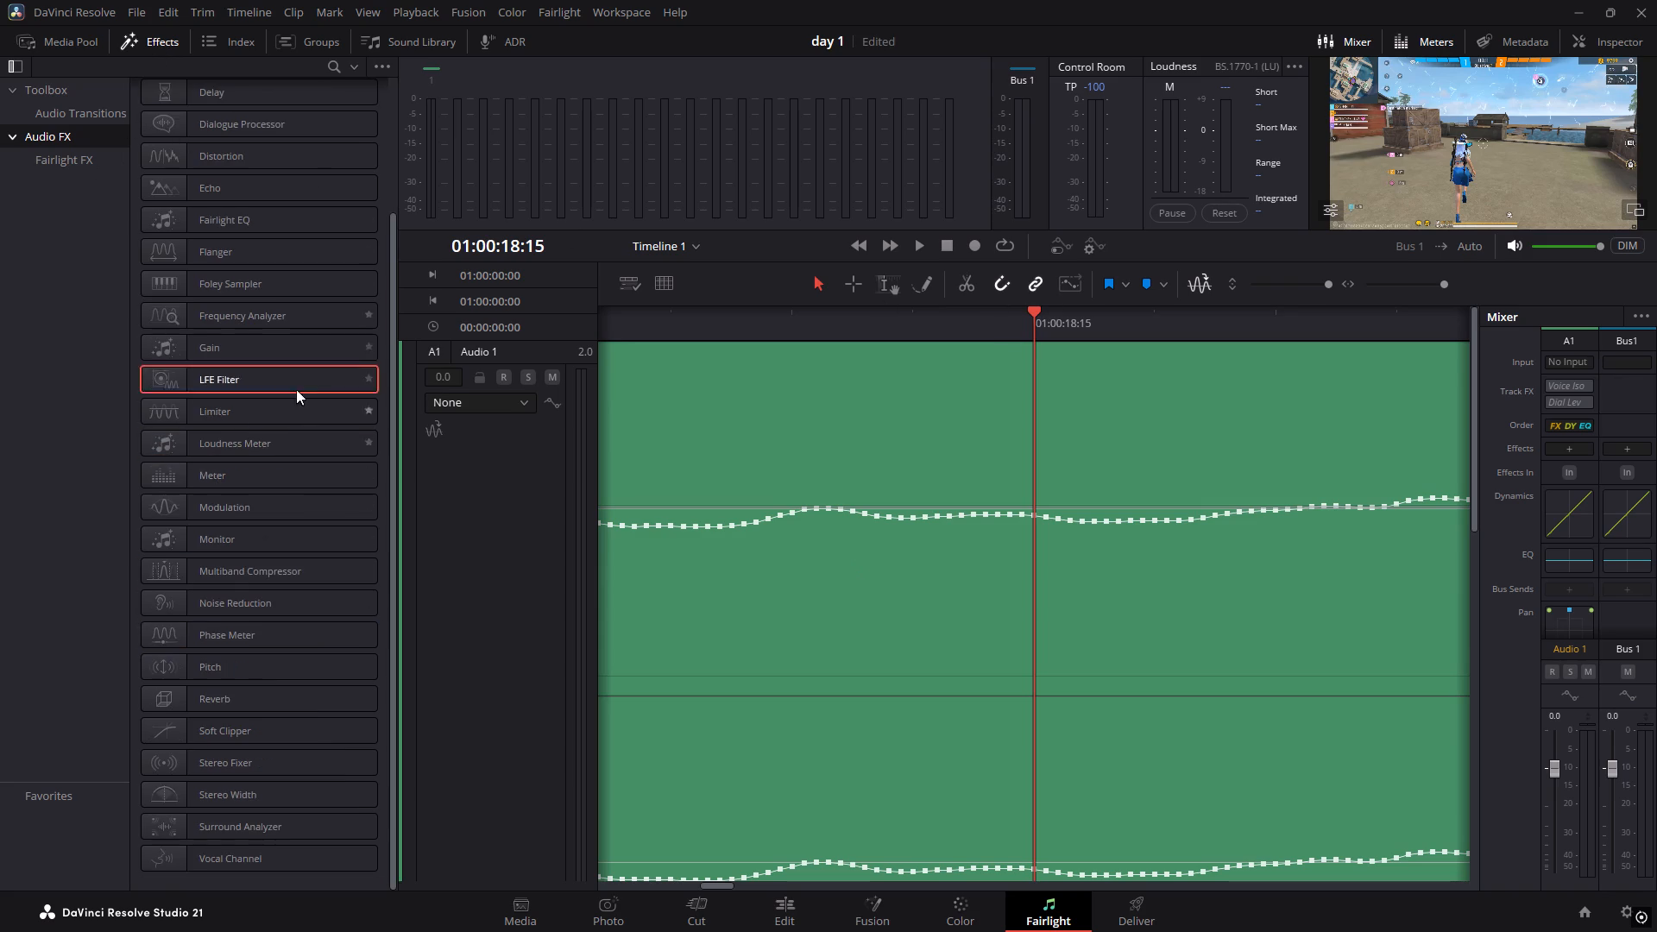
scroll(296, 389, down, 2)
scroll(268, 642, down, 3)
scroll(267, 648, up, 9)
click(47, 113)
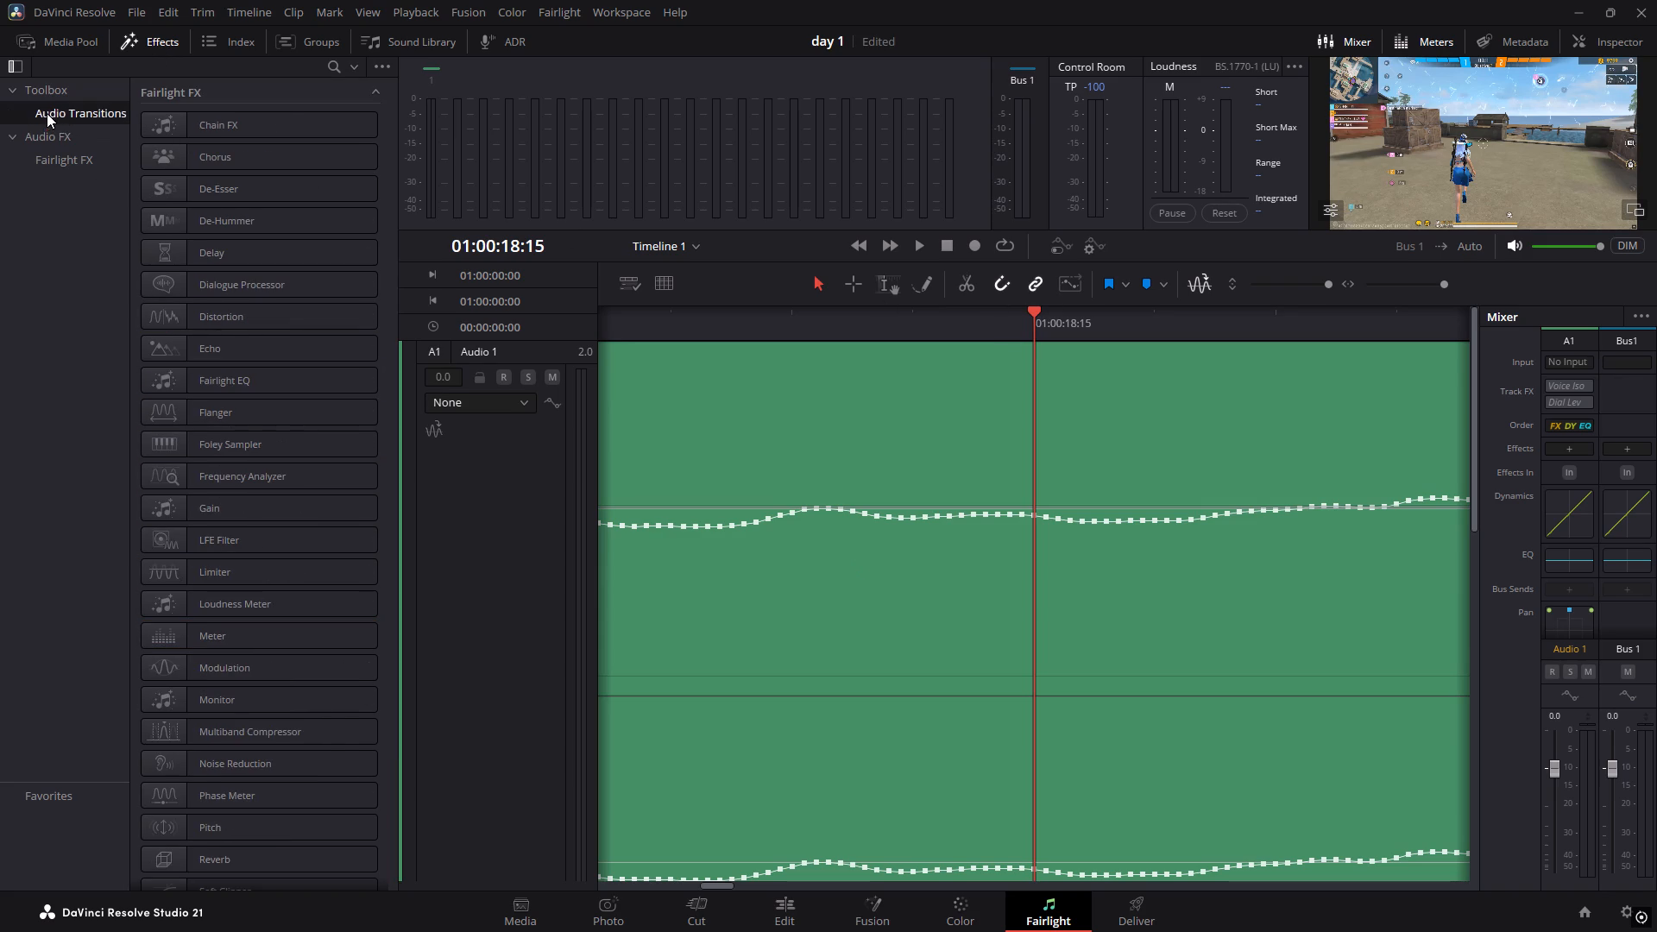
click(80, 150)
scroll(190, 191, down, 3)
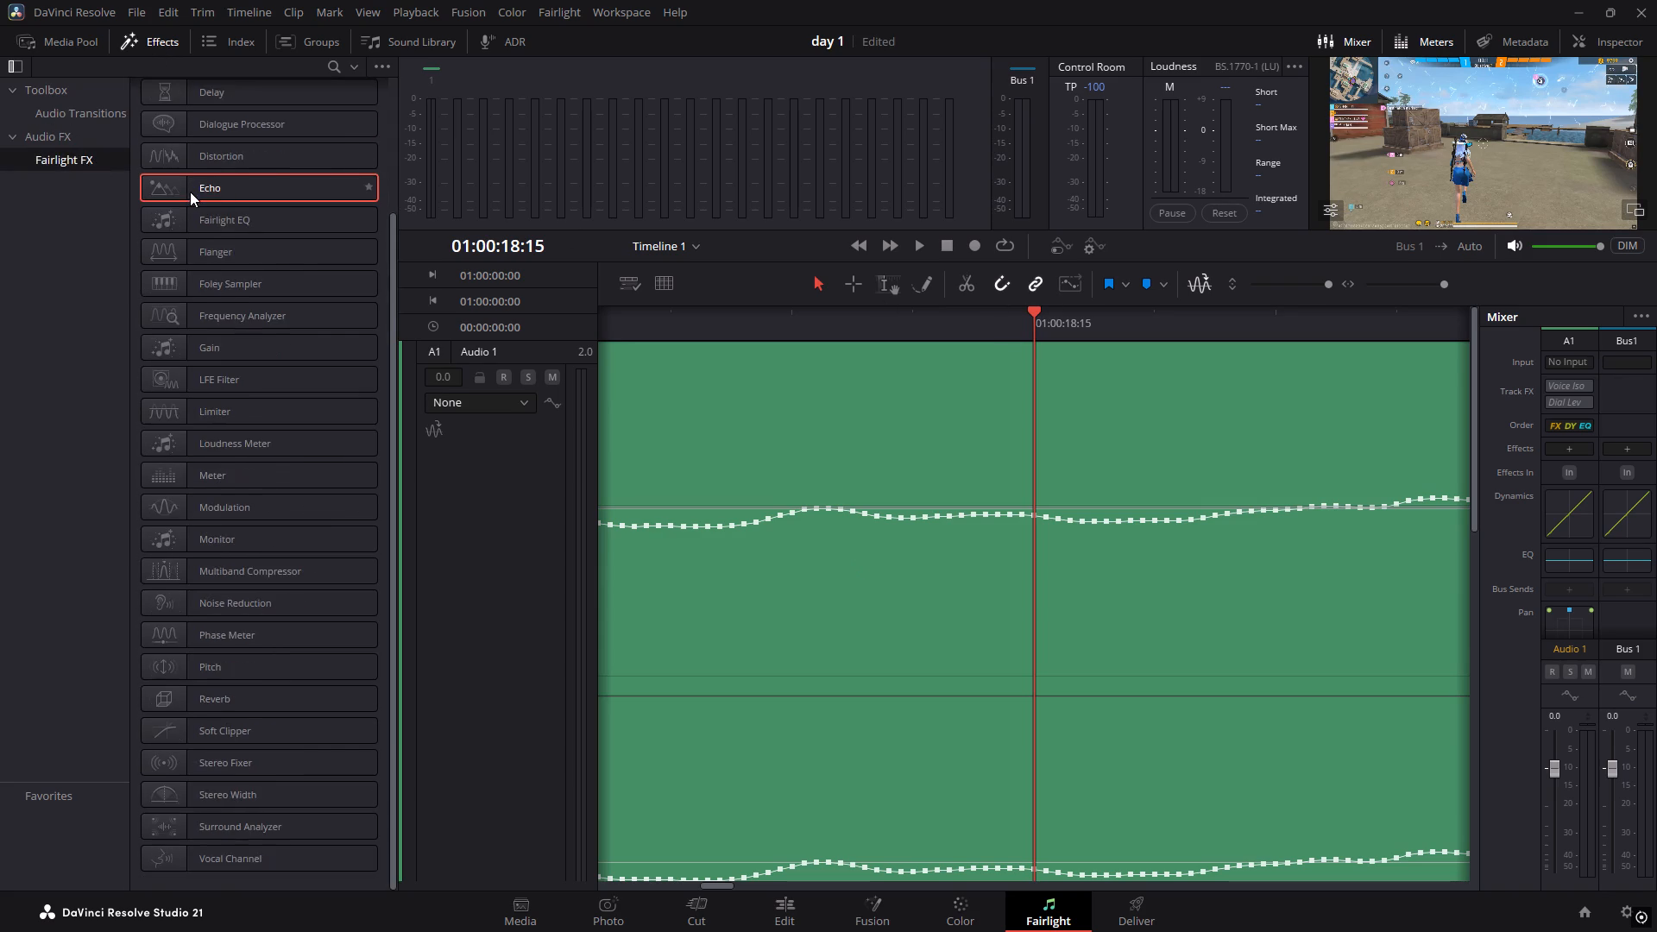
scroll(190, 192, down, 2)
scroll(192, 195, up, 6)
click(381, 65)
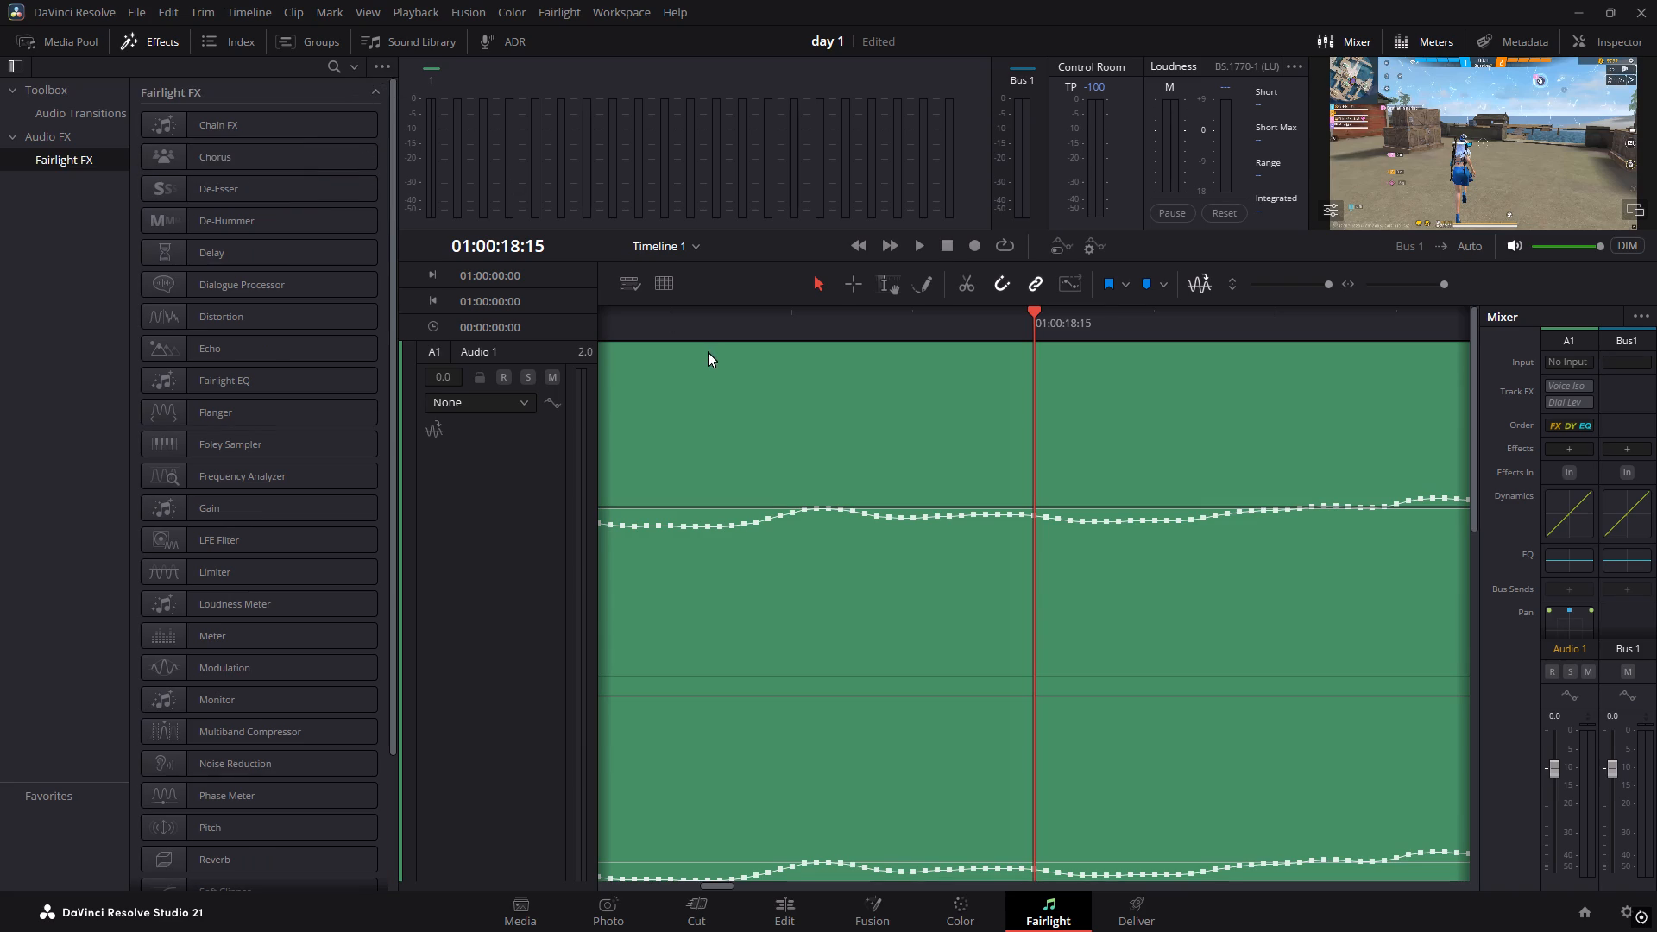
Examine the gameplay waveform around the playhead at progressively wider timeline magnifications.
ctrl+scroll(875, 539, down, 11)
click(841, 320)
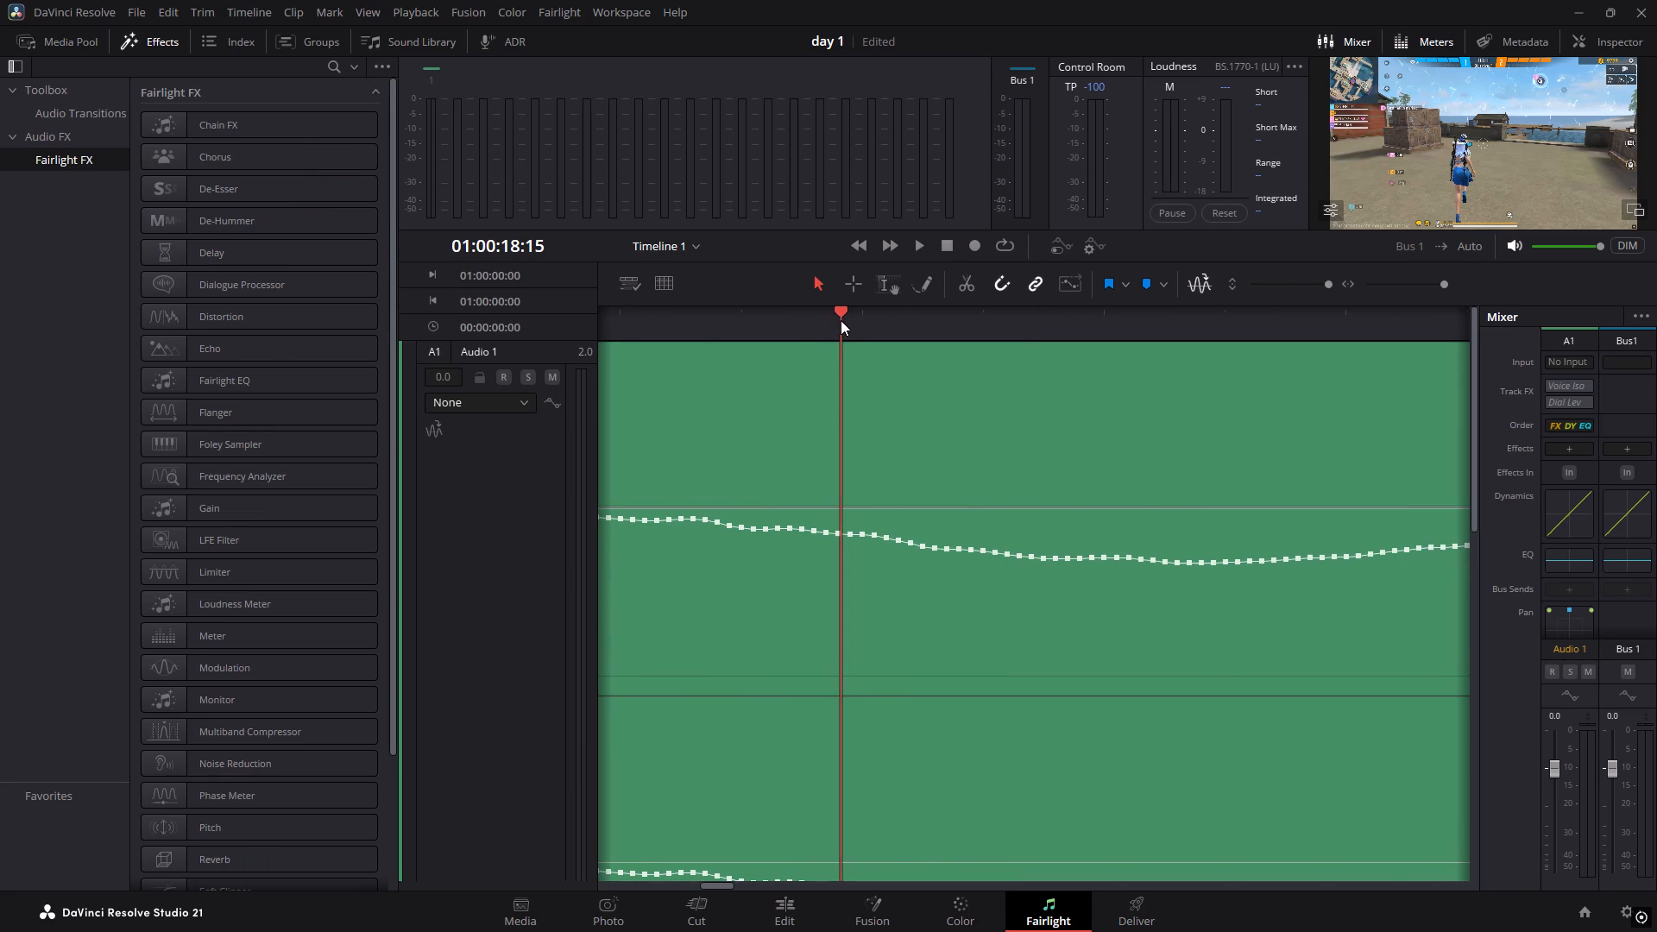
ctrl+scroll(840, 326, down, 4)
ctrl+scroll(841, 327, up, 4)
ctrl+scroll(841, 328, down, 6)
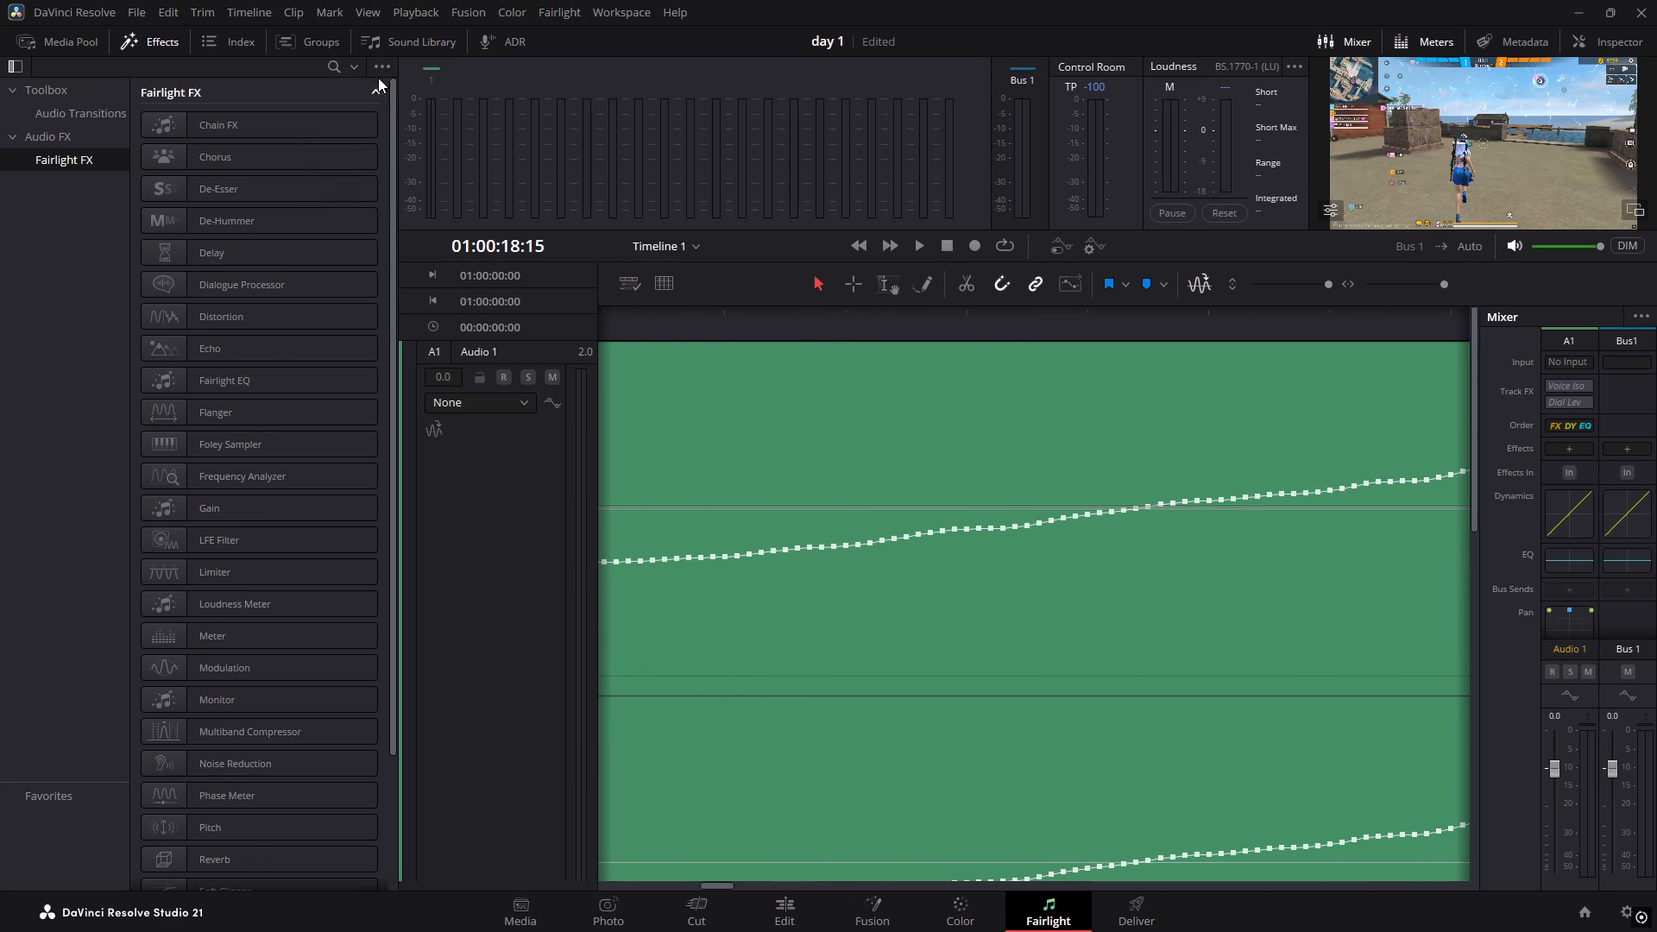
alt+scroll(832, 450, down, 13)
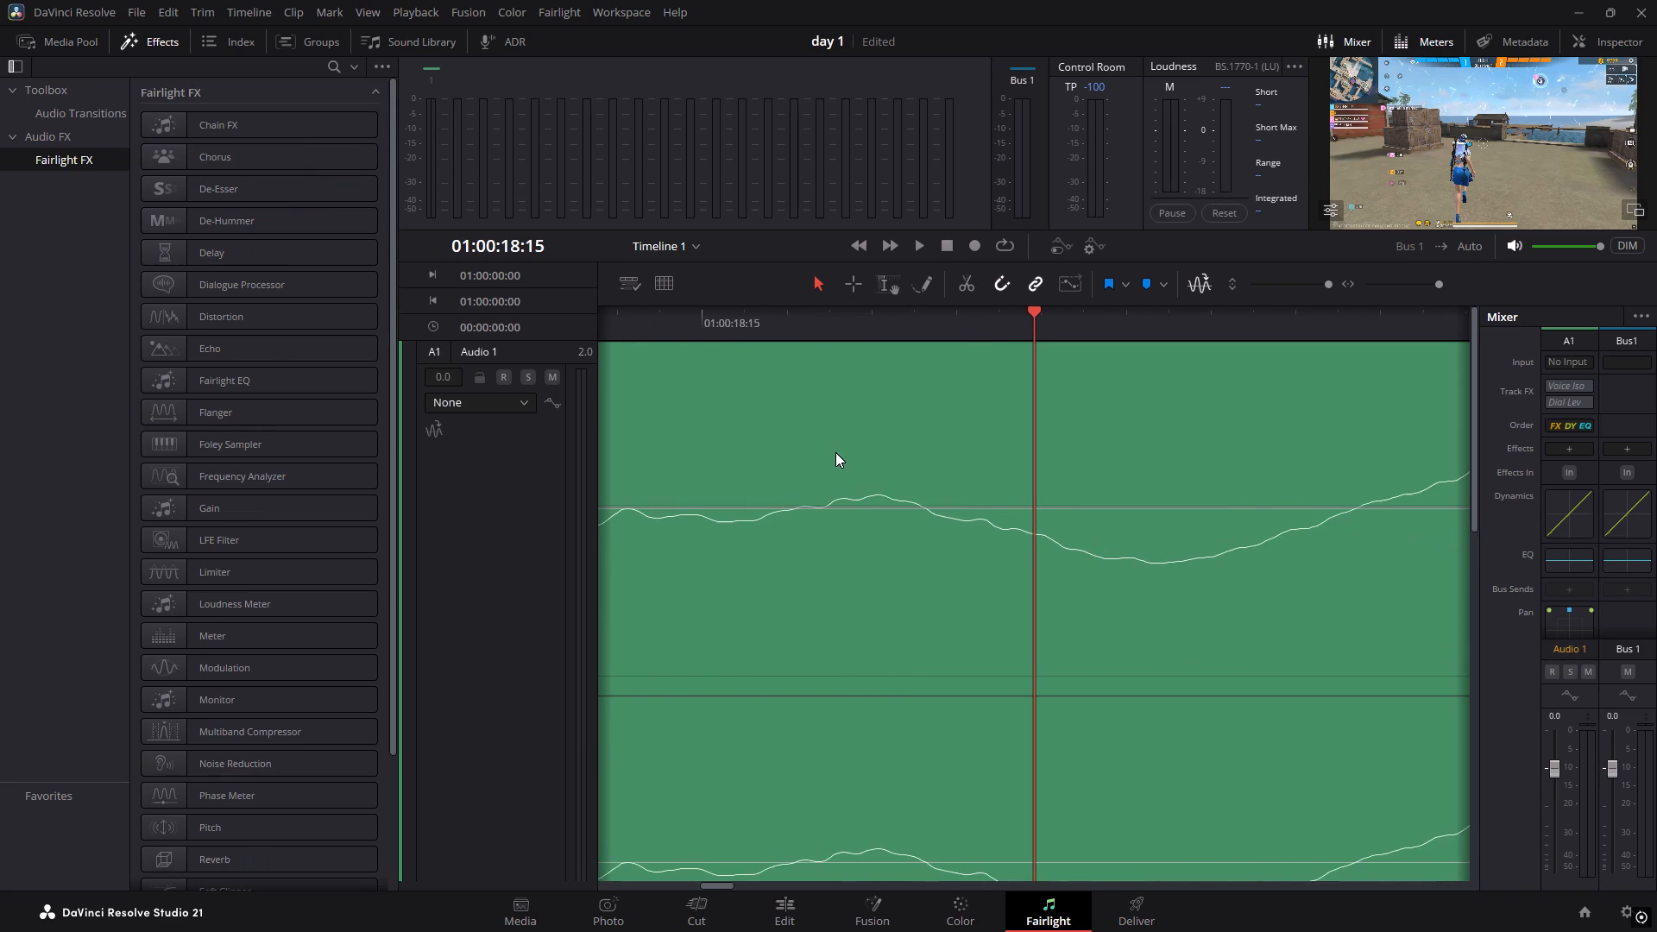
alt+scroll(835, 452, down, 18)
alt+scroll(836, 453, down, 14)
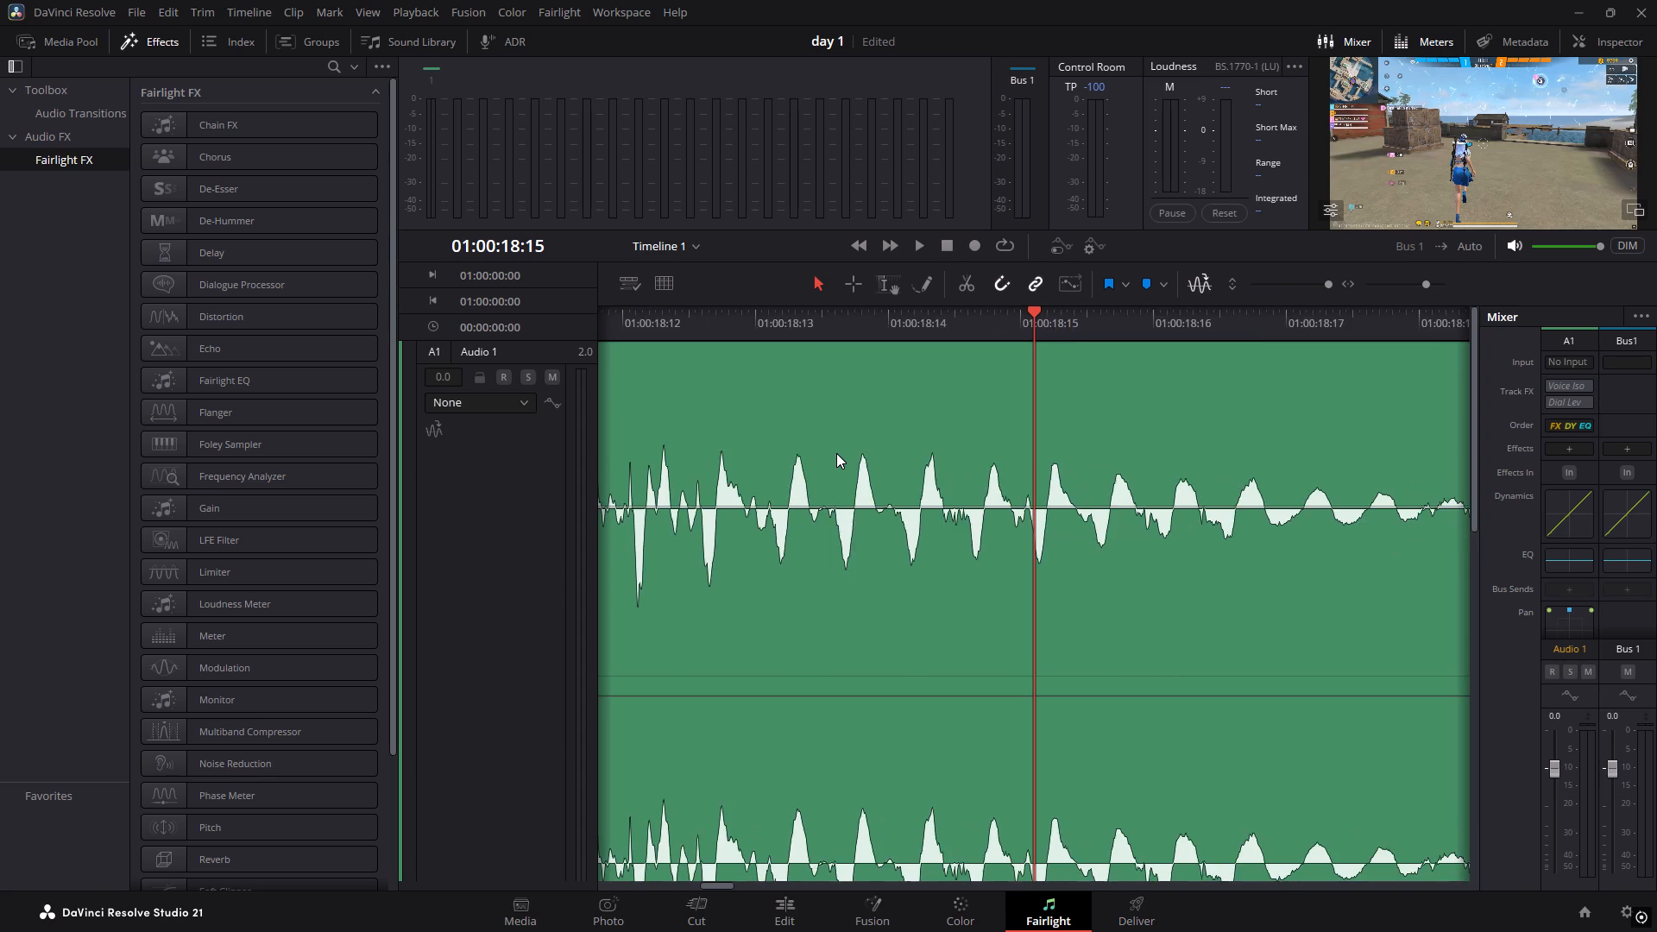
alt+scroll(836, 453, down, 15)
alt+scroll(837, 456, down, 8)
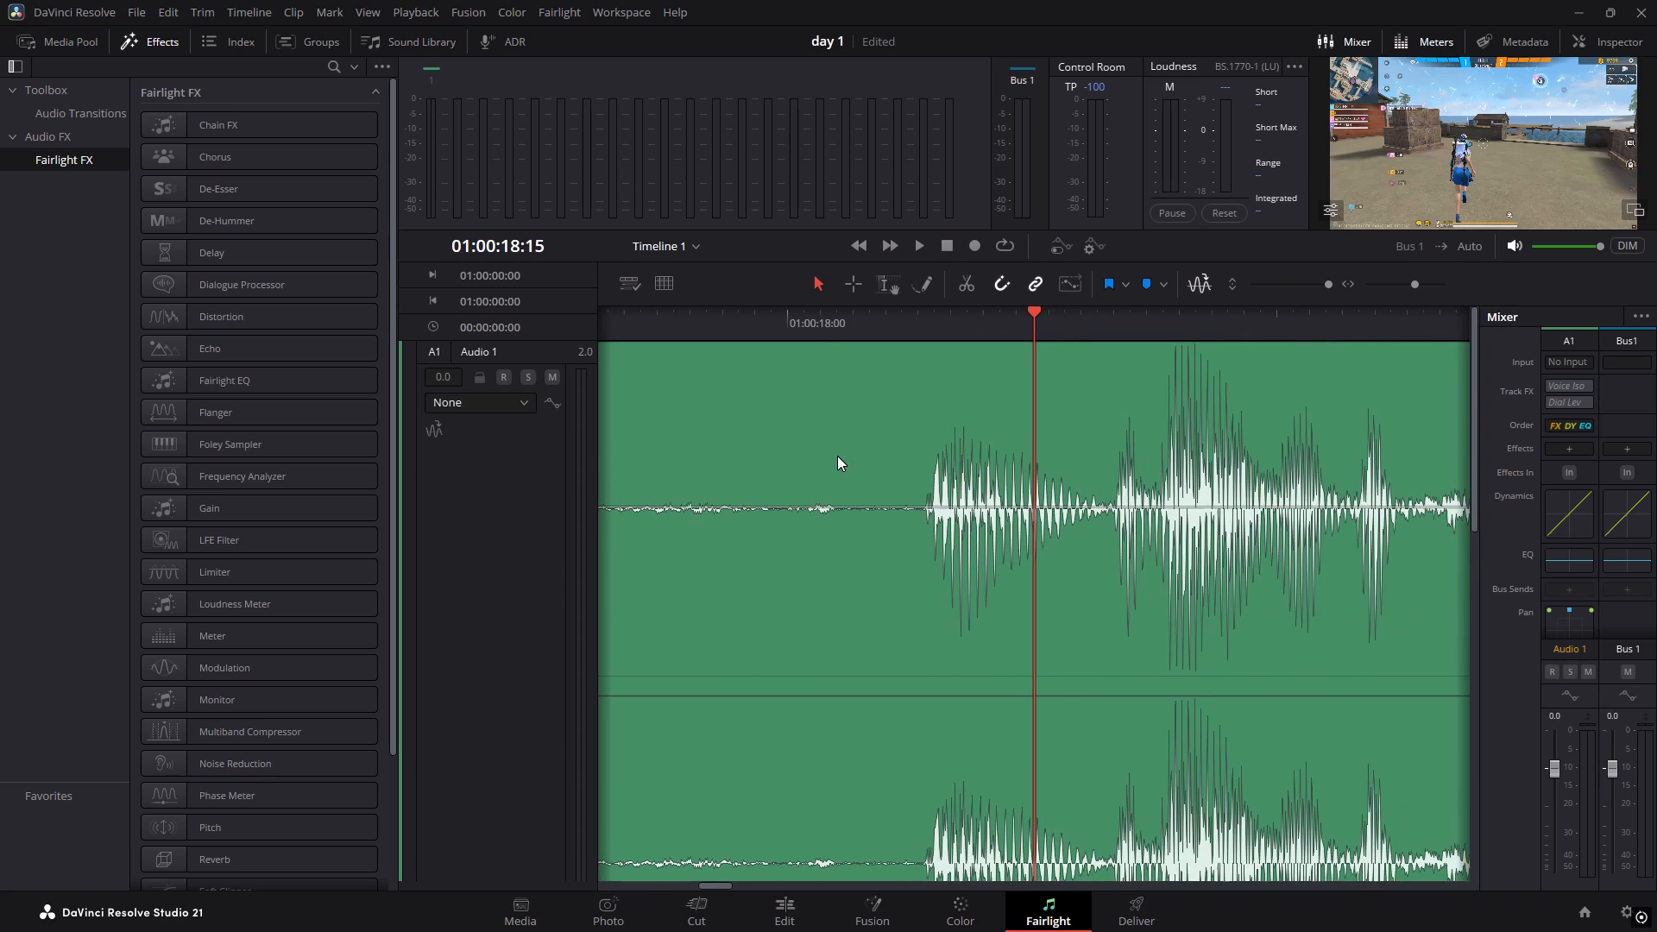
ctrl+scroll(837, 456, down, 2)
alt+scroll(837, 456, down, 6)
alt+scroll(837, 456, up, 4)
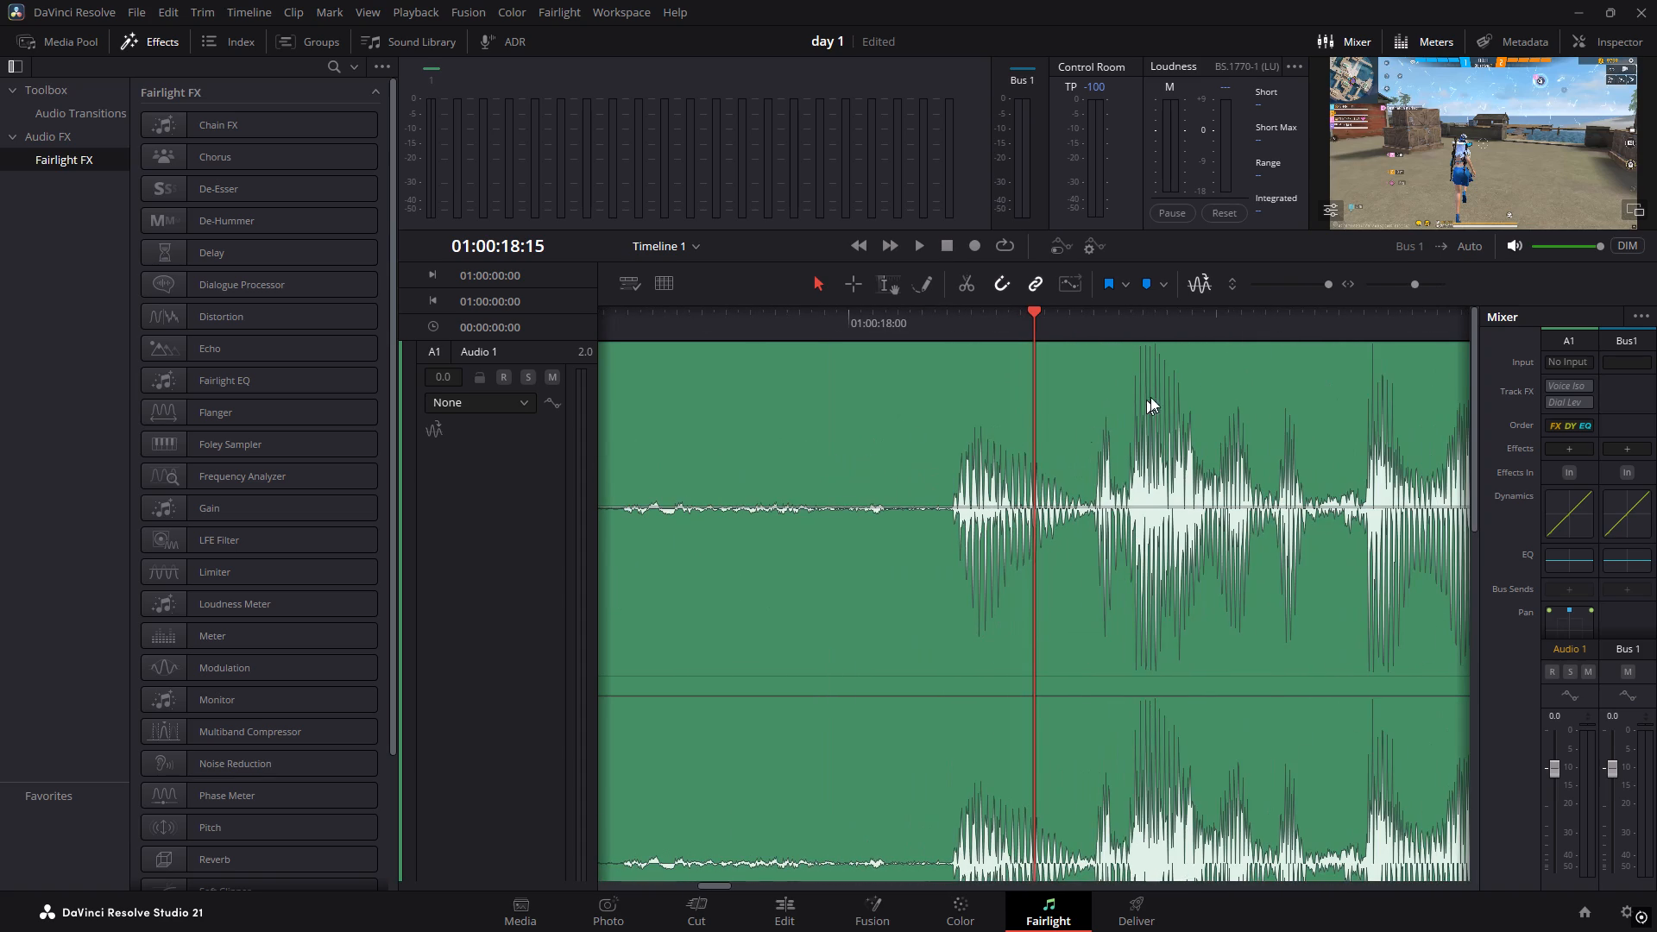
alt+scroll(1270, 276, down, 2)
alt+scroll(1239, 347, down, 4)
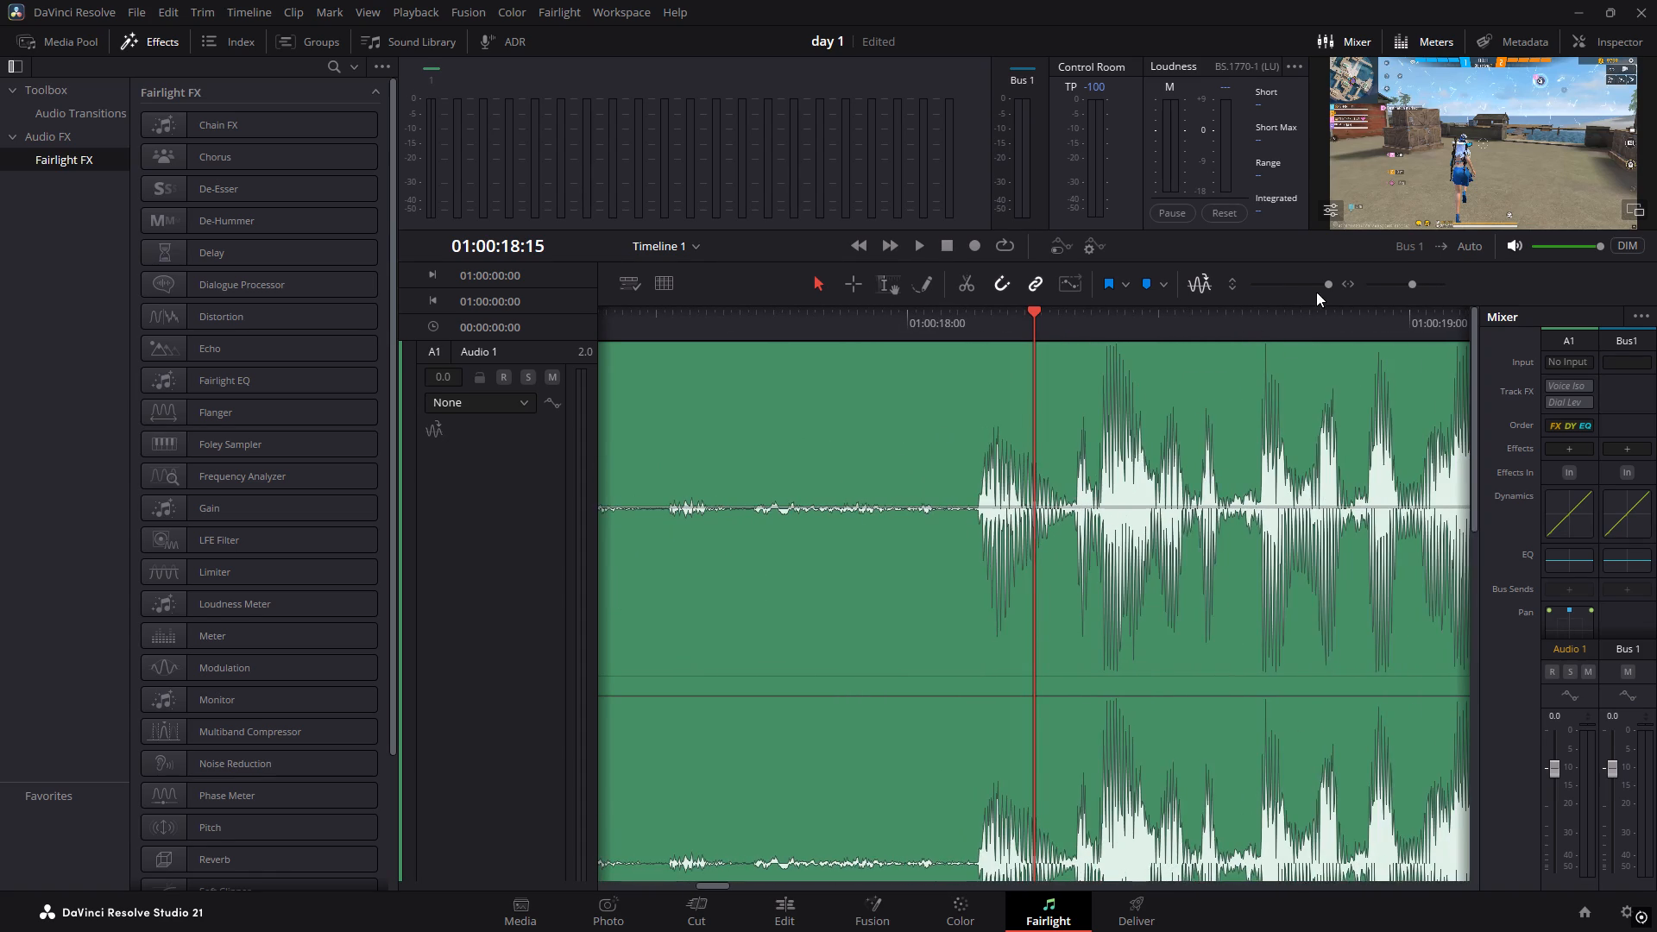
Compare the gameplay waveform at collapsed and medium track heights over a wider time range, then hide the effects library.
drag(1319, 286, 1189, 295)
scroll(1307, 462, up, 9)
scroll(1192, 513, down, 2)
scroll(1192, 510, up, 1)
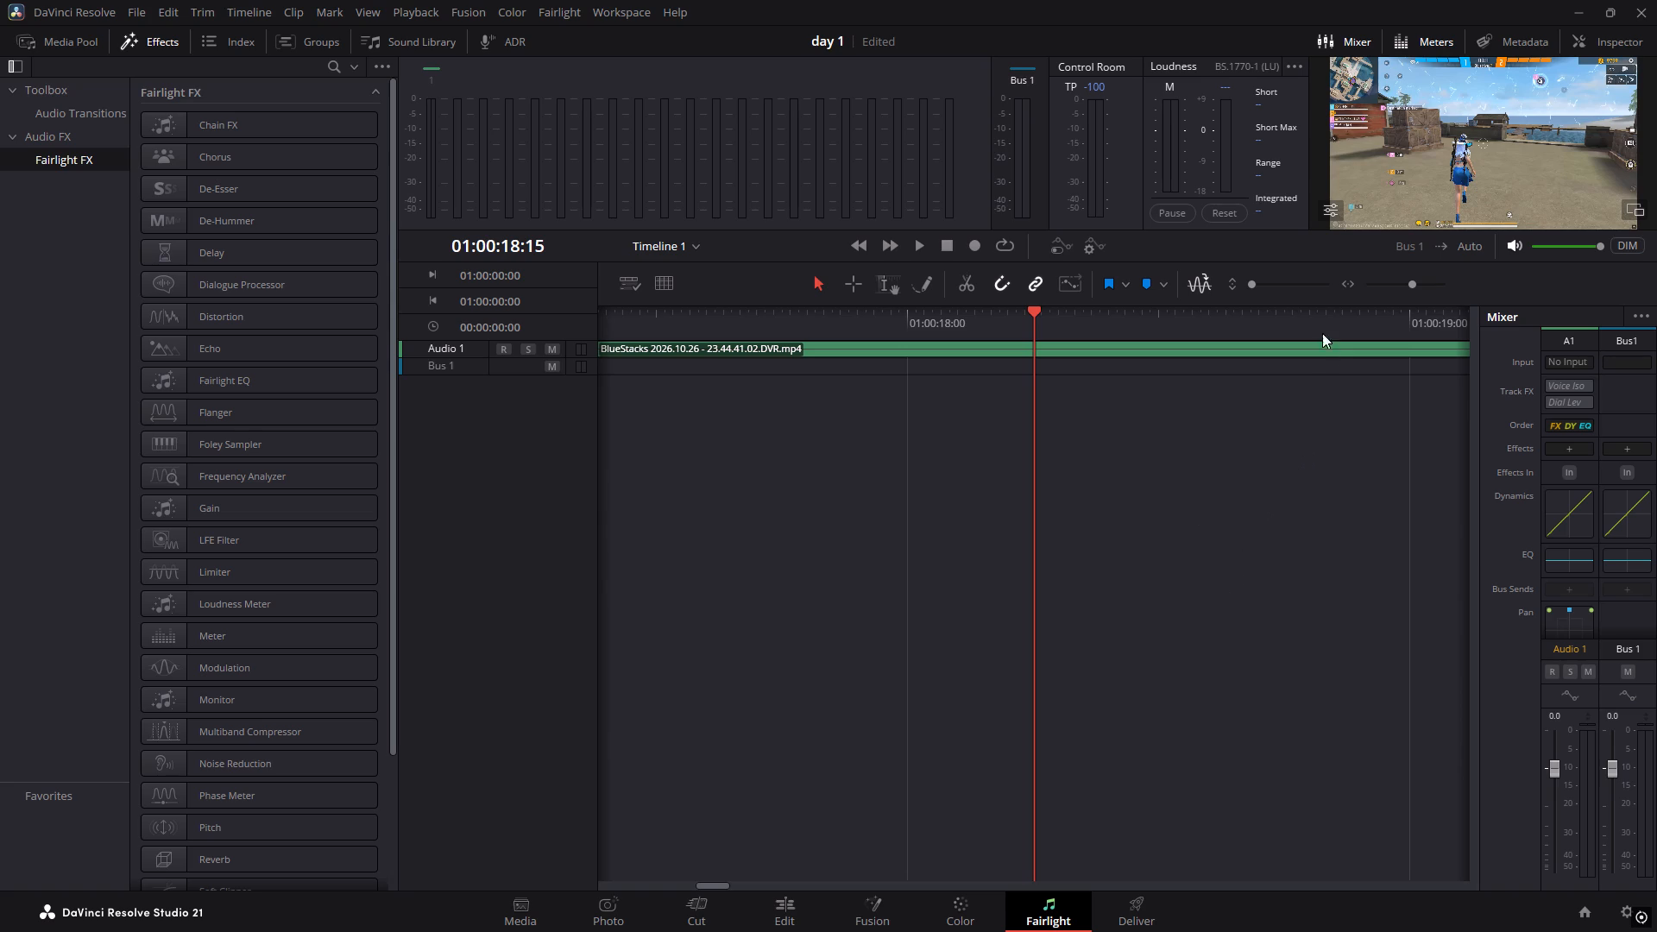
drag(1262, 281, 1287, 287)
scroll(1224, 617, up, 6)
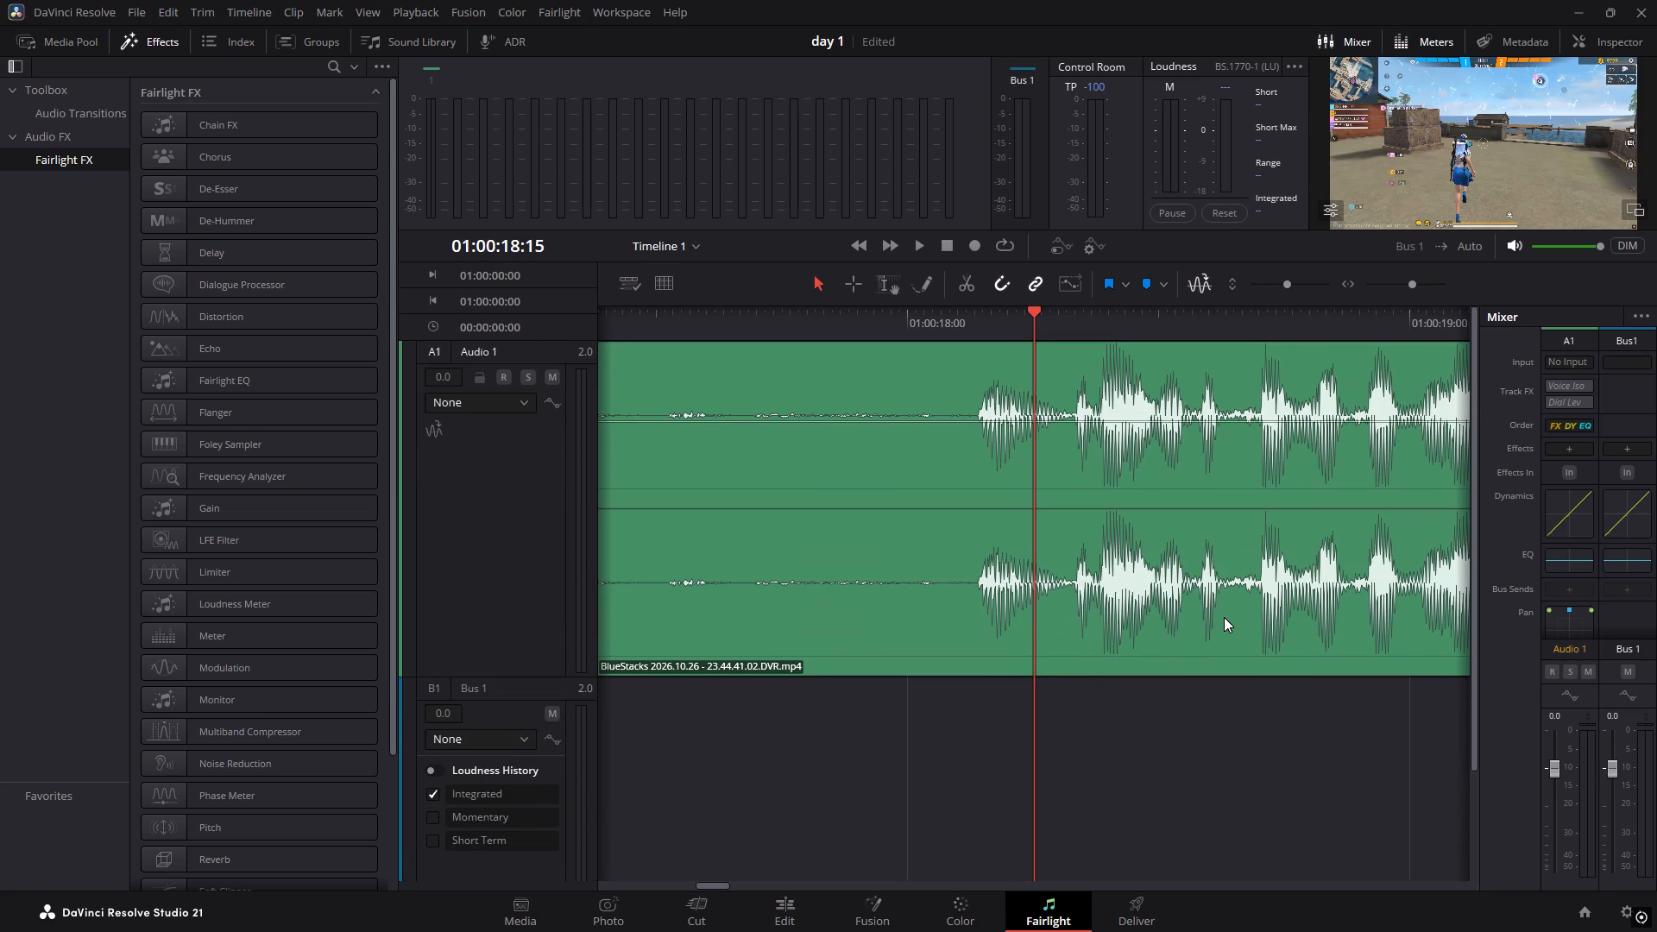
drag(1409, 286, 1401, 284)
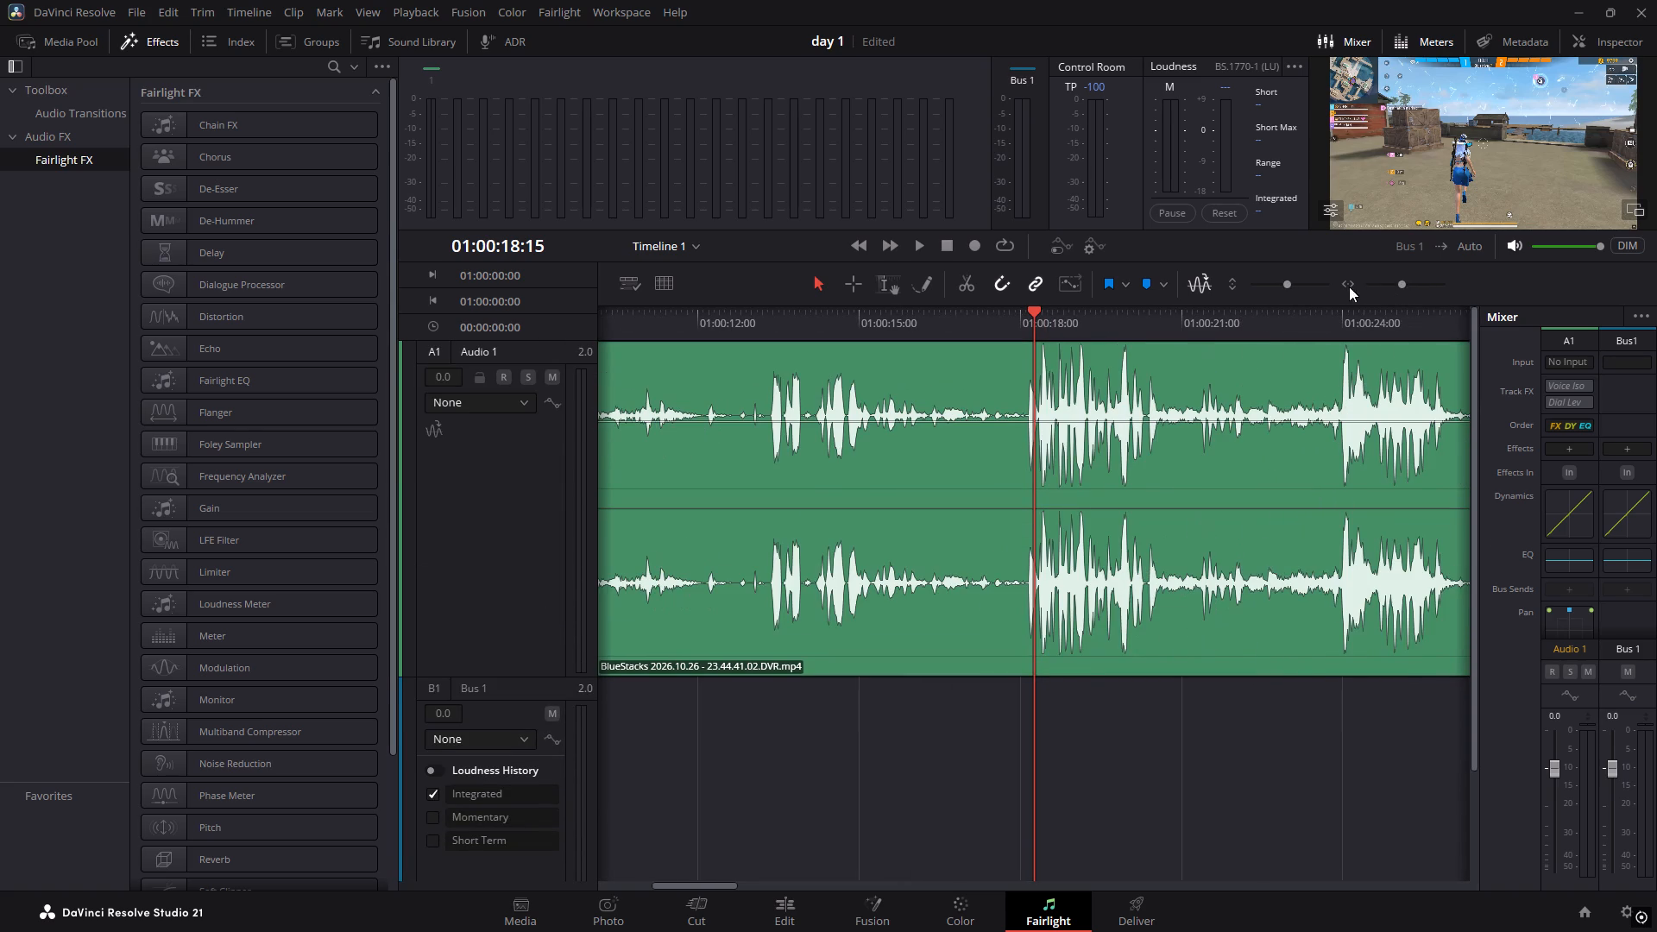
drag(1285, 284, 1295, 284)
scroll(1120, 607, up, 6)
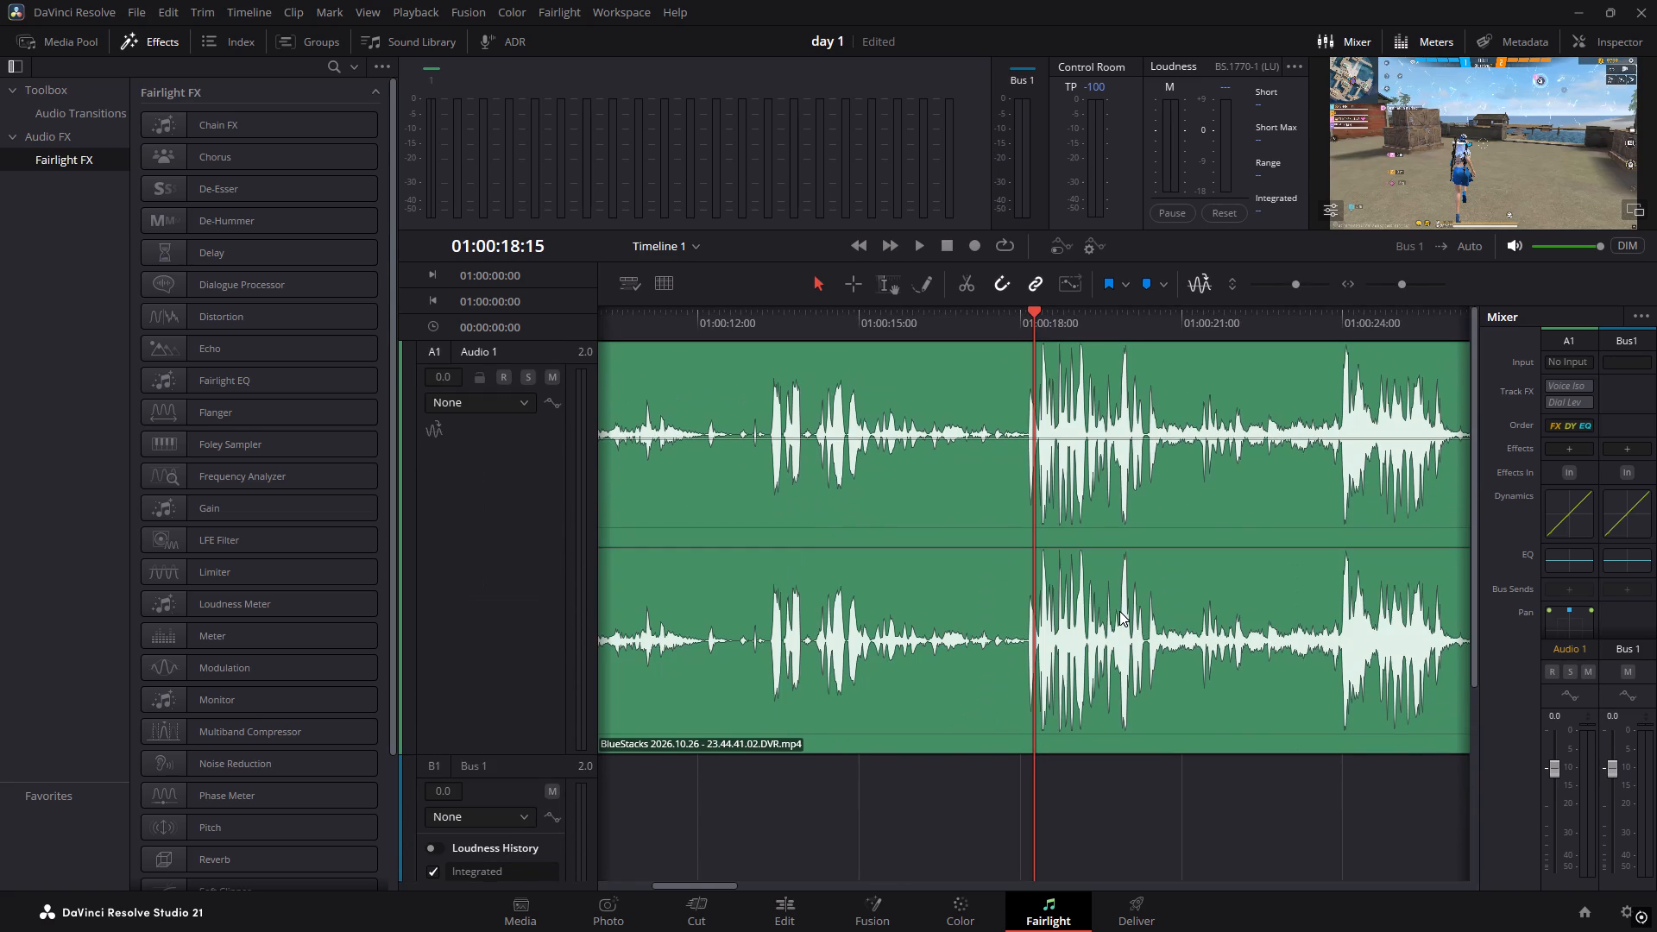
click(173, 47)
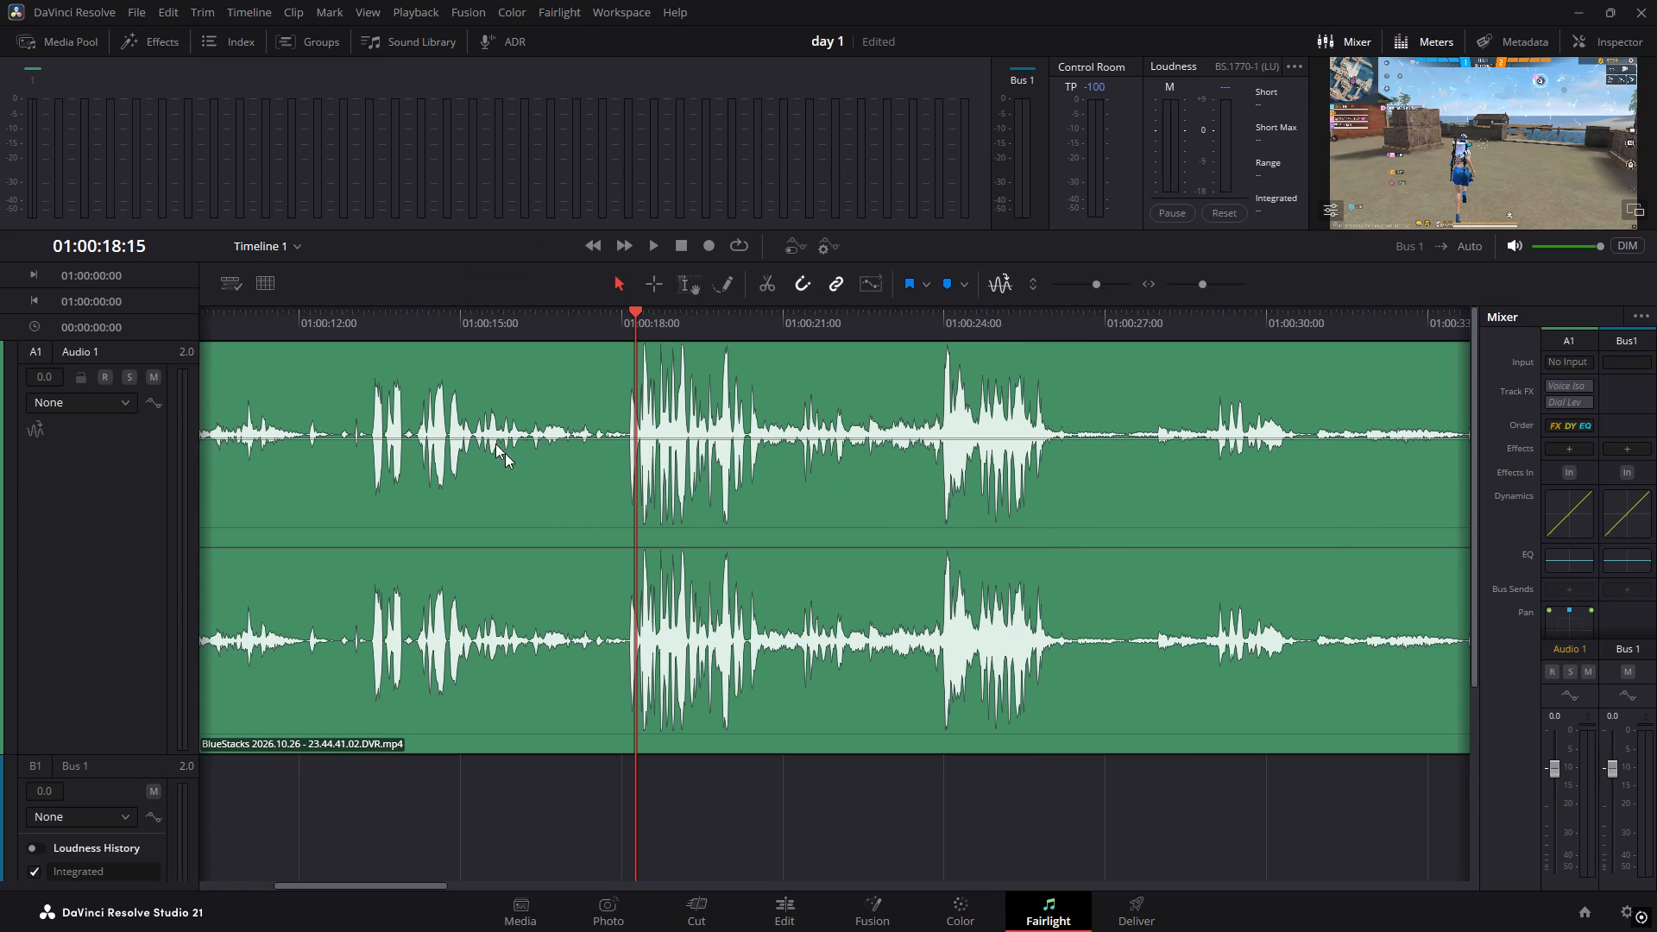
On the Edit page, delete the BlueStacks gameplay clip with its audio from the timeline.
click(775, 919)
drag(554, 799, 603, 603)
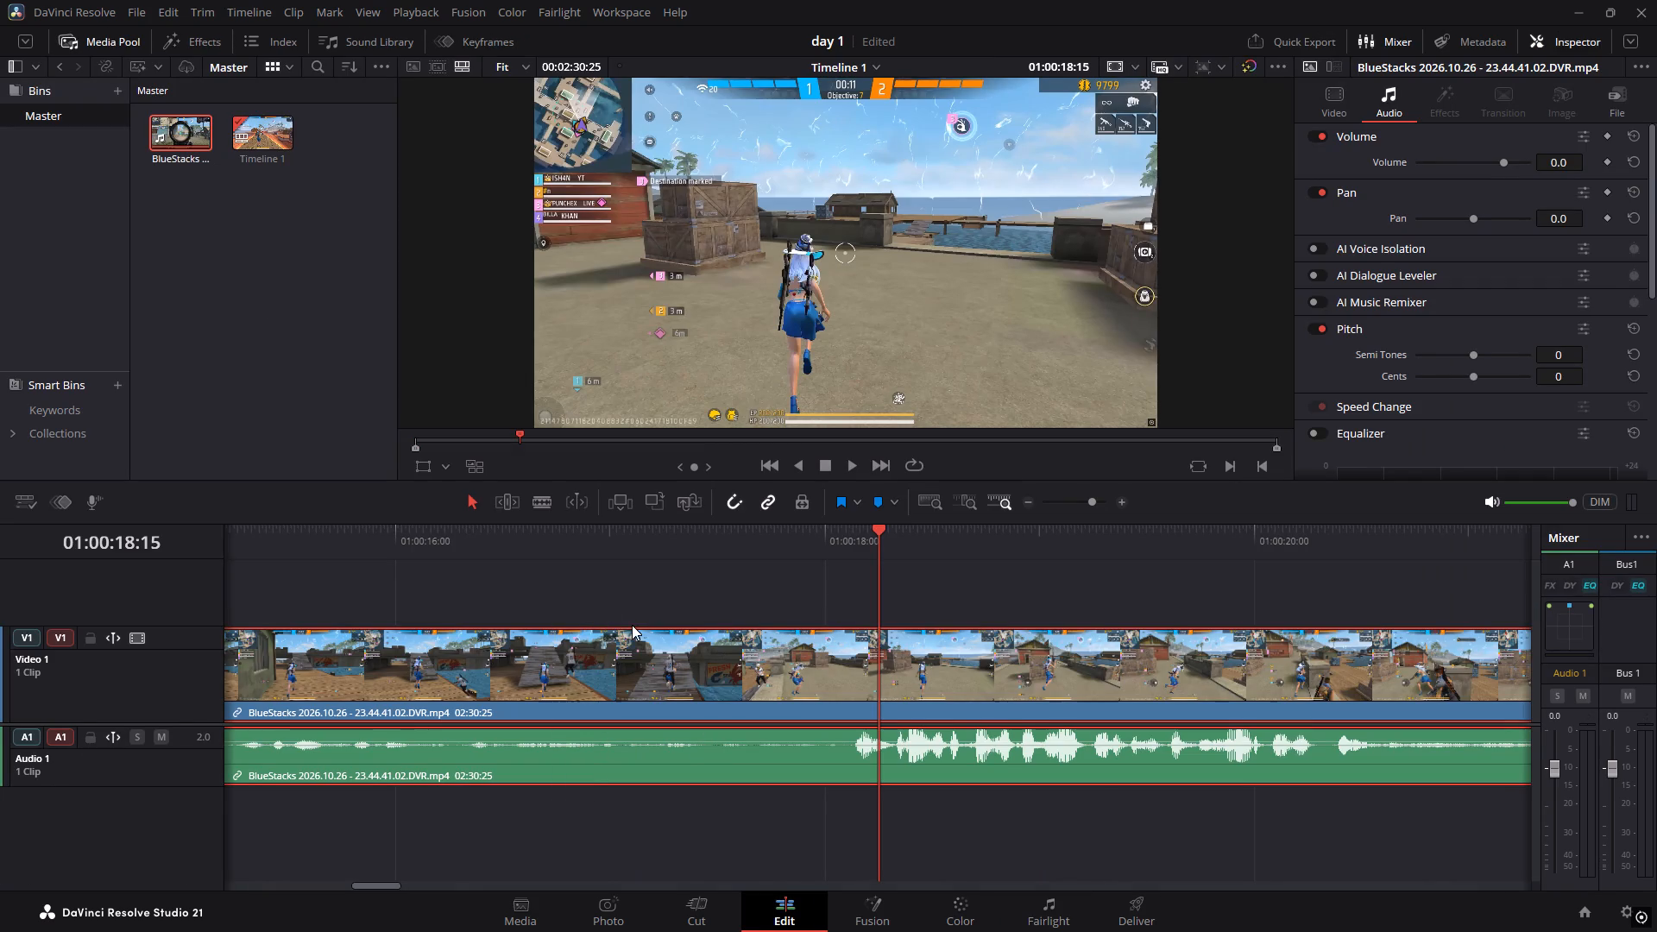
alt+scroll(550, 809, down, 2)
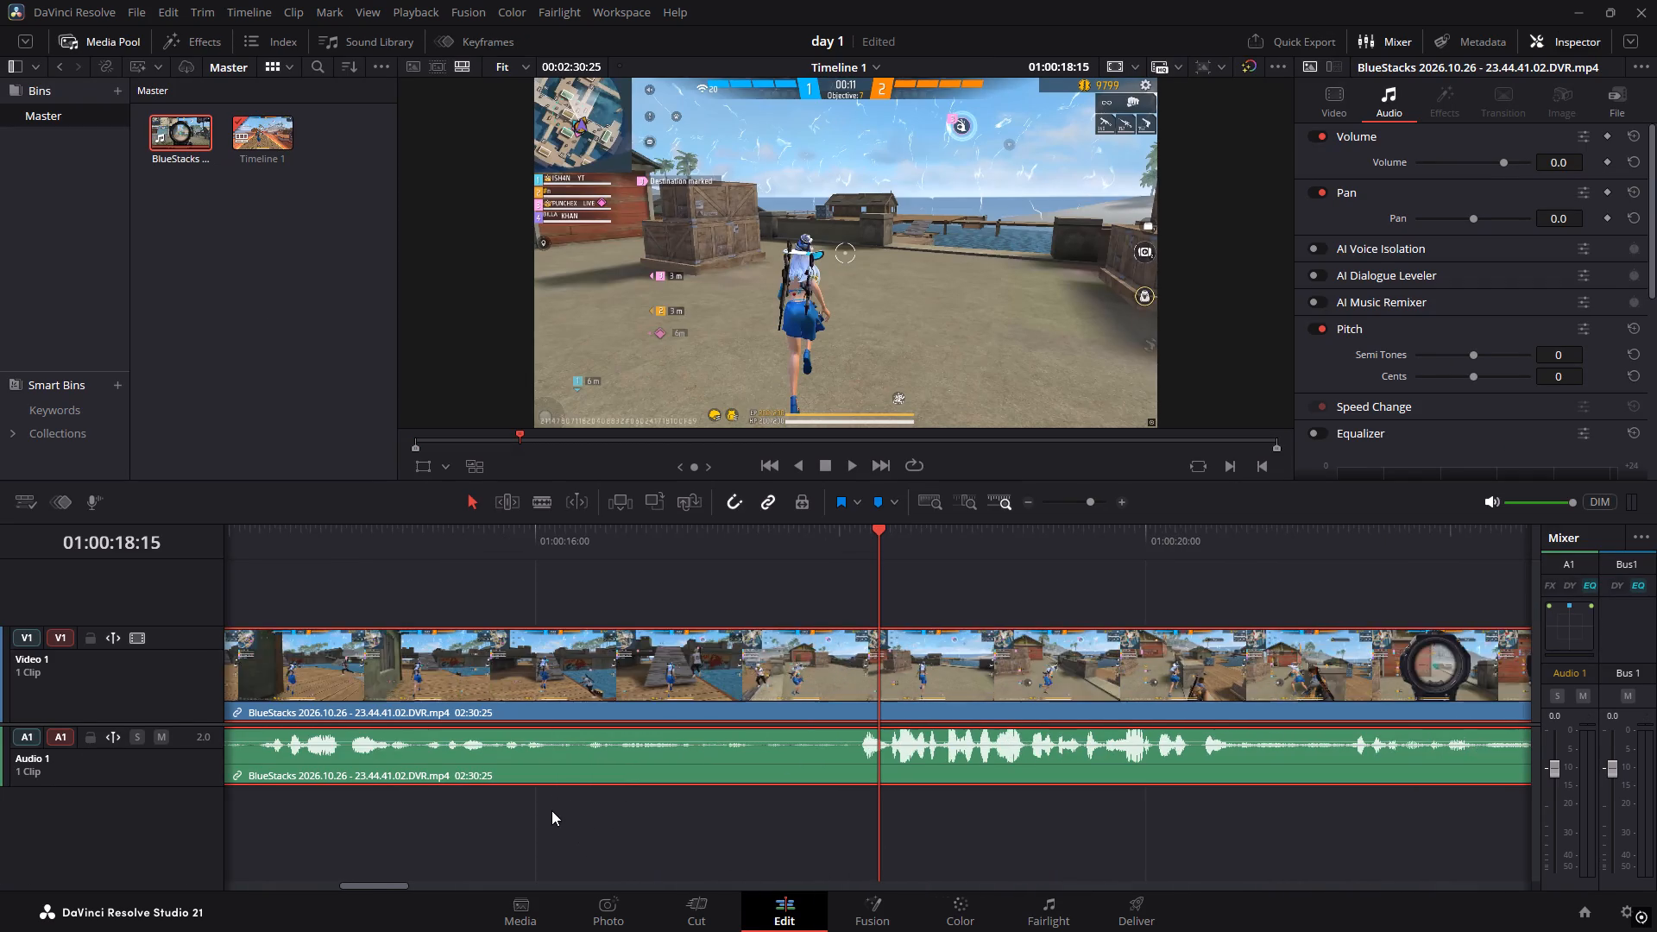
alt+scroll(554, 836, down, 3)
drag(423, 885, 181, 863)
click(482, 696)
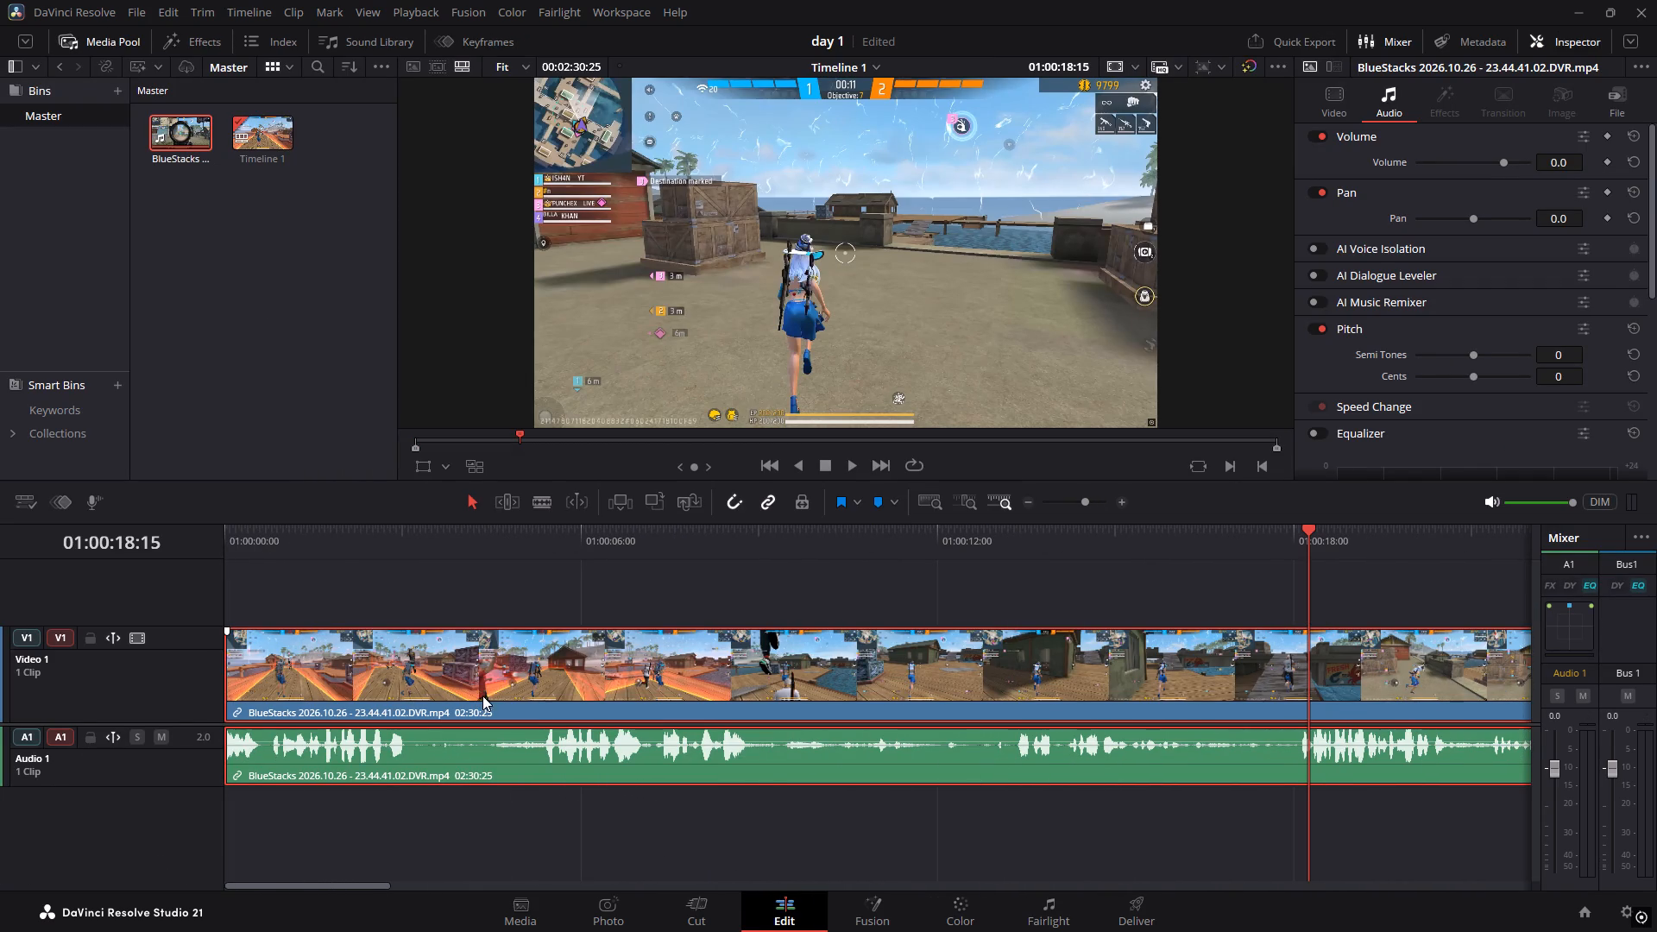
key(BackSpace)
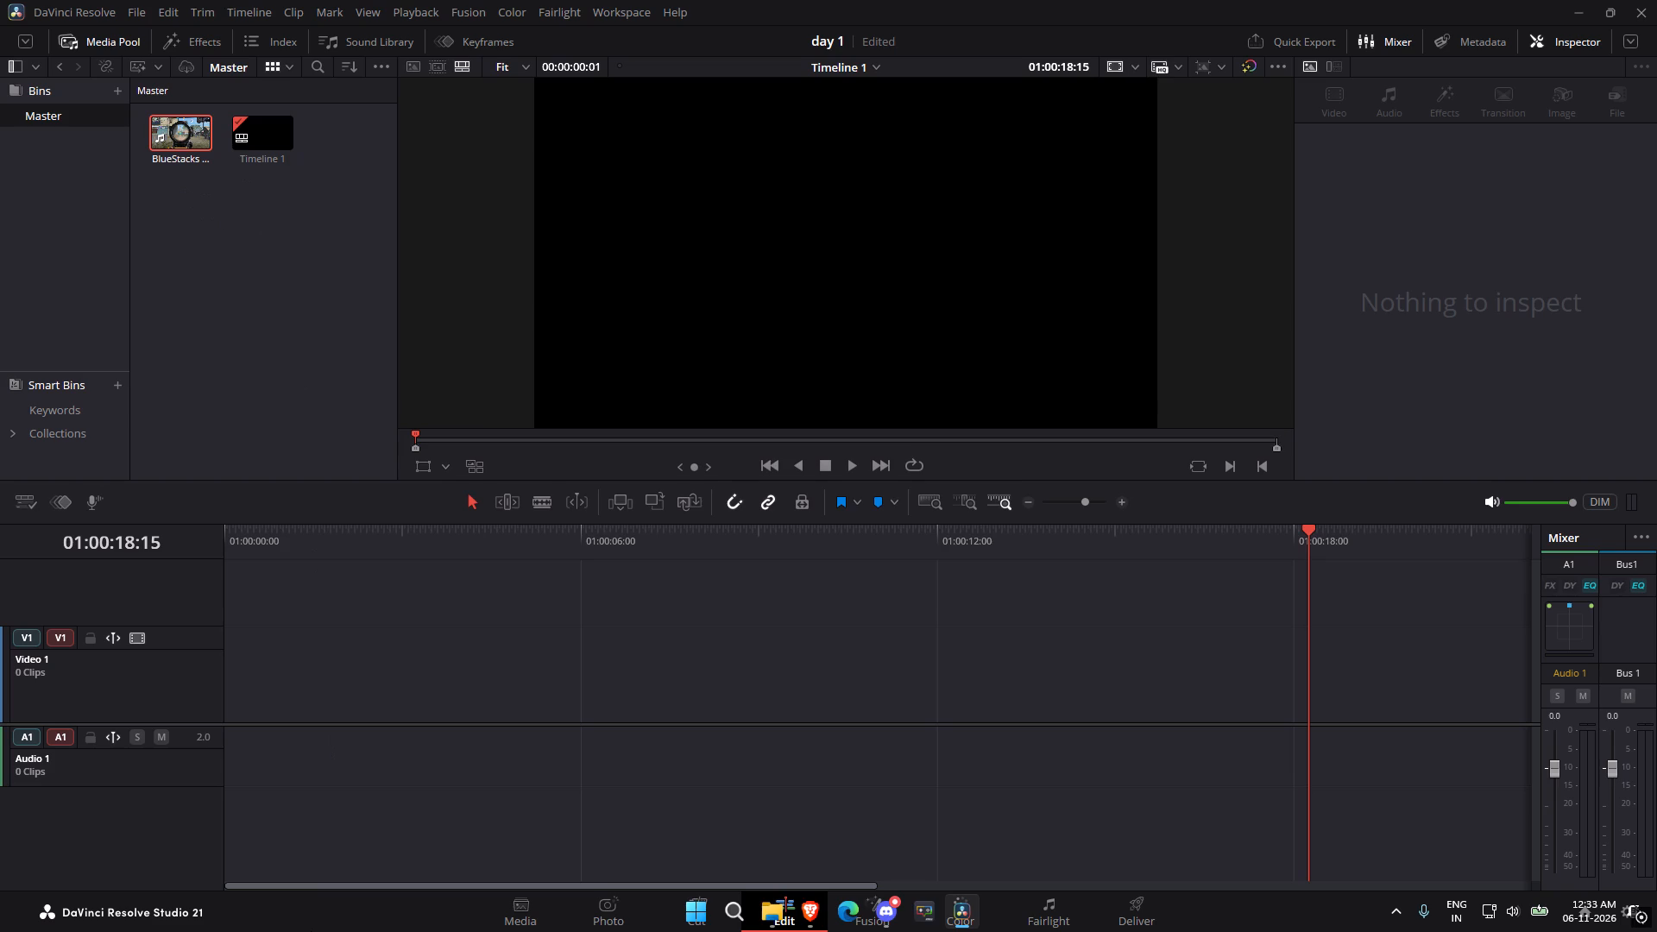
Import the Amul Dudh Phonk audio file from the Videos > S folder into the Master bin.
click(772, 906)
drag(702, 447, 230, 301)
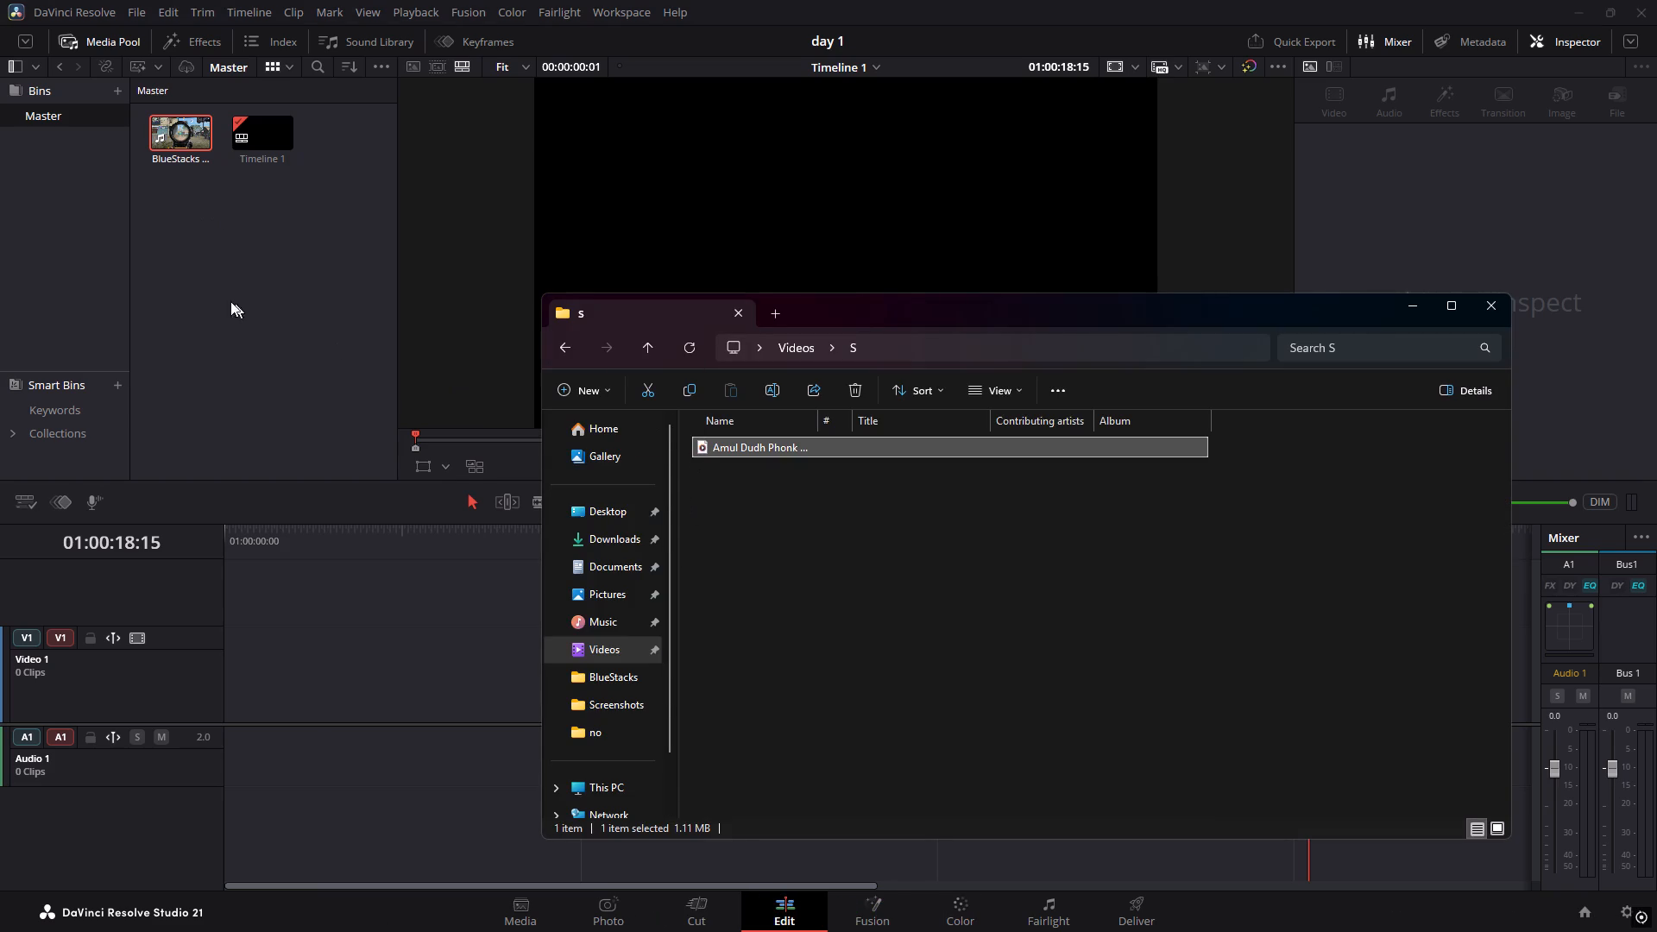
drag(230, 301, 123, 258)
click(1403, 309)
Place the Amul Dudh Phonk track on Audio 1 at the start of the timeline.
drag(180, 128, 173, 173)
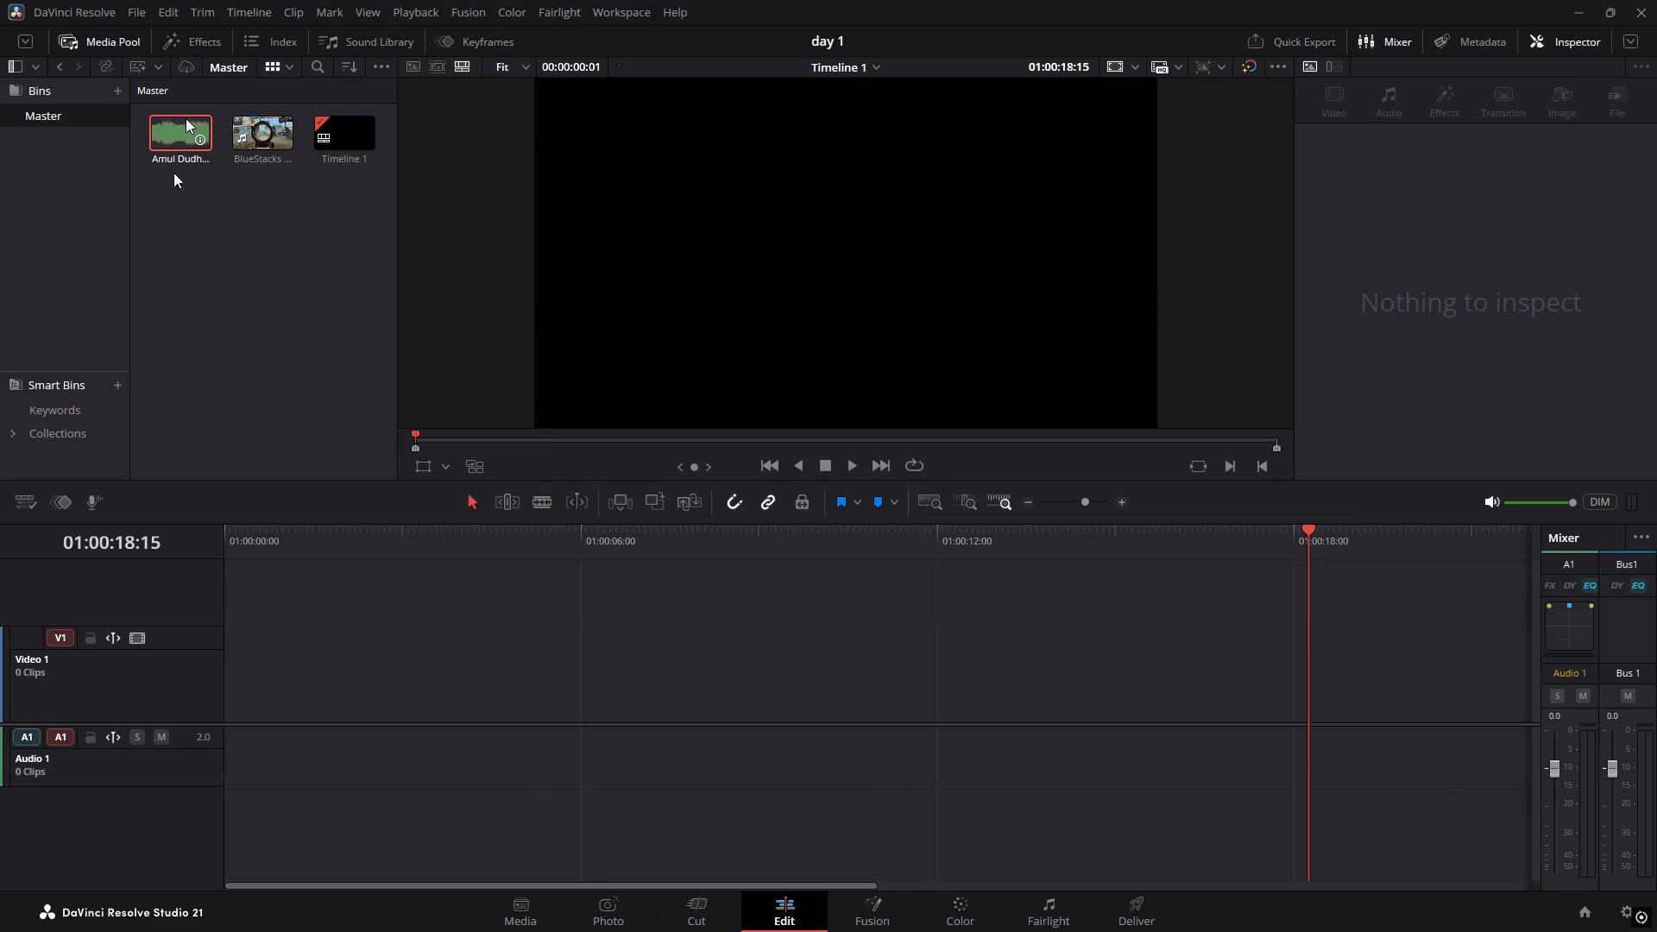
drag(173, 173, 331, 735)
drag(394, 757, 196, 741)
Play the Amul Dudh Phonk file from its folder in Media Player to hear it, then close the player and folder.
key(alt+Tab)
click(759, 432)
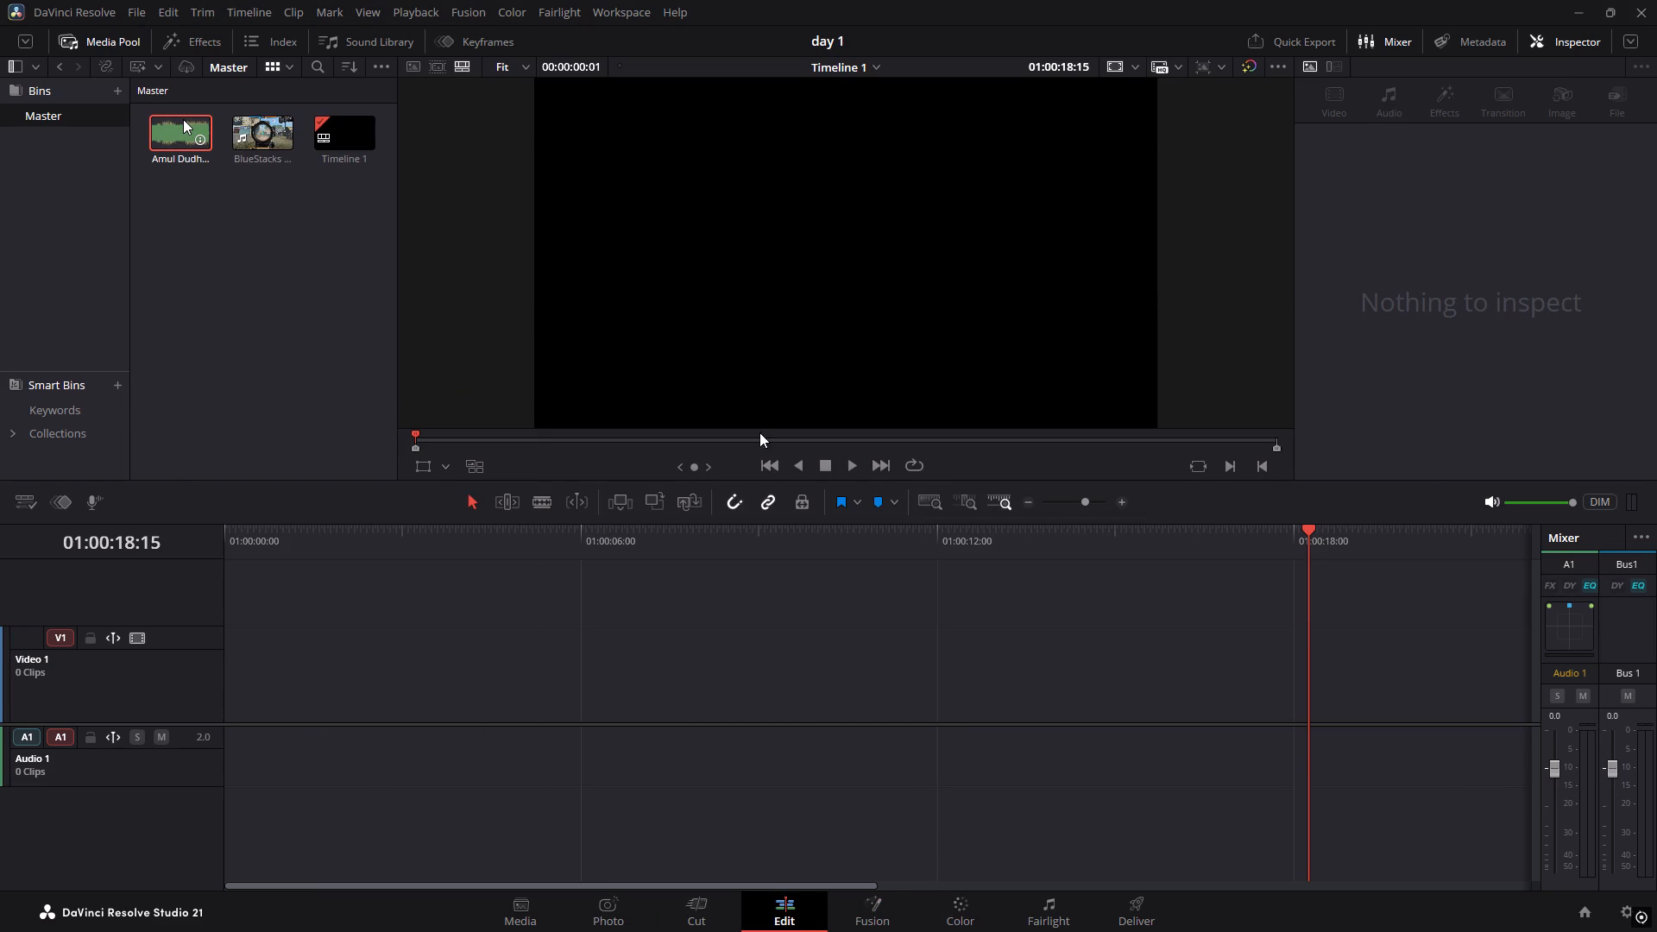
double_click(756, 444)
double_click(772, 322)
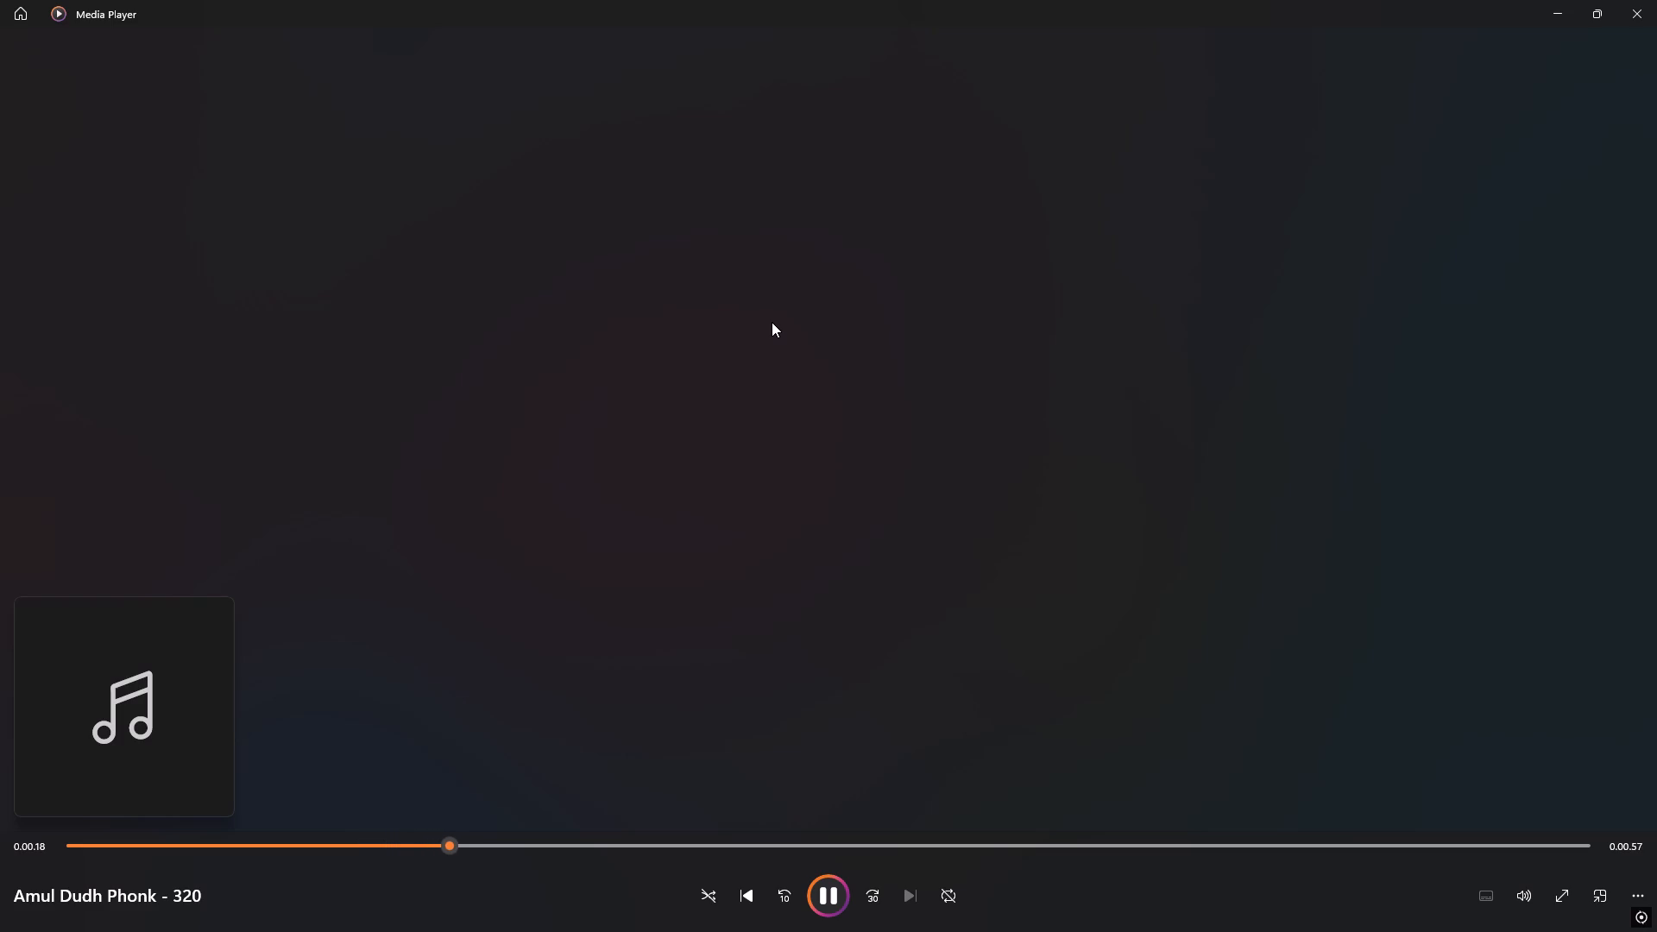
key(space)
click(1656, 0)
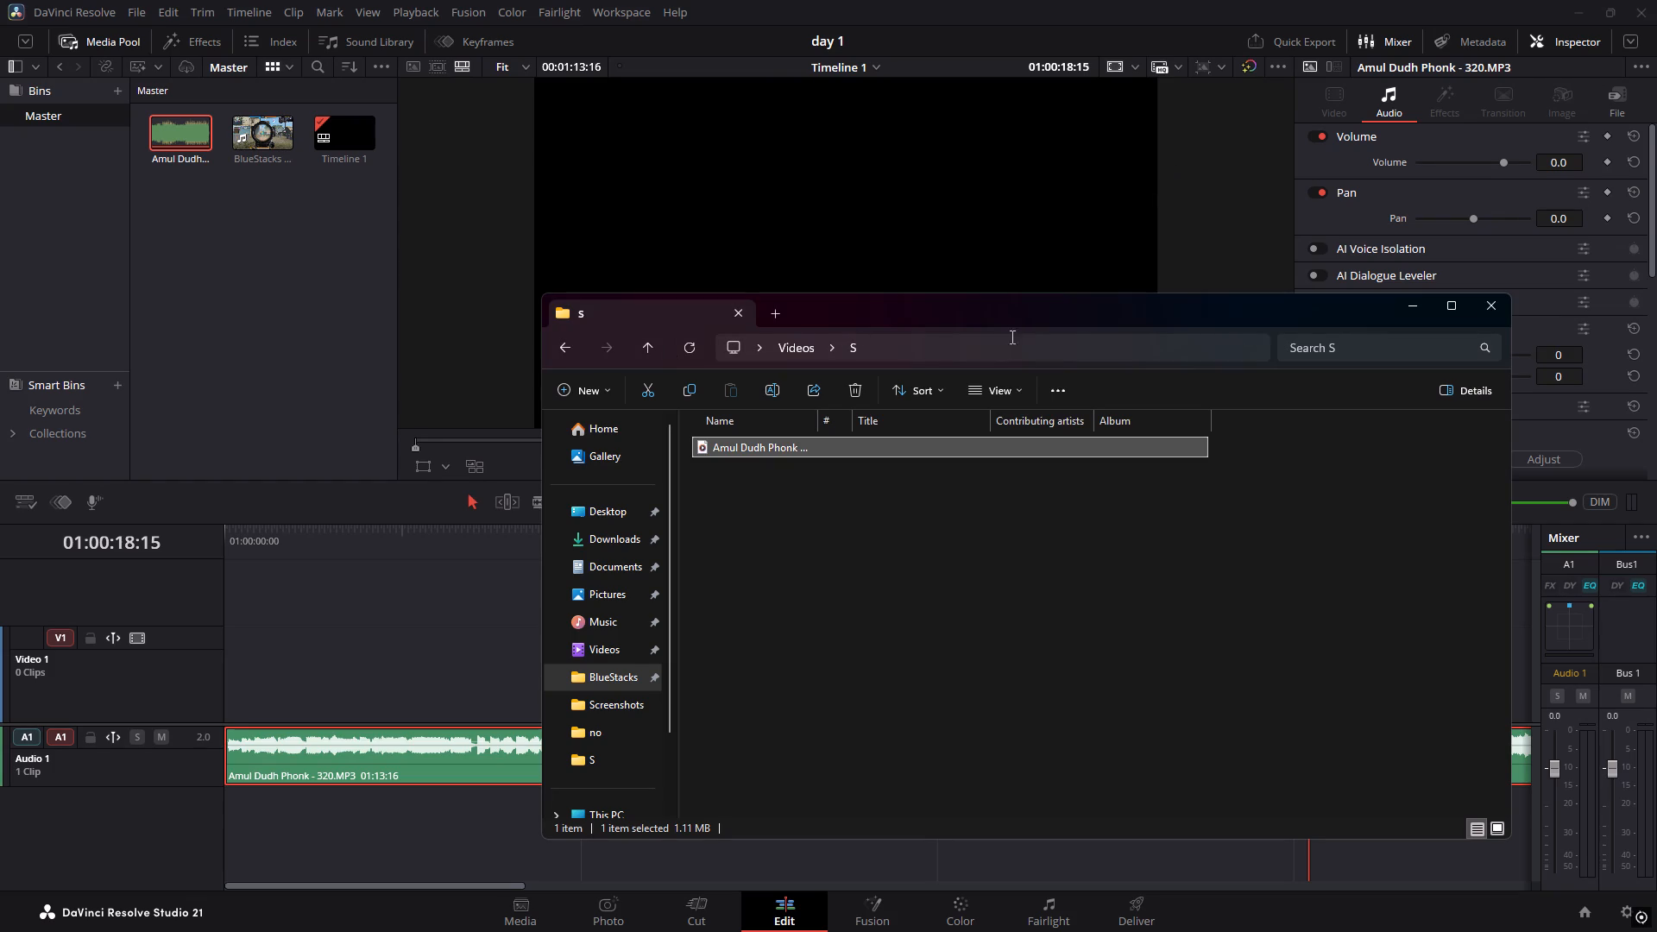
click(1483, 314)
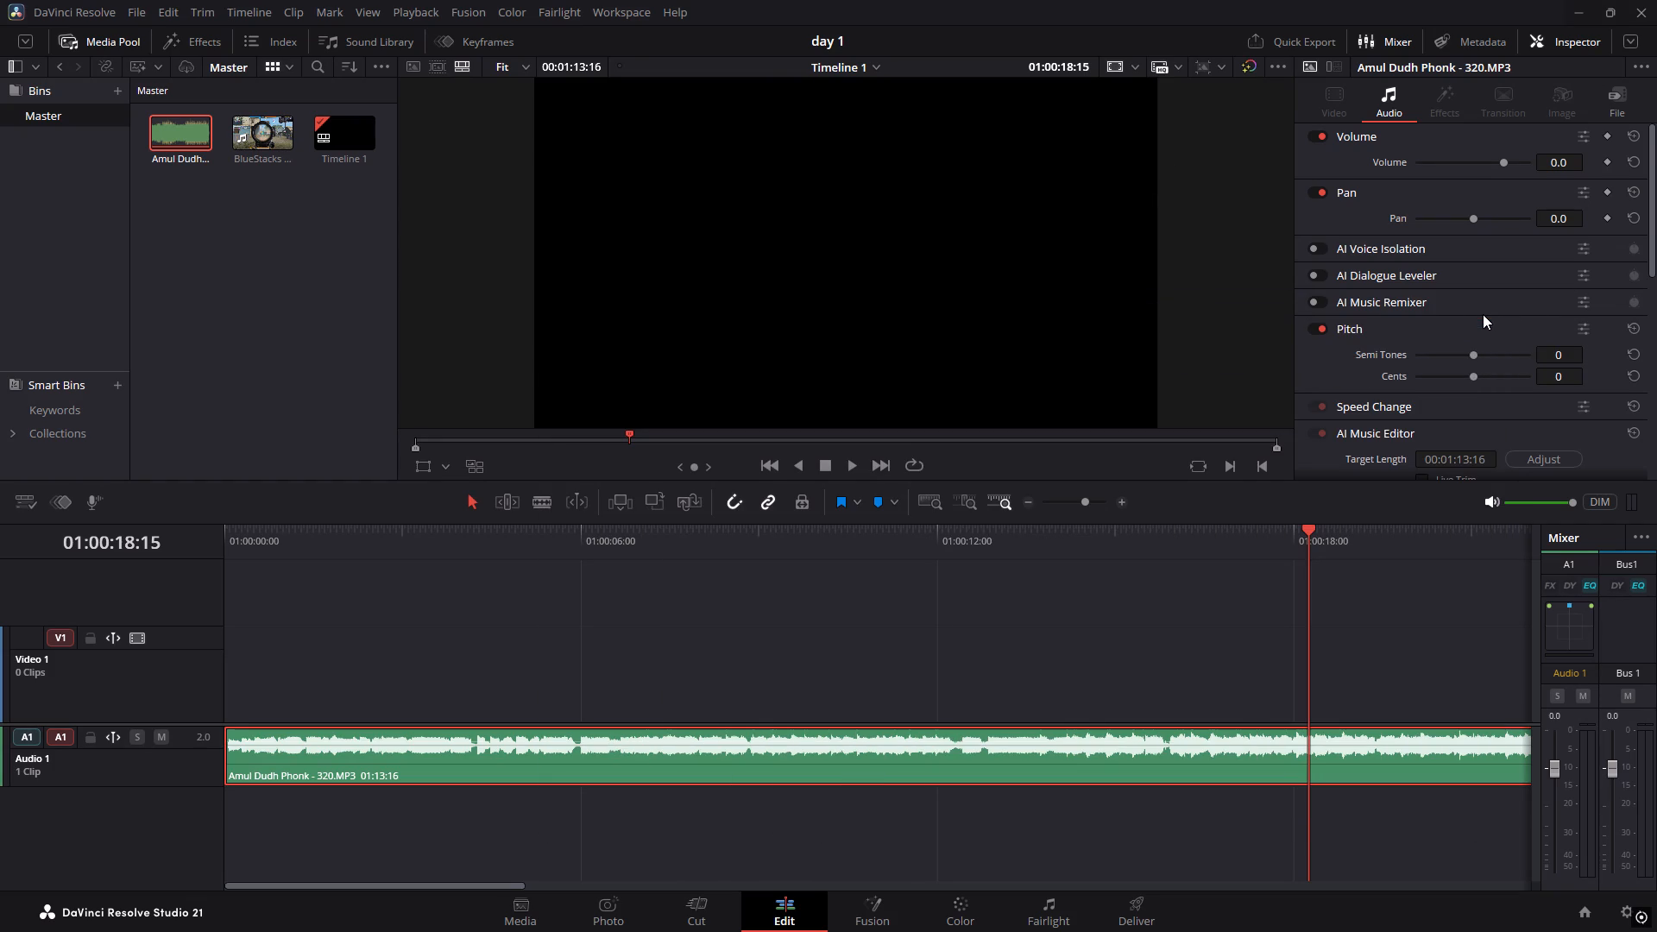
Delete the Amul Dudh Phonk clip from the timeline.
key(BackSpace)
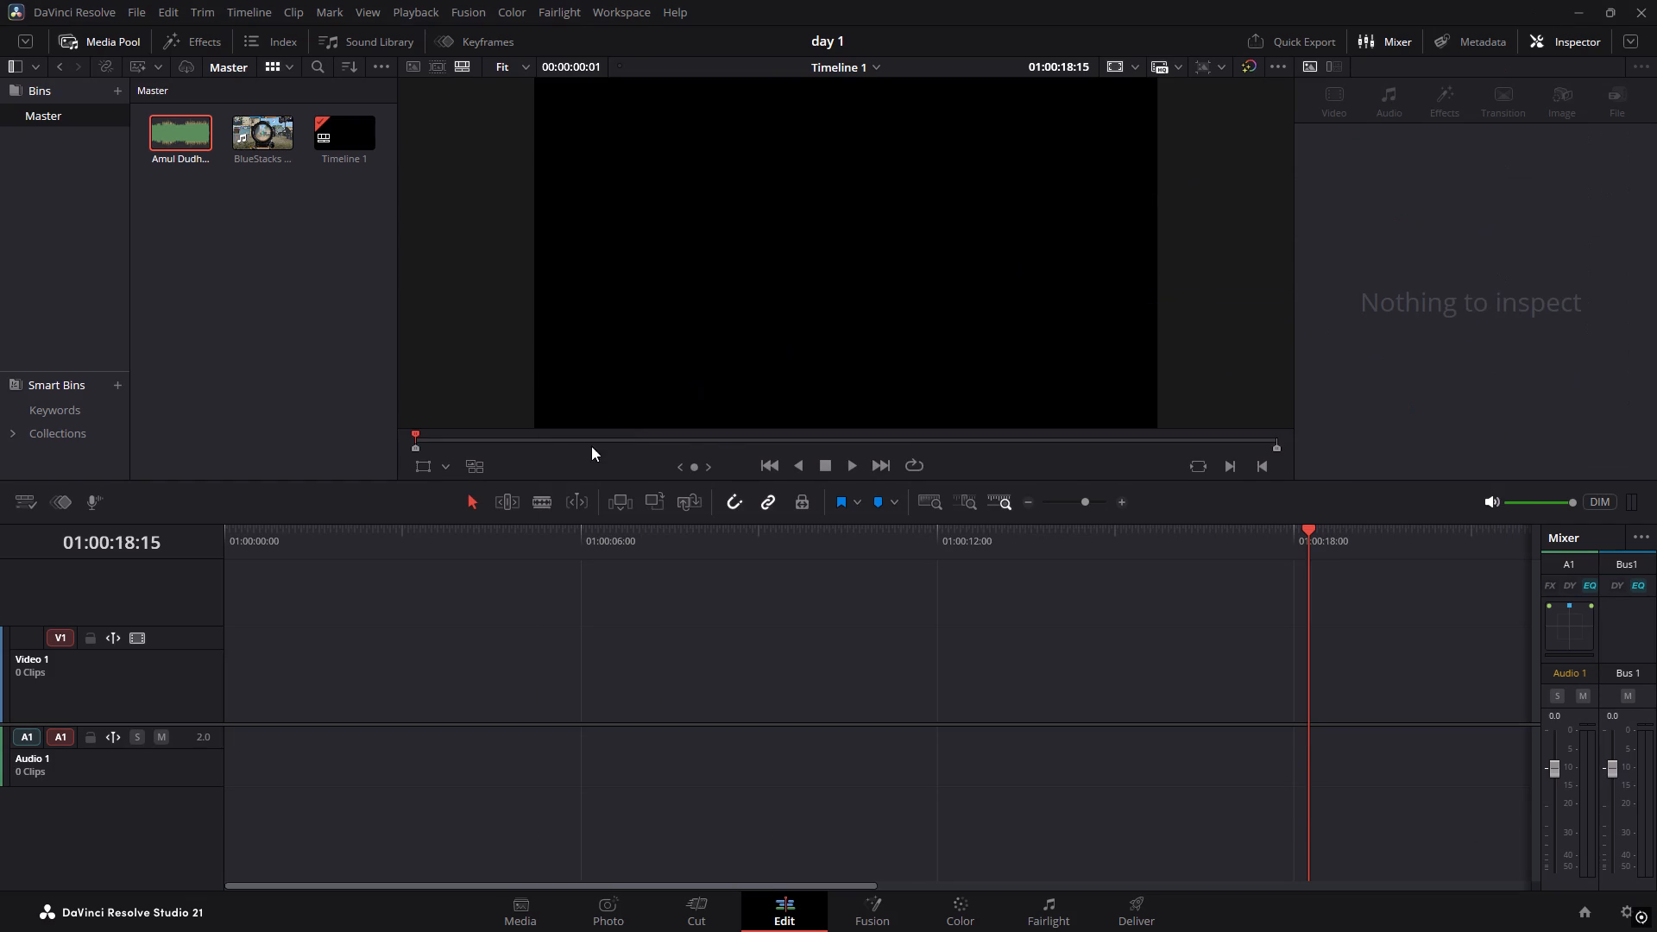
Jog the playhead forward and back along the empty timeline, ending at its start, 01:00:00:00.
click(705, 471)
click(677, 466)
drag(677, 466, 929, 475)
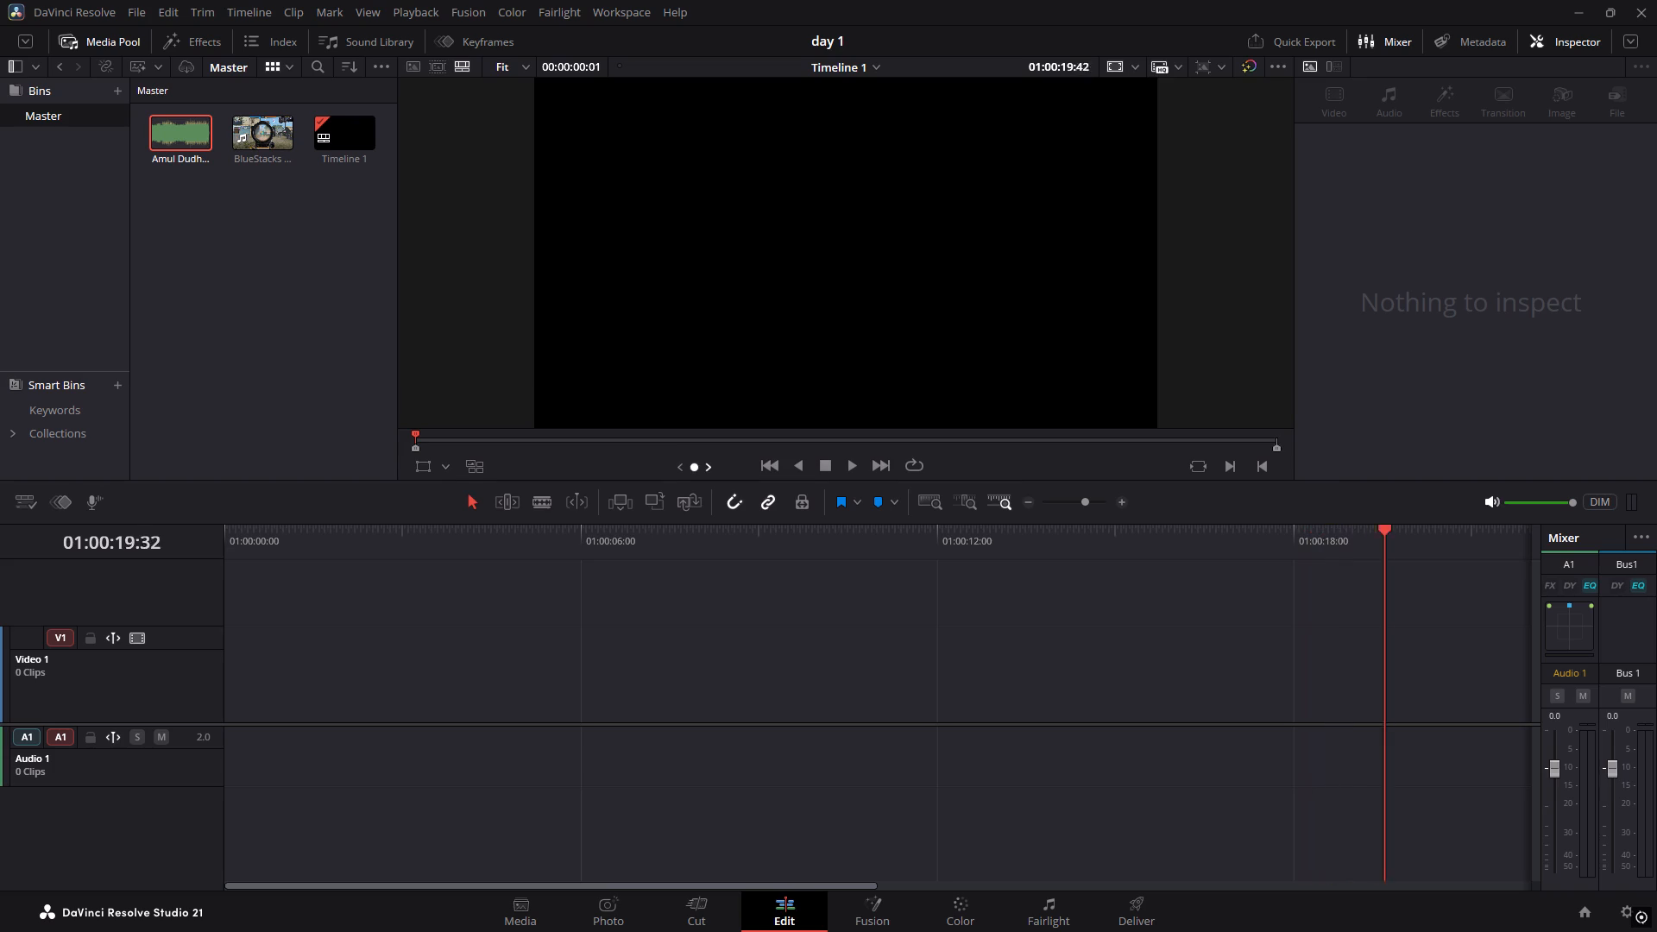
drag(929, 475, 784, 469)
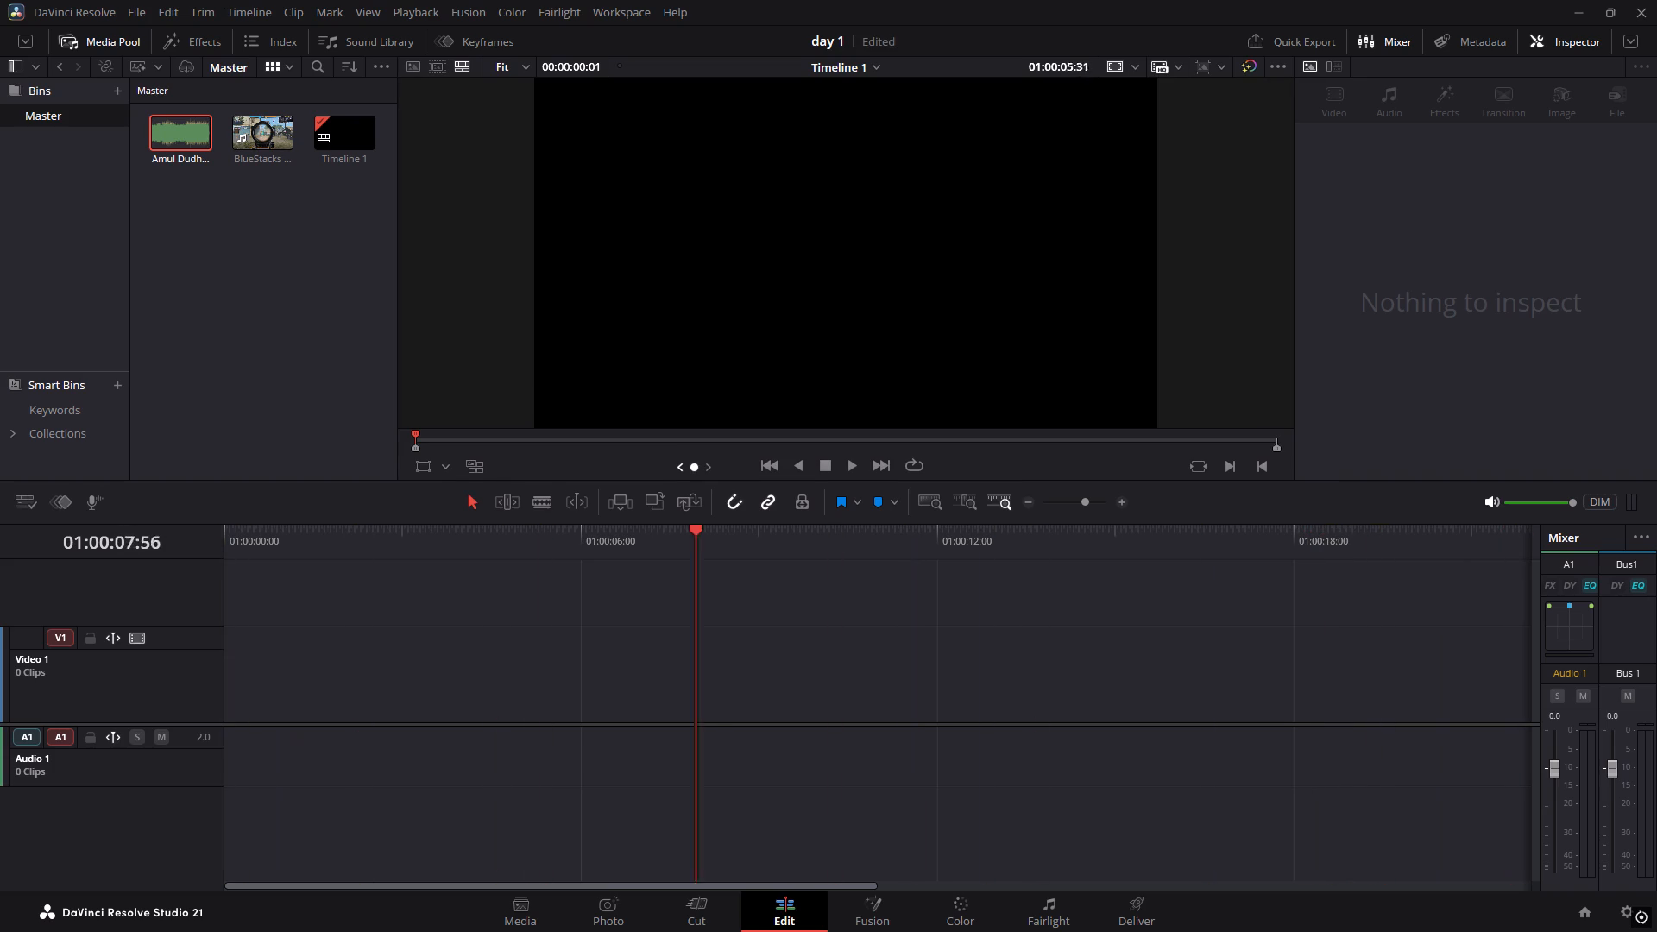
drag(784, 469, 48, 449)
Switch to Brave, close the AI Music BEAT DETECTOR video tab and the Flixmate Downloads popup, and return to DaVinci Resolve.
key(alt+Tab)
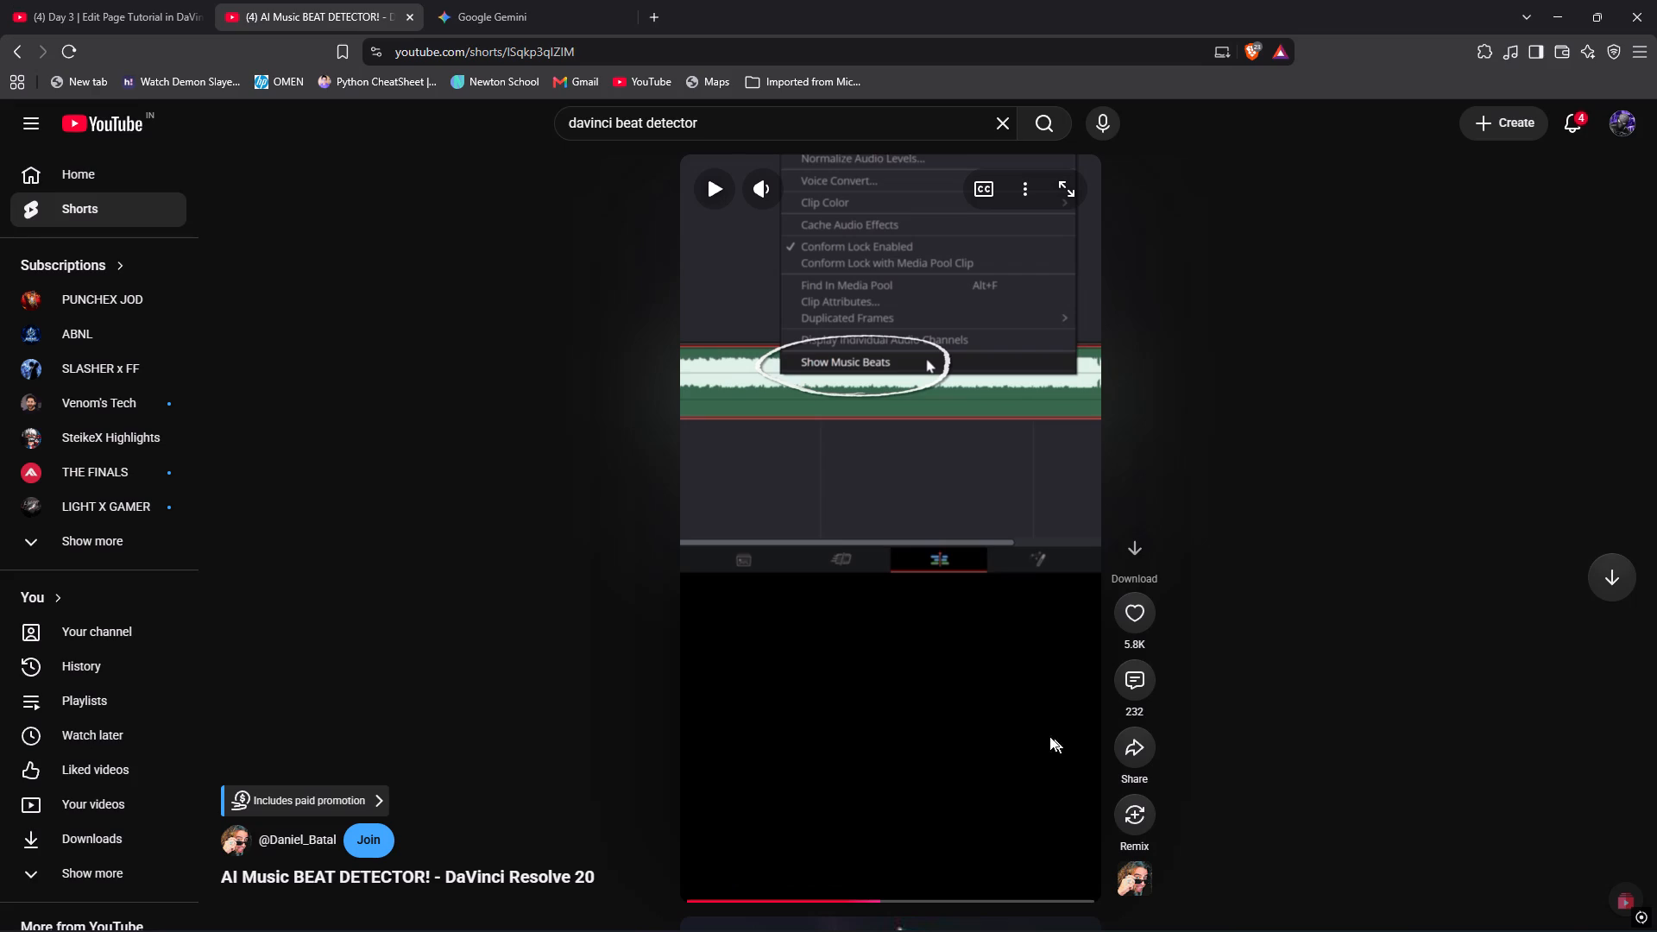
click(408, 21)
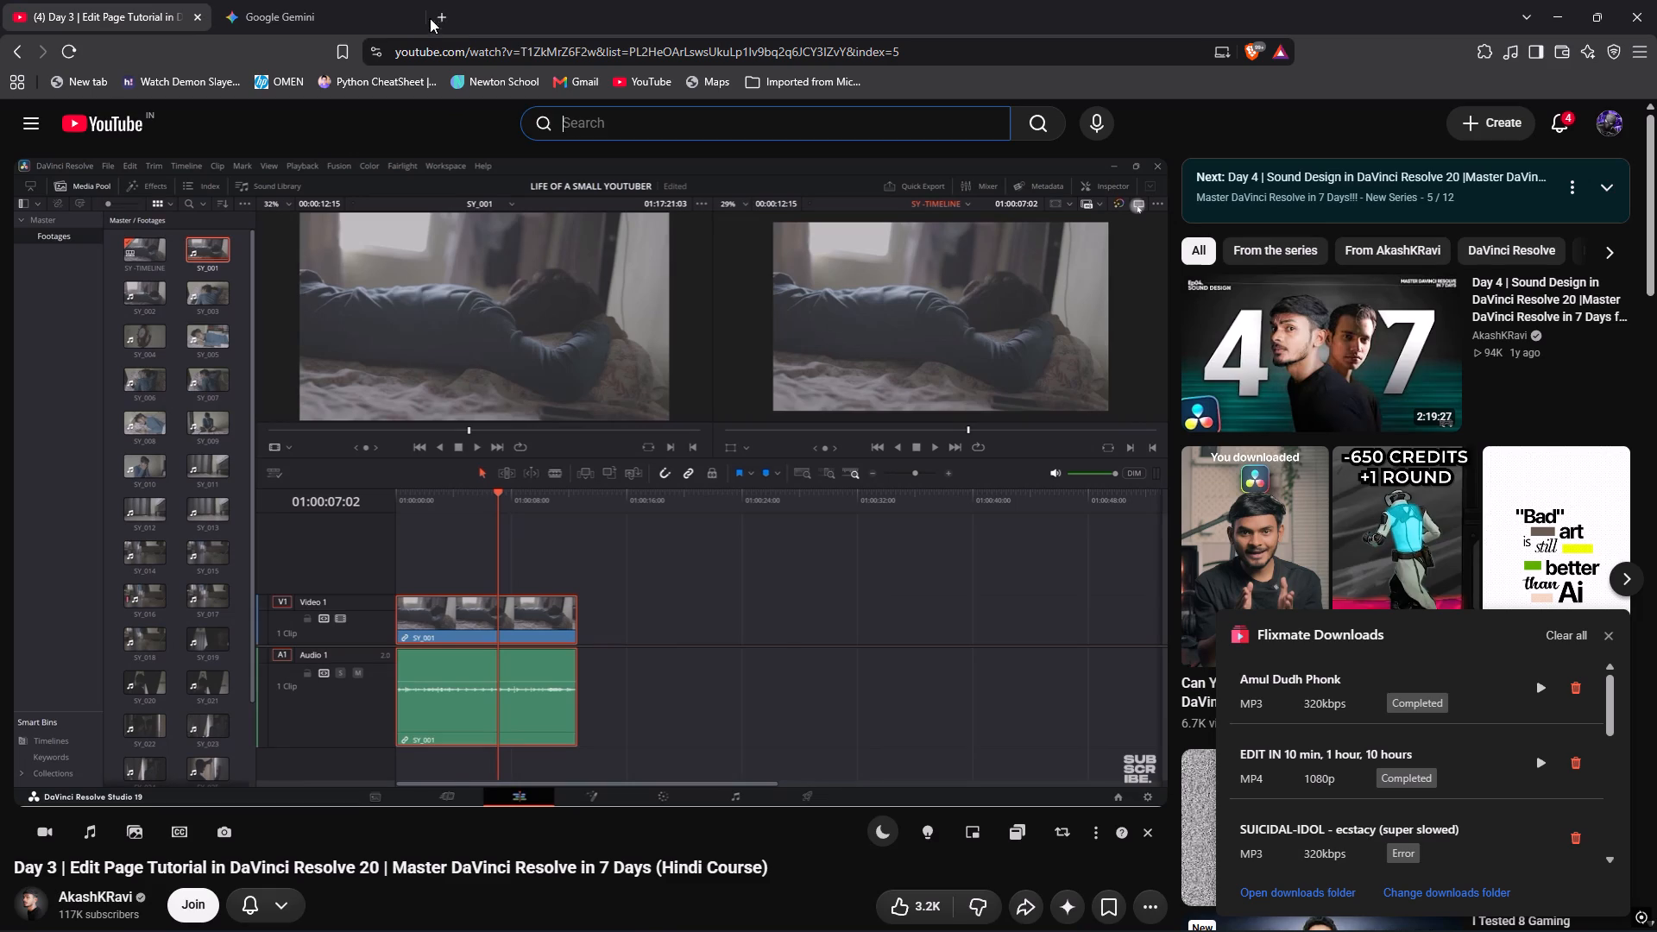
click(1610, 633)
click(959, 918)
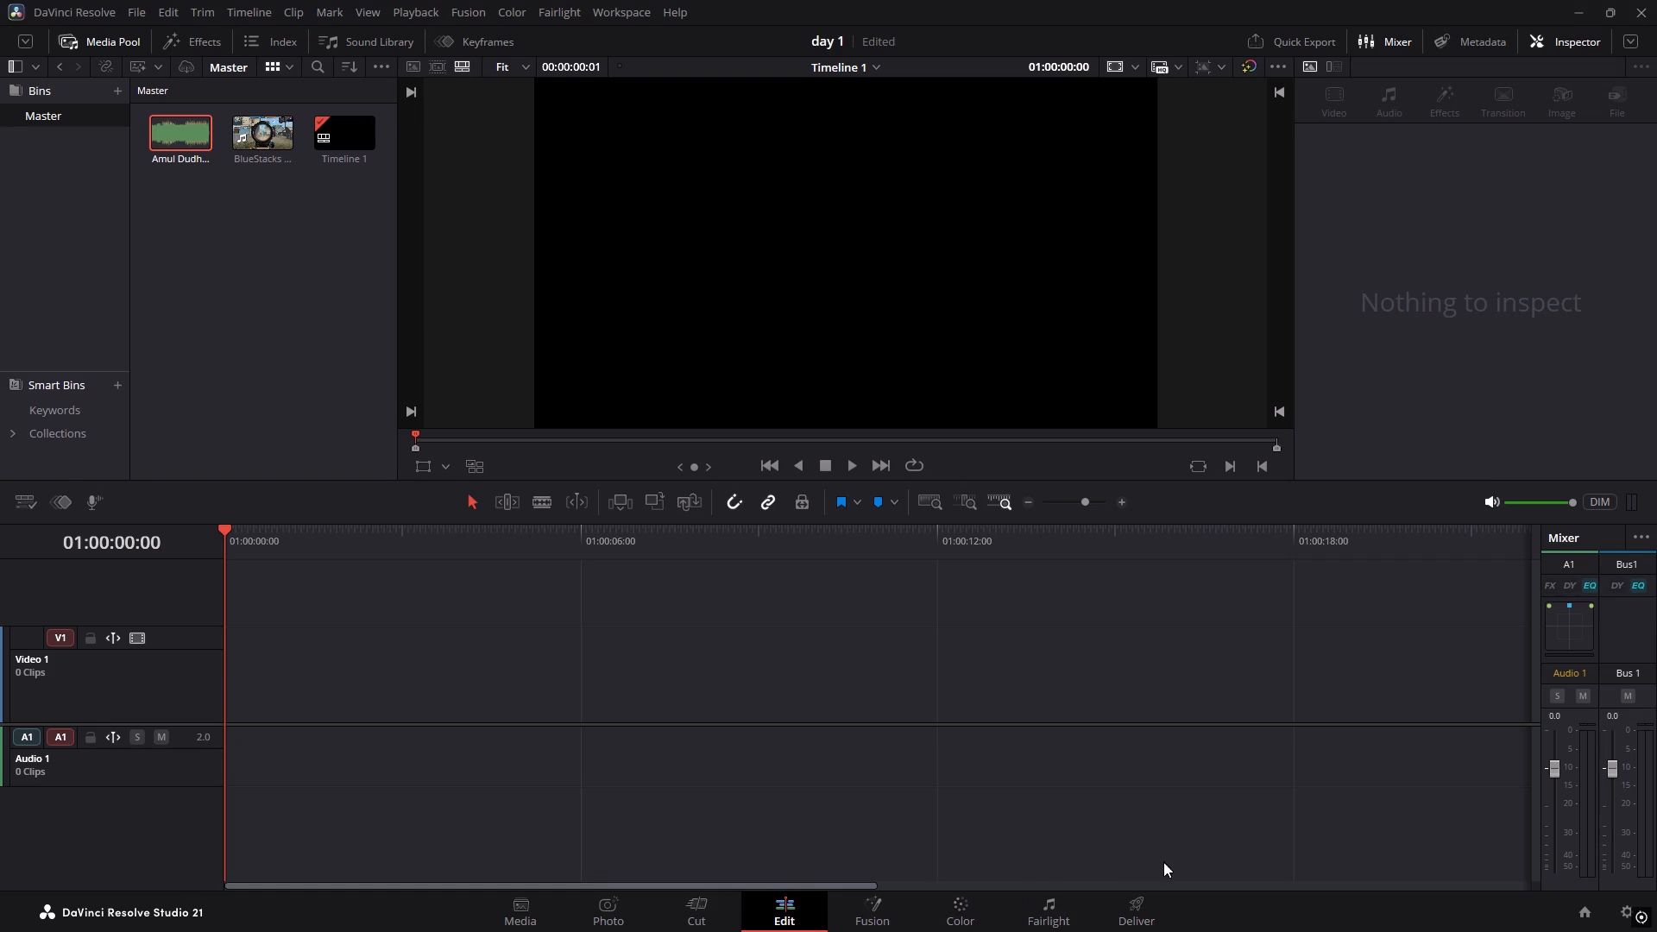
Search the computer for Antigravity and launch both Antigravity and Antigravity IDE.
text(AN)
click(625, 304)
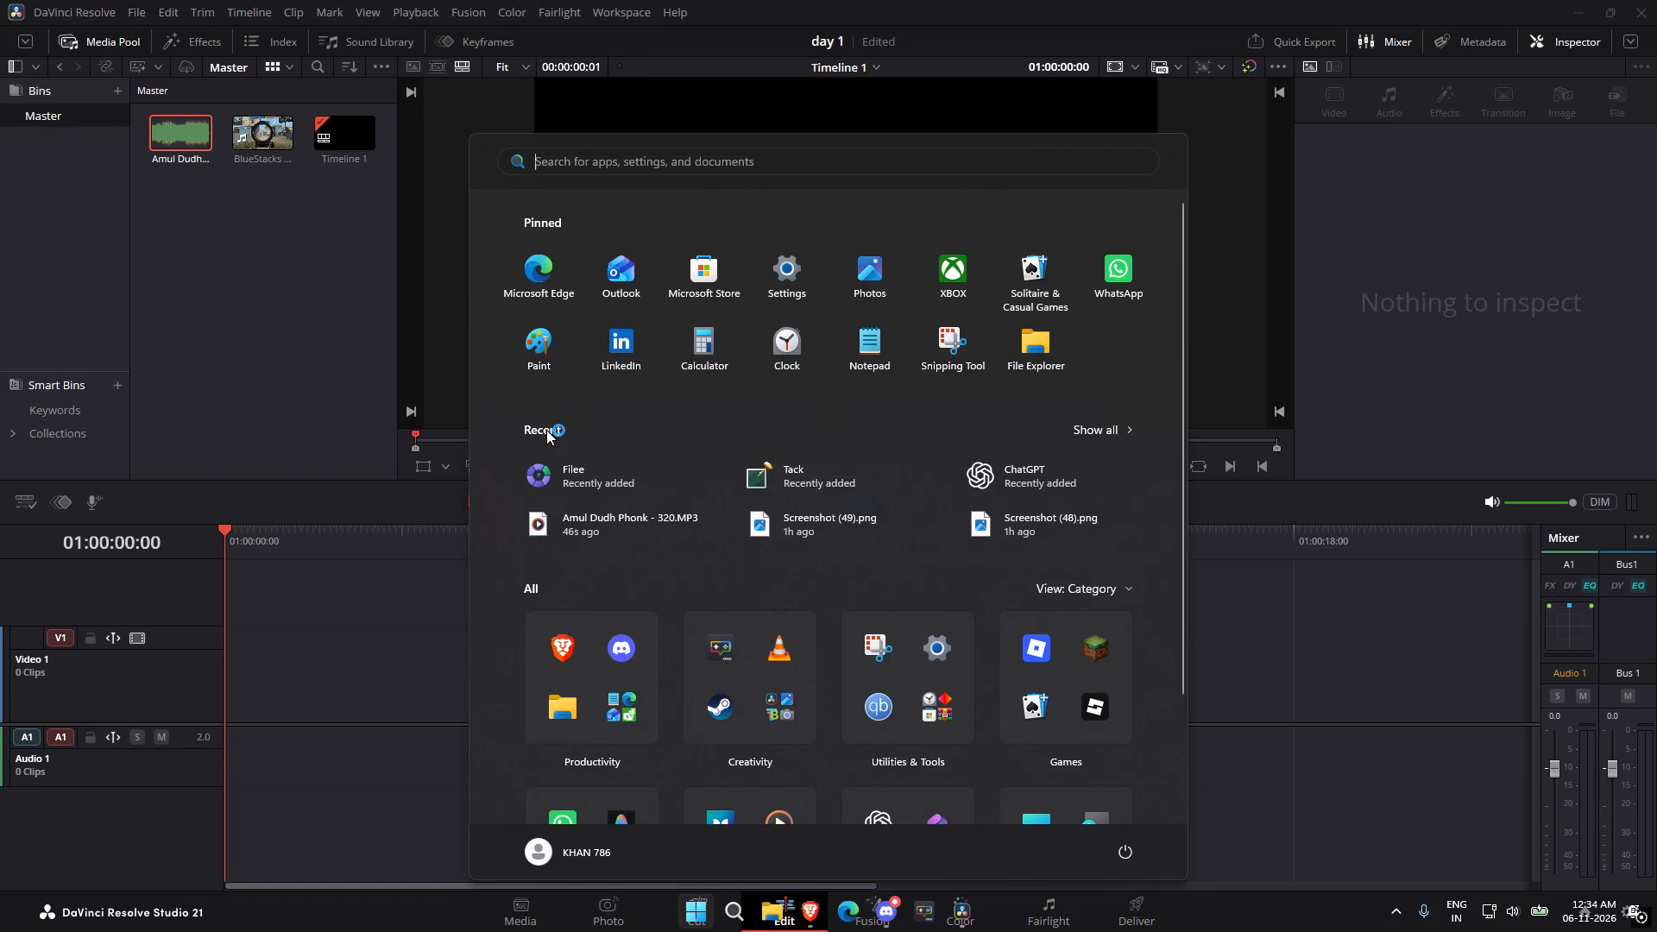
key(a)
key(n)
click(547, 389)
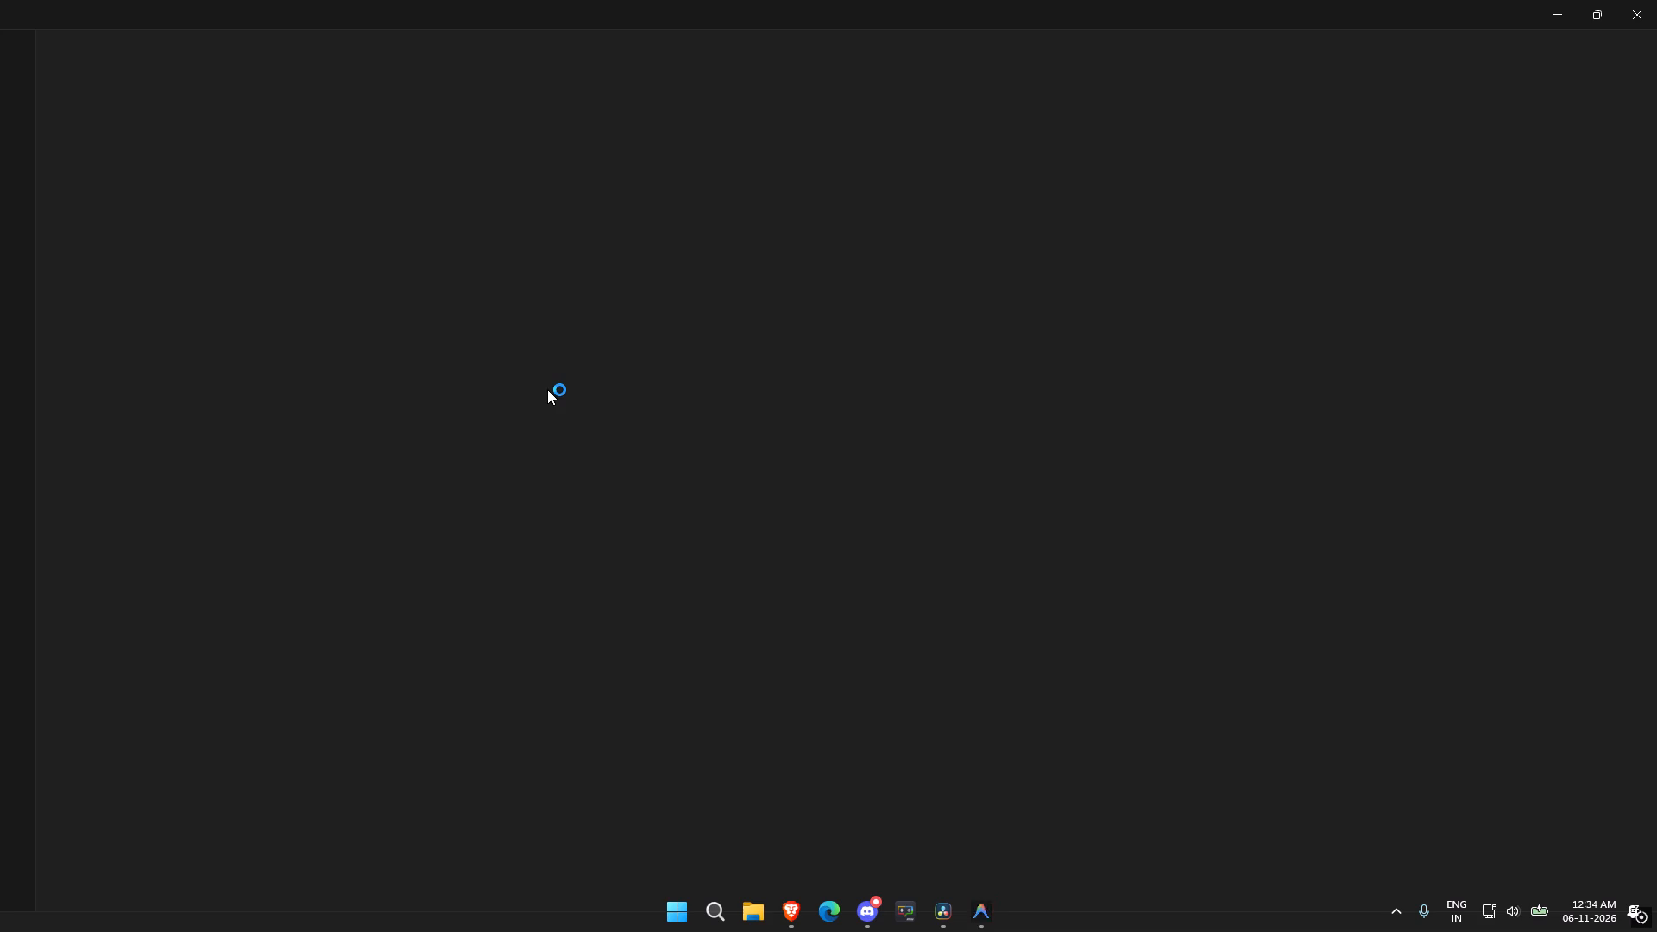
Switch to the Brave window with the Day 3 Edit Page tutorial, and return to the day 1 project in DaVinci Resolve.
key(alt+Tab)
key(alt+Tab)
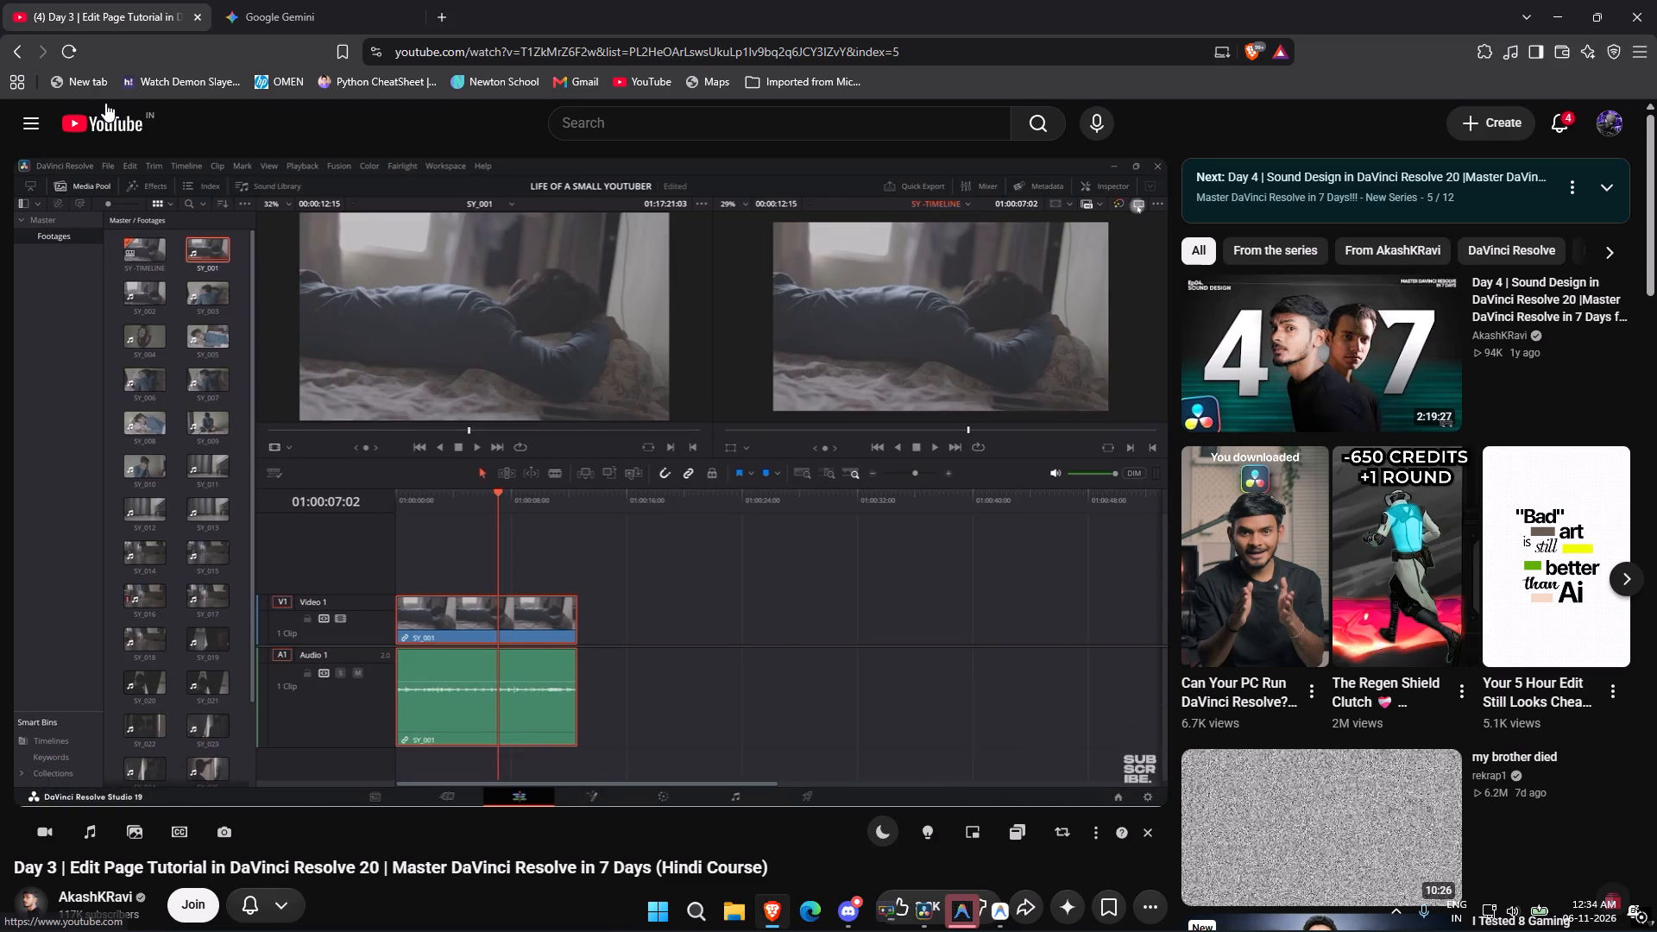
key(alt+Tab)
key(alt+Tab)
key(alt+Tab)
key(alt+Tab)
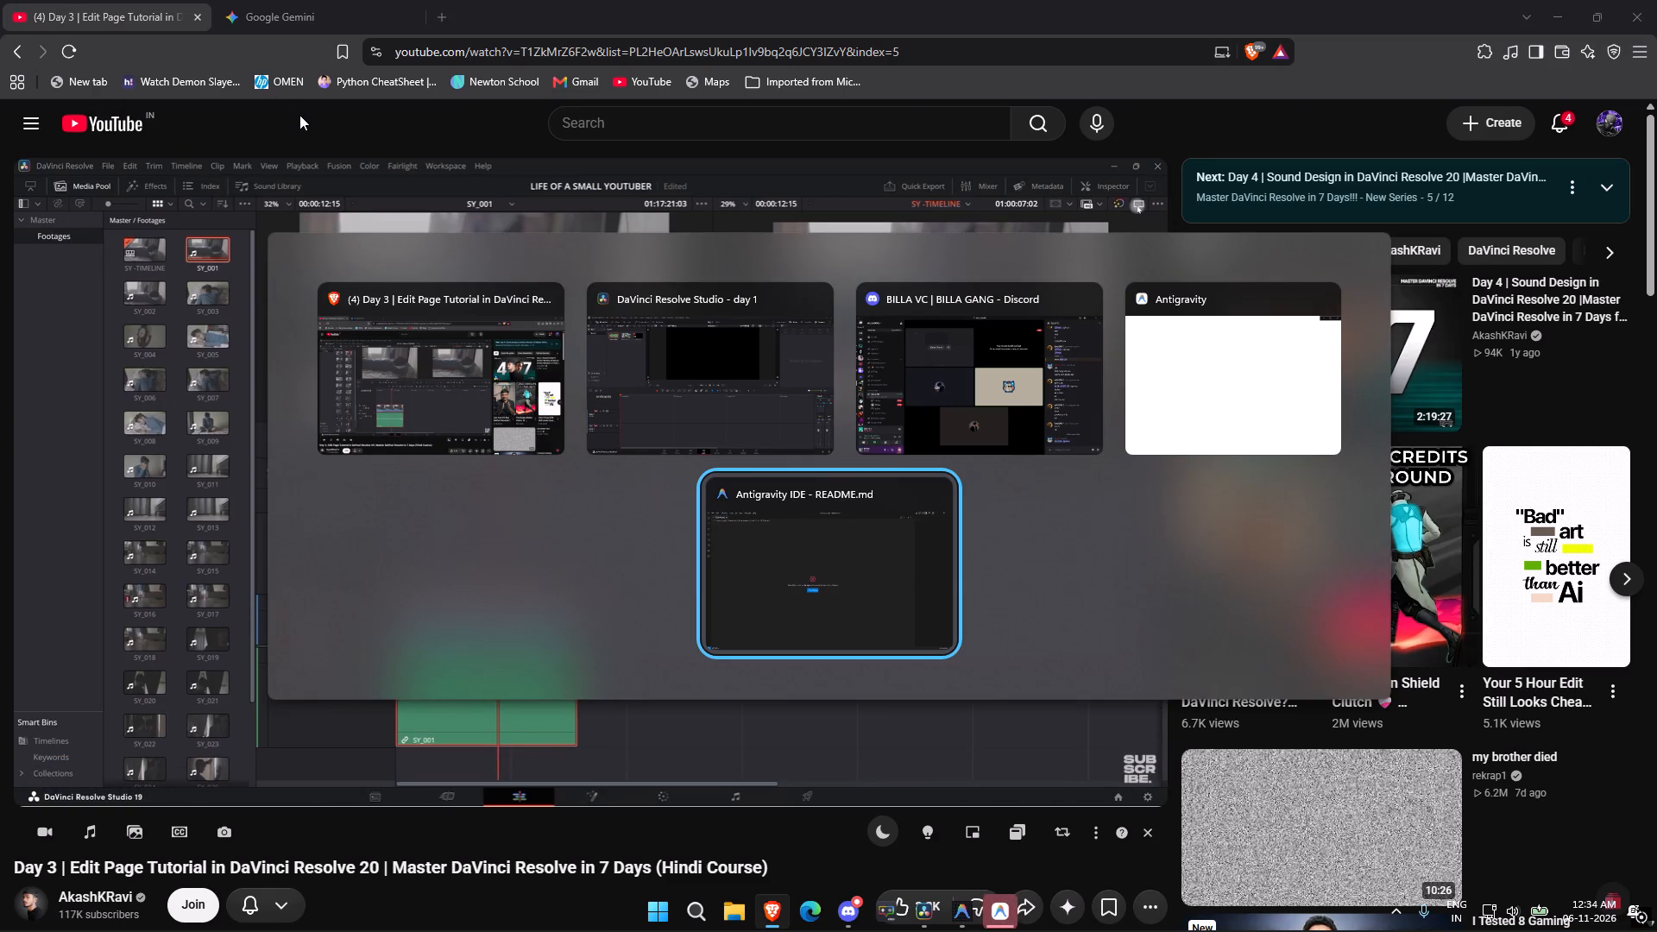
key(alt+Tab)
key(alt+Tab)
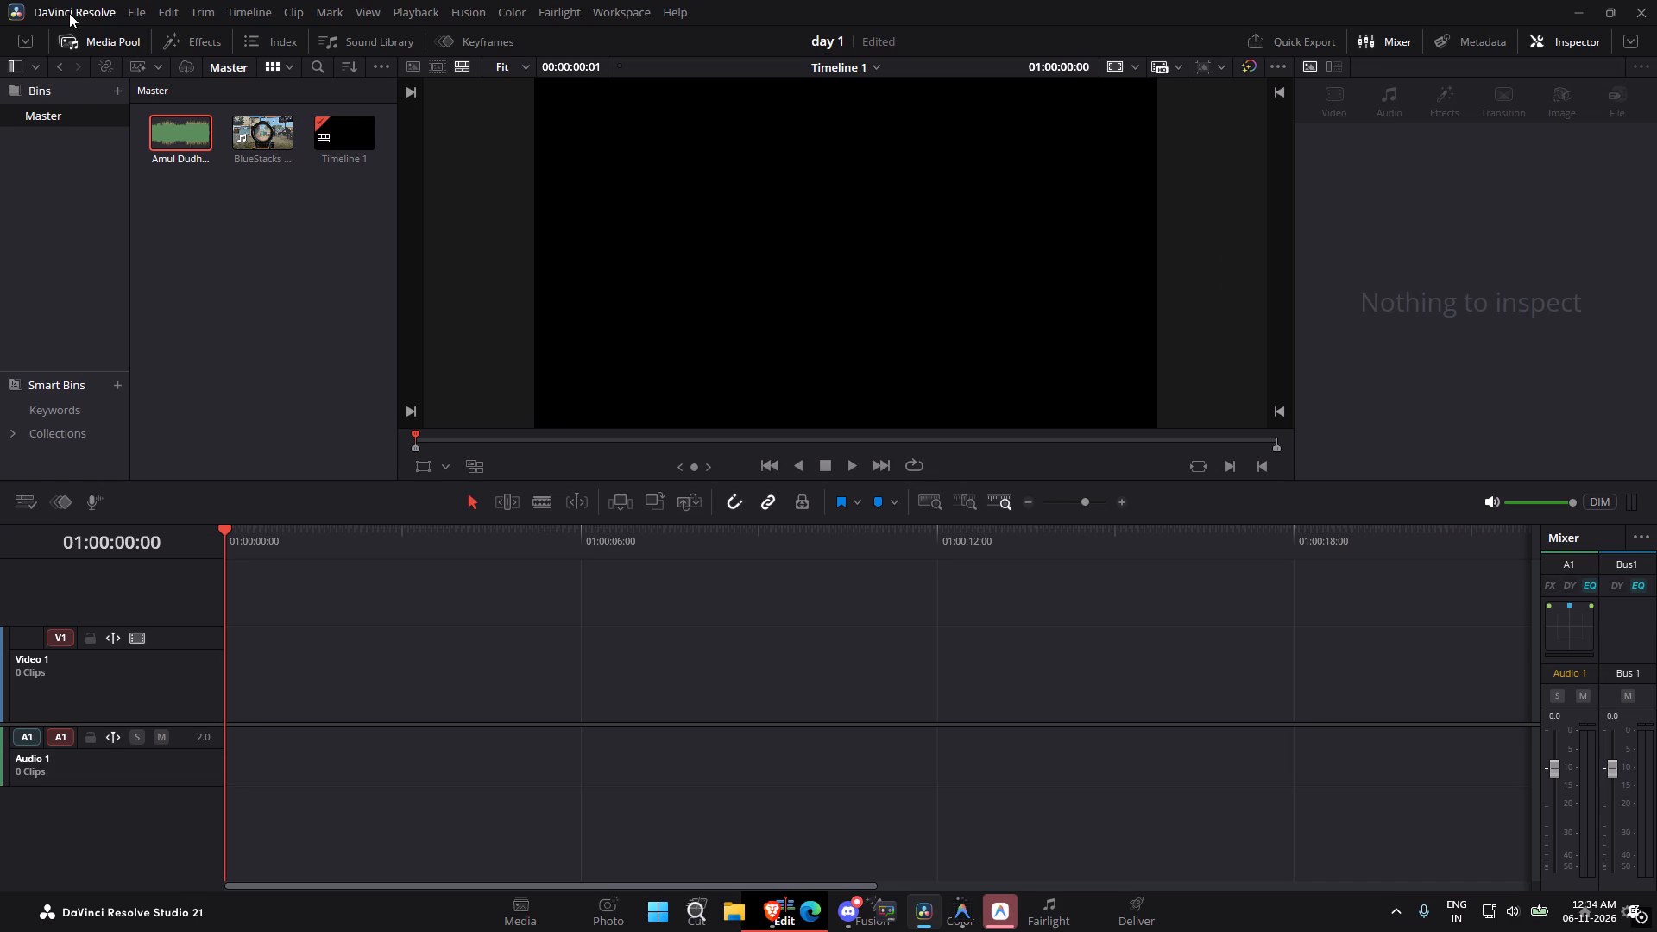
Look through the DaVinci Resolve application commands and the project file commands.
click(69, 13)
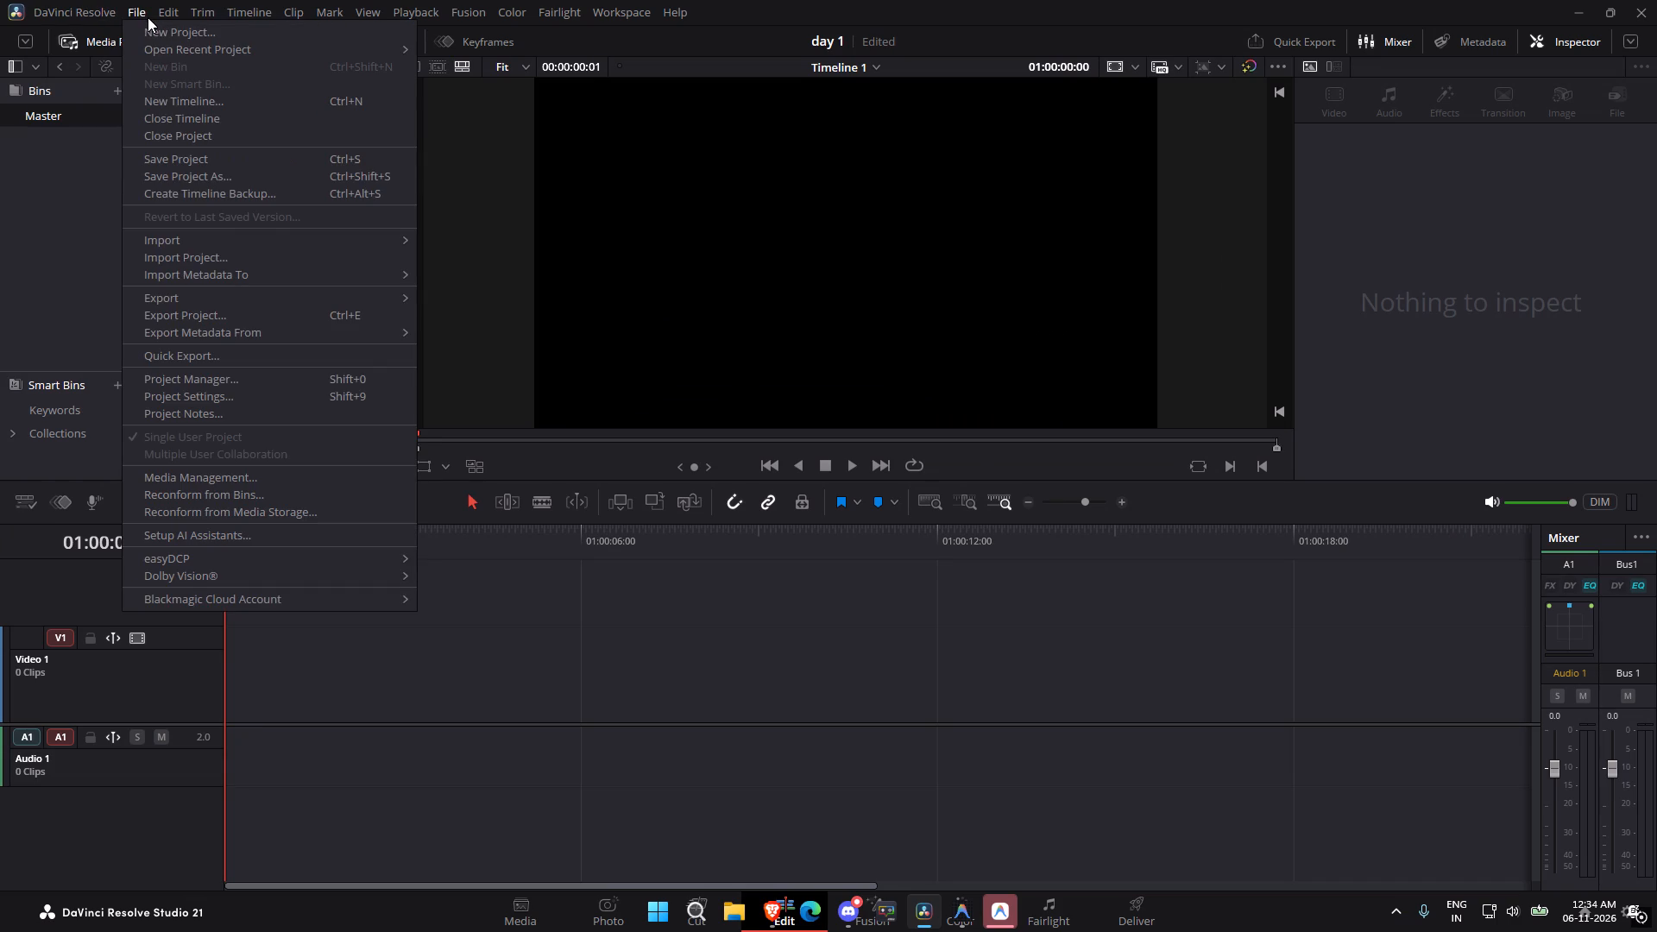